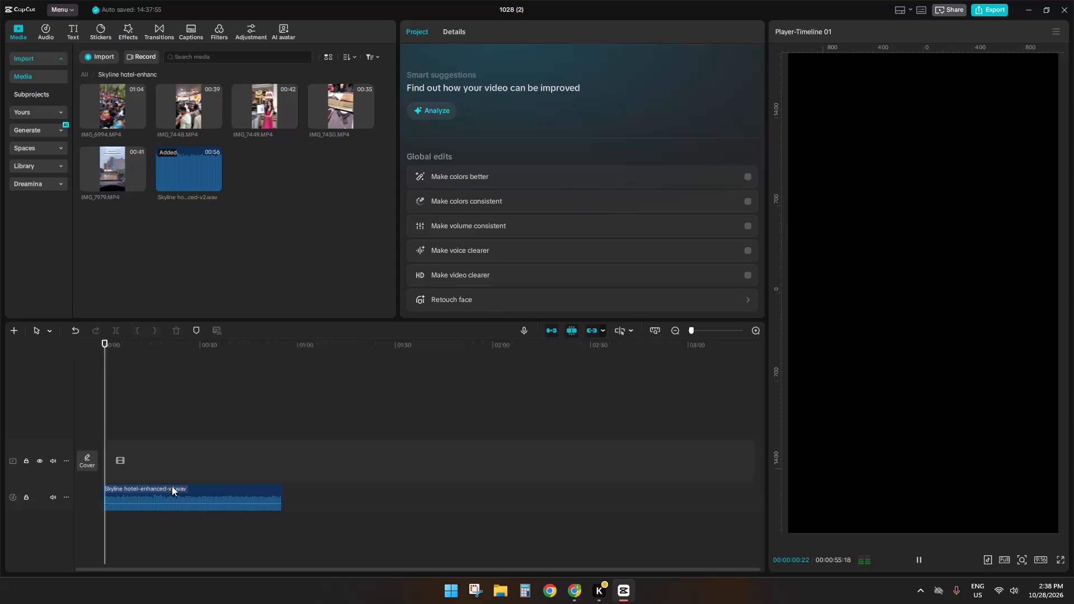
Trim about 7 frames off the start of the Skyline hotel-enhanced-v2.wav voiceover, keeping it at the beginning of the timeline.
{"action": "scroll", "coordinate": [172, 486], "scroll_direction": "up", "scroll_amount": 7}
{"action": "scroll", "coordinate": [172, 488], "scroll_direction": "down", "scroll_amount": 1}
{"action": "scroll", "coordinate": [172, 488], "scroll_direction": "up", "scroll_amount": 10}
{"action": "key", "text": "space"}
{"action": "left_click", "coordinate": [187, 414]}
{"action": "left_click_drag", "start_coordinate": [187, 414], "coordinate": [125, 423]}
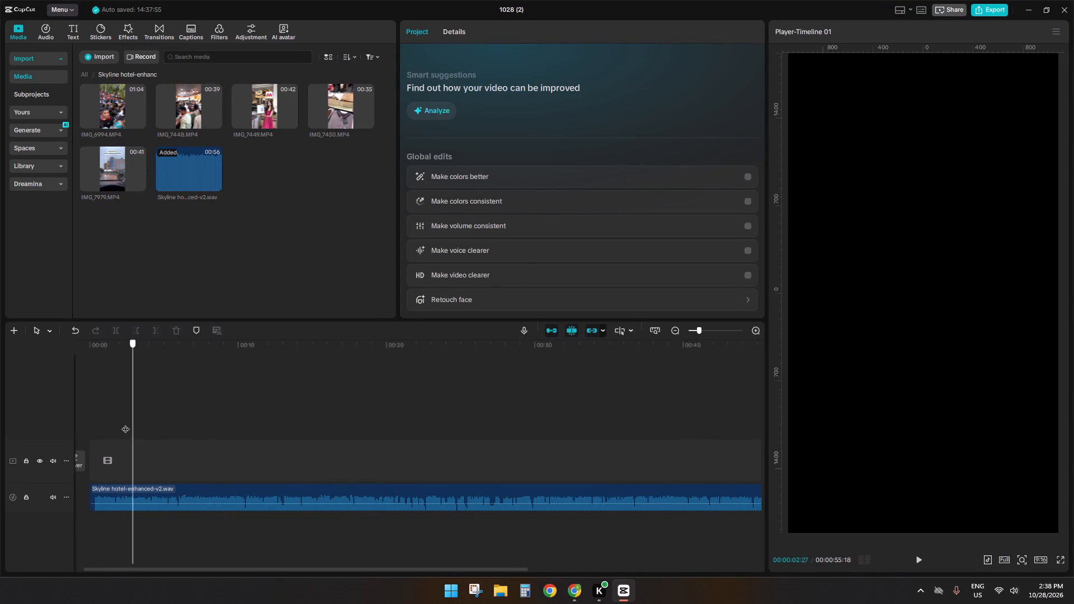
{"action": "left_click_drag", "start_coordinate": [125, 423], "coordinate": [90, 432]}
{"action": "scroll", "coordinate": [132, 465], "scroll_direction": "up", "scroll_amount": 20, "text": "ctrl"}
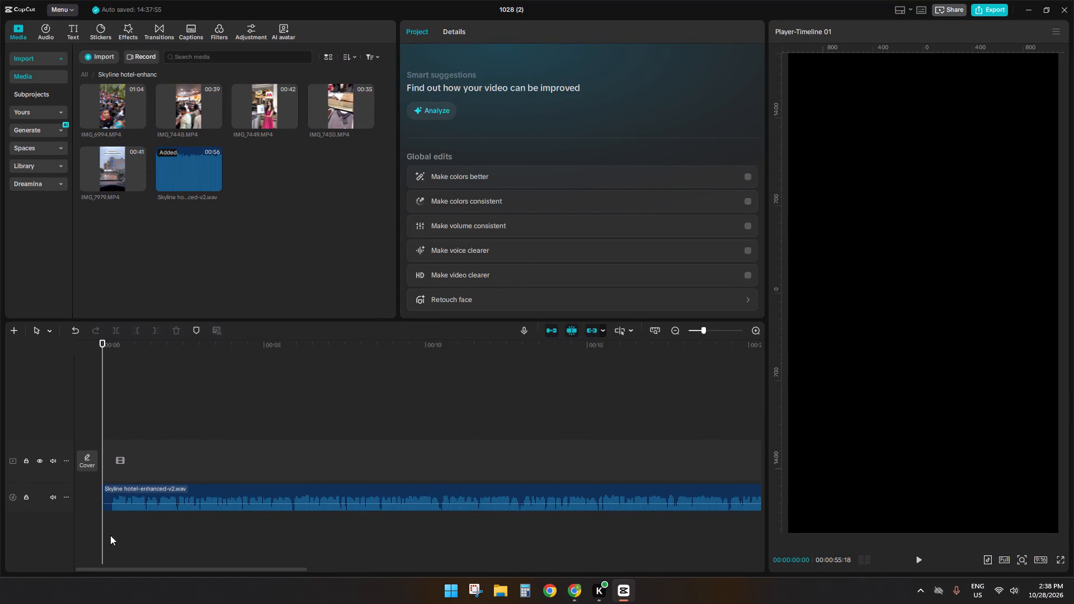
{"action": "scroll", "coordinate": [110, 535], "scroll_direction": "up", "scroll_amount": 13, "text": "ctrl"}
{"action": "double_click", "coordinate": [120, 521]}
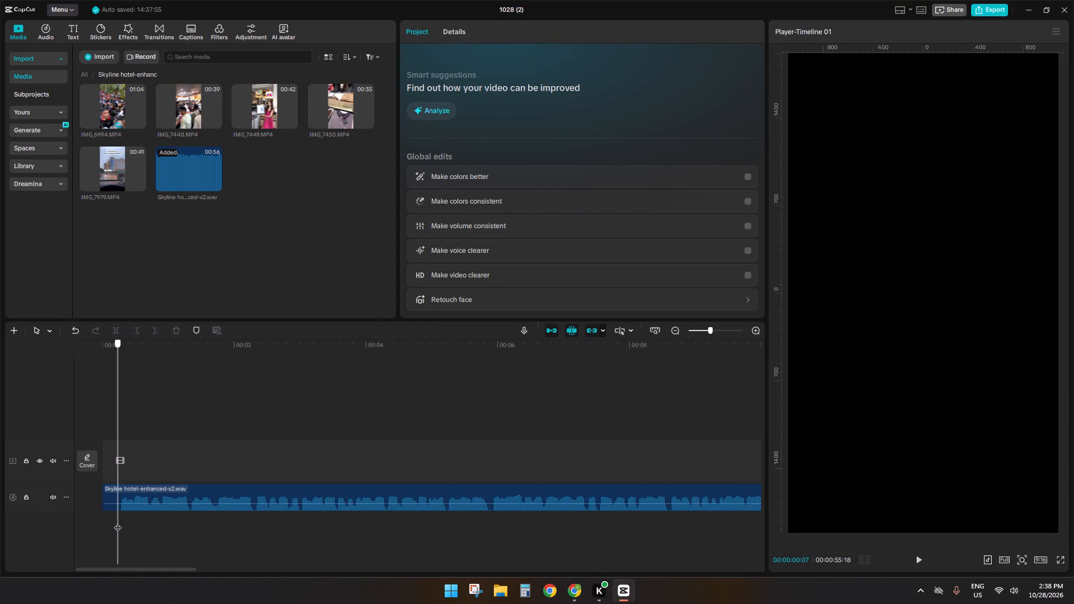
{"action": "left_click", "coordinate": [131, 498]}
{"action": "key", "text": "q"}
{"action": "left_click_drag", "start_coordinate": [154, 495], "coordinate": [0, 495]}
{"action": "left_click", "coordinate": [40, 473]}
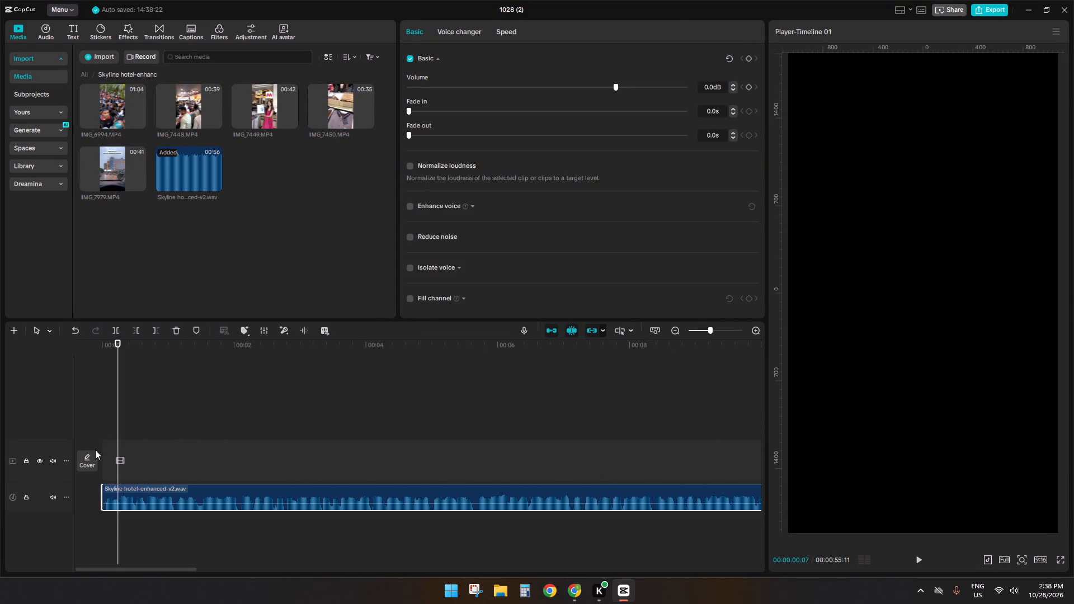
Play the opening seconds of the trimmed voiceover from the timeline start to check how it begins.
{"action": "left_click", "coordinate": [123, 440]}
{"action": "left_click_drag", "start_coordinate": [169, 424], "coordinate": [0, 422]}
{"action": "key", "text": "space"}
{"action": "scroll", "coordinate": [358, 482], "scroll_direction": "down", "scroll_amount": 4, "text": "ctrl"}
{"action": "left_click", "coordinate": [347, 454]}
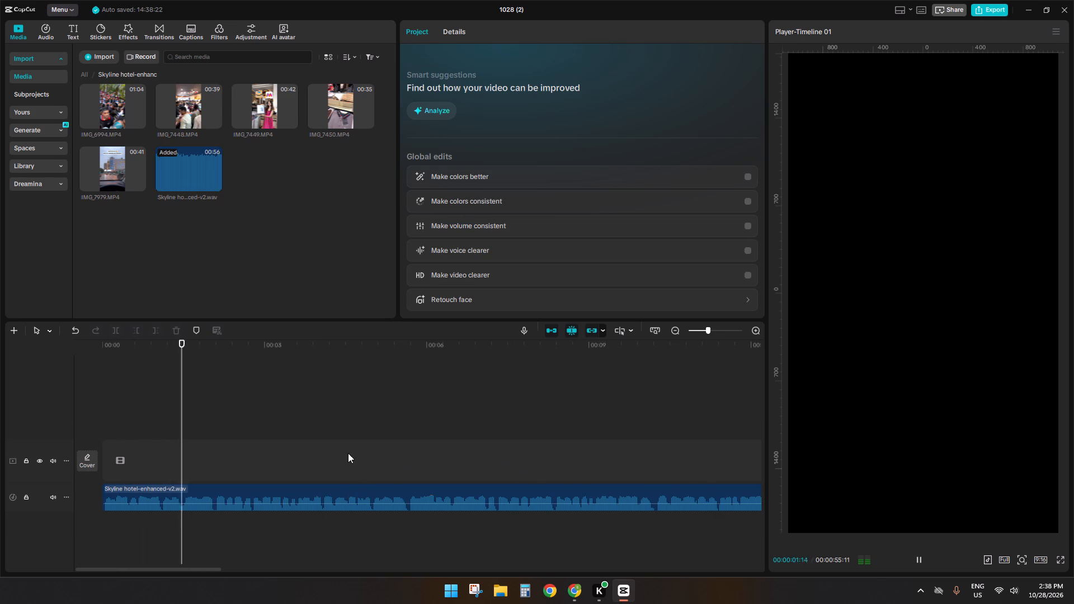
{"action": "left_click_drag", "start_coordinate": [348, 453], "coordinate": [0, 416]}
{"action": "key", "text": "space"}
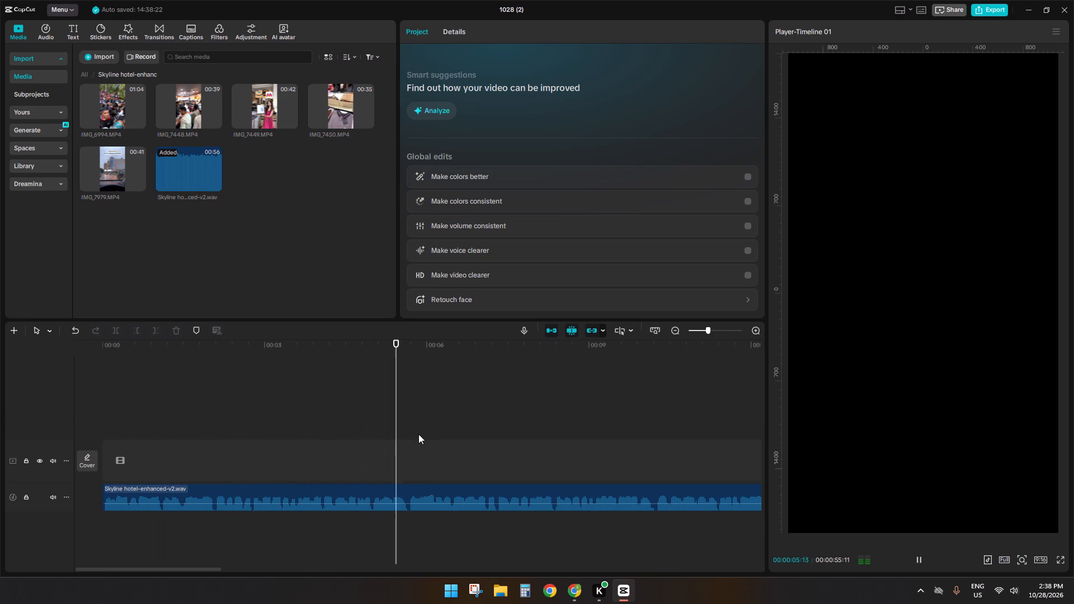
{"action": "key", "text": "space"}
{"action": "left_click", "coordinate": [400, 435]}
{"action": "left_click_drag", "start_coordinate": [400, 435], "coordinate": [0, 430]}
Play through the imported source videos, including IMG_6994, IMG_7449 and IMG_7450, to review the available footage.
{"action": "left_click", "coordinate": [182, 98]}
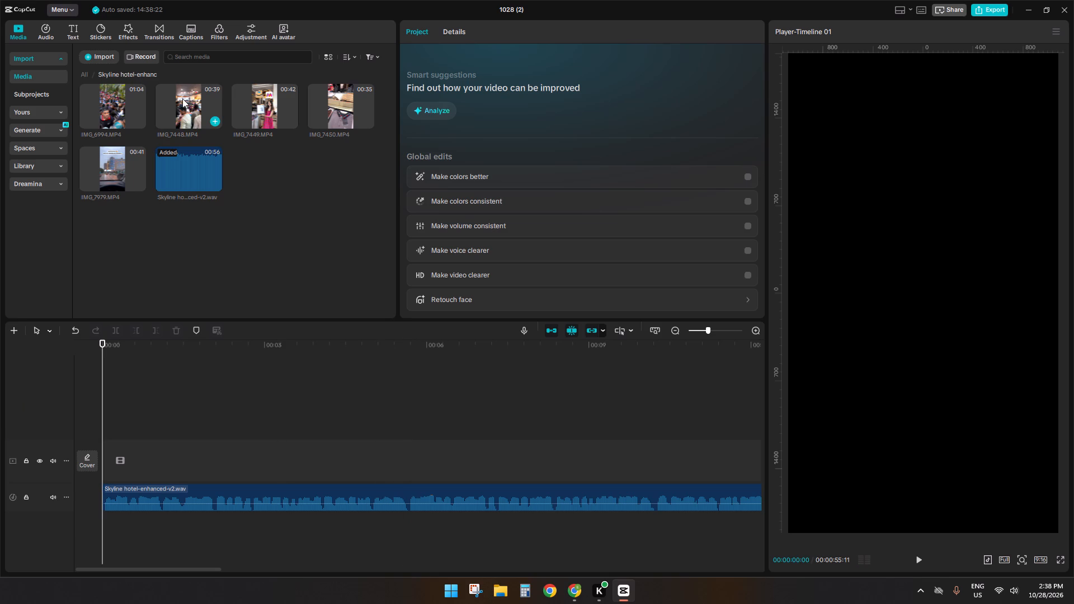
{"action": "left_click", "coordinate": [116, 106]}
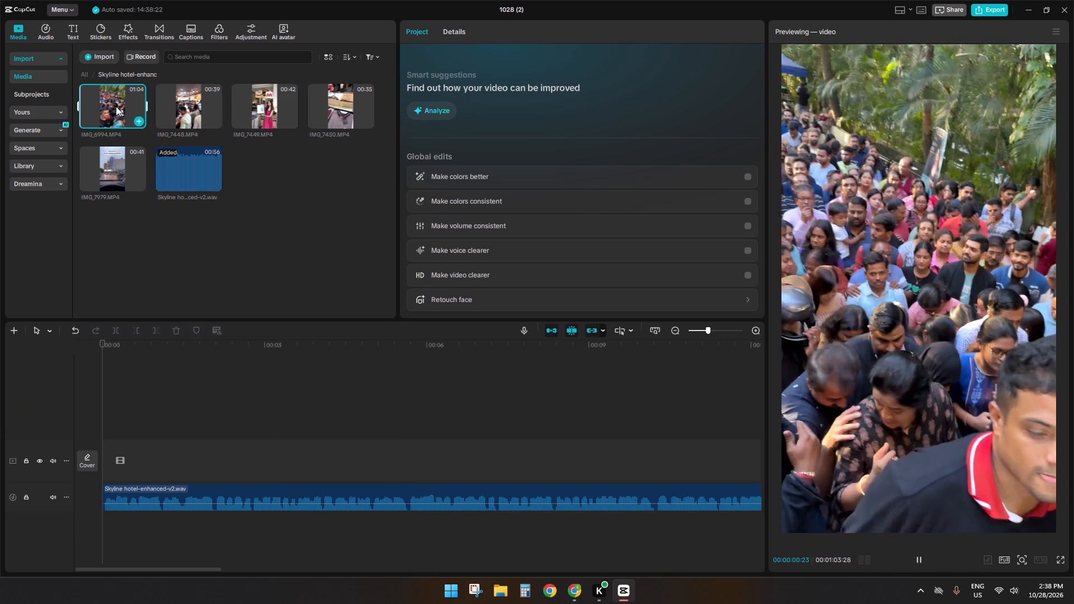
{"action": "left_click", "coordinate": [183, 100]}
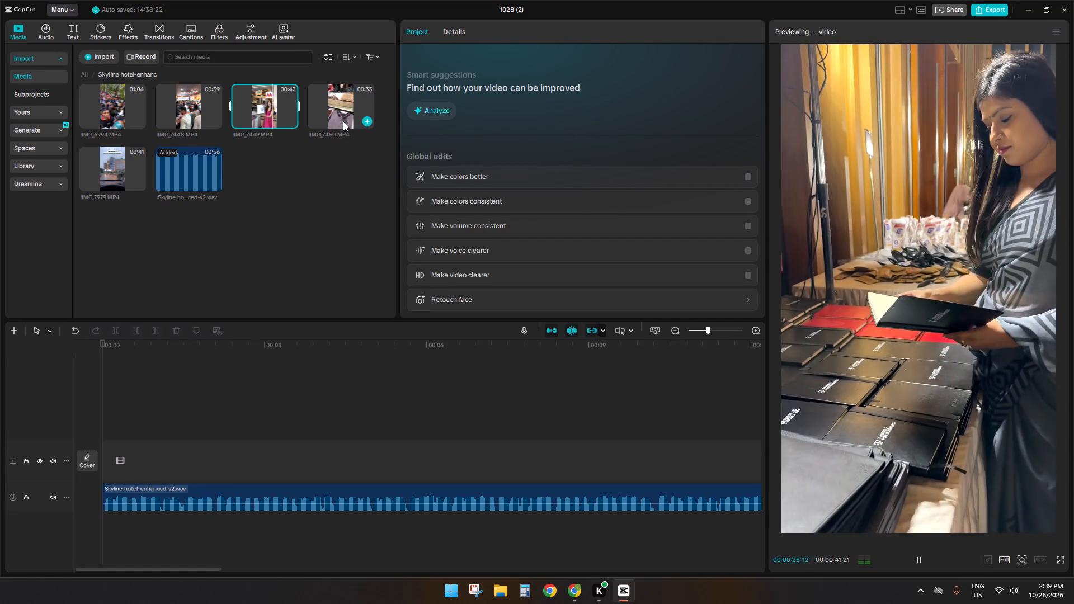
{"action": "left_click", "coordinate": [343, 121]}
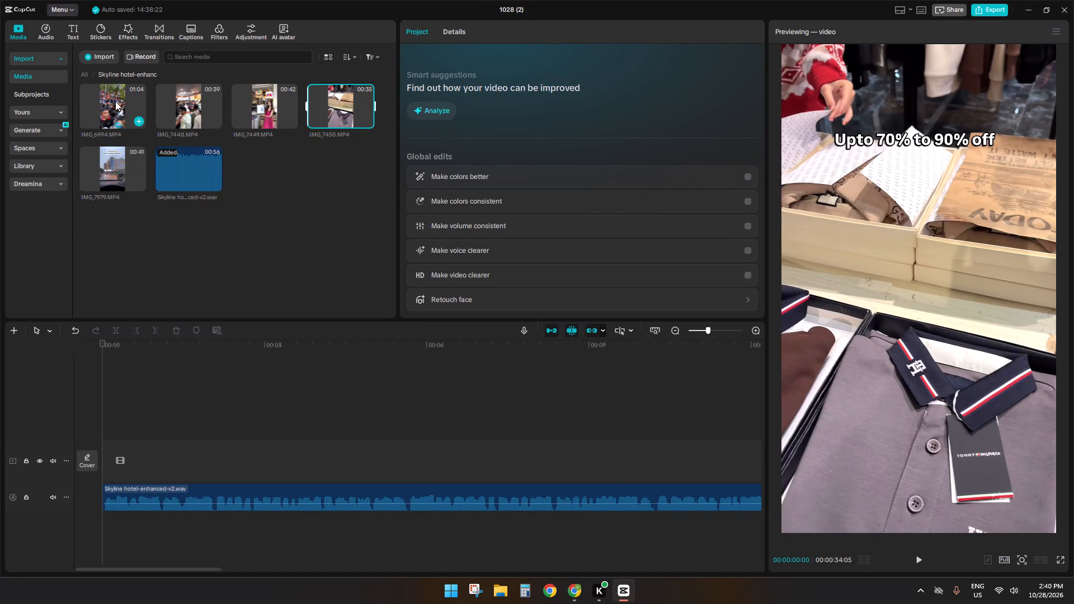
{"action": "left_click", "coordinate": [127, 158]}
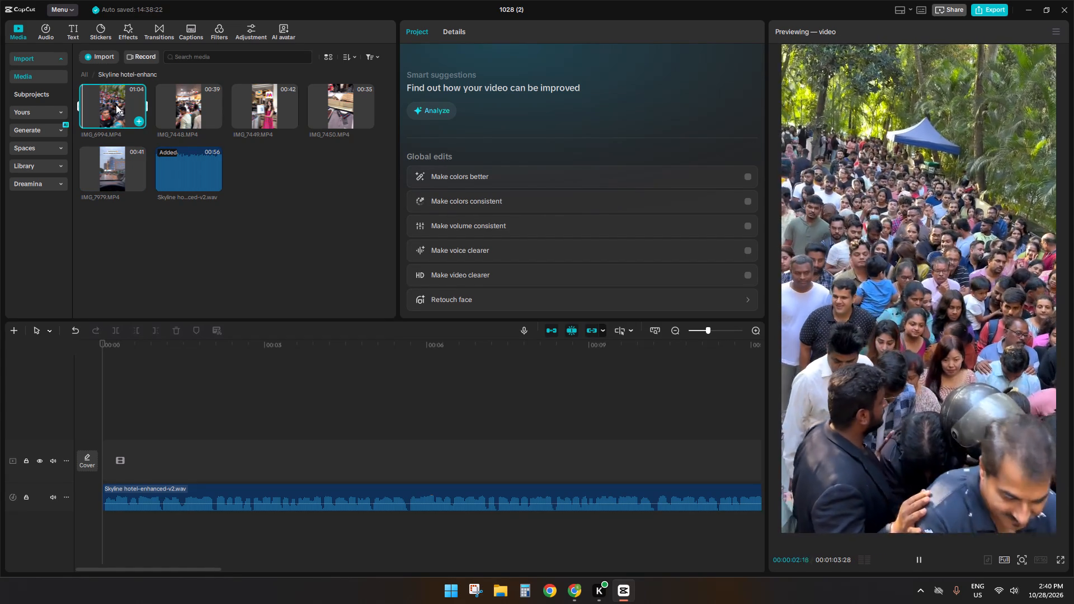
{"action": "key", "text": "space"}
{"action": "key", "text": "space"}
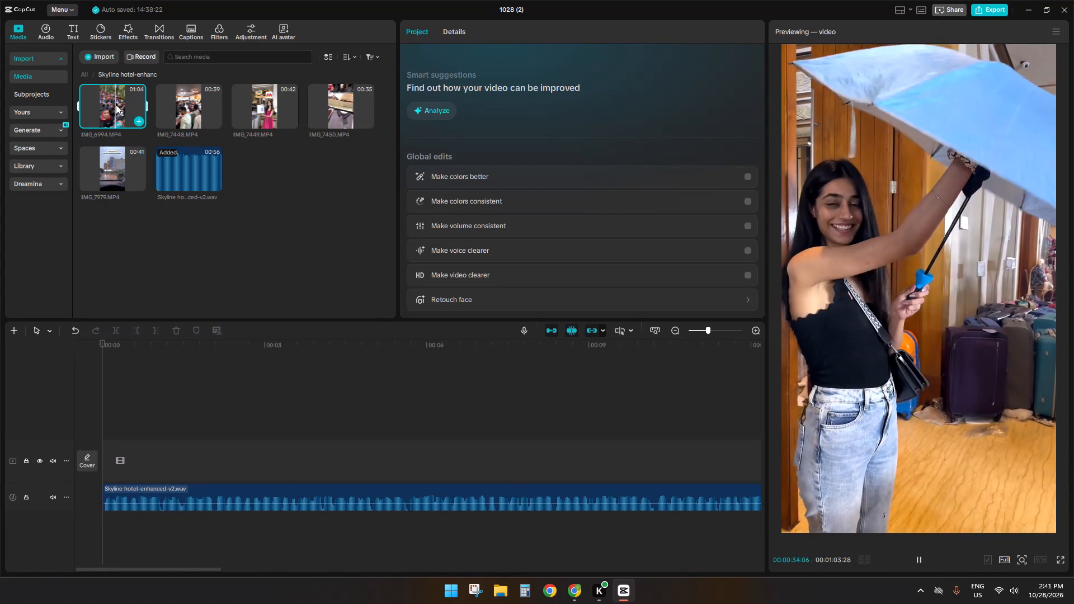
{"action": "key", "text": "space"}
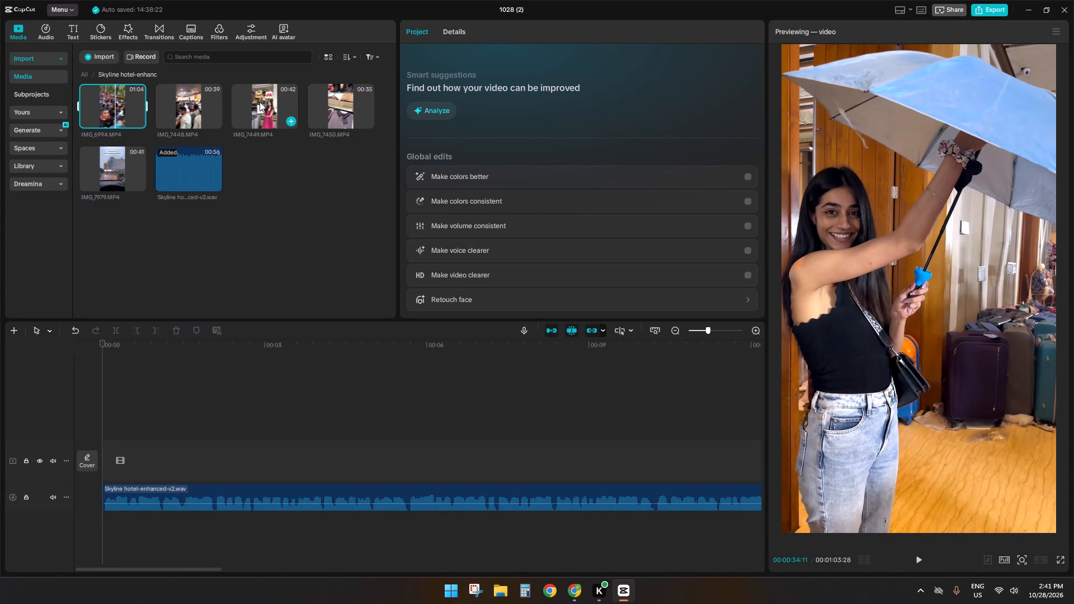
Compare the opening moments of IMG_7449, IMG_7450, IMG_7448, IMG_6994 and IMG_7979 as candidate footage for the voiceover's start.
{"action": "left_click", "coordinate": [260, 102]}
{"action": "left_click", "coordinate": [359, 111]}
{"action": "key", "text": "space"}
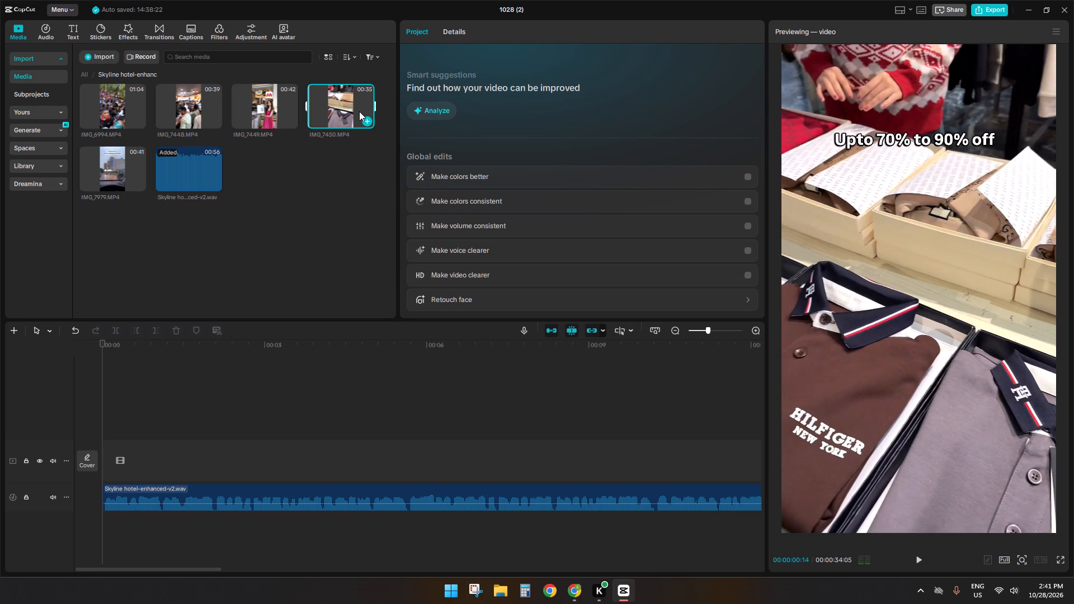
{"action": "left_click", "coordinate": [177, 112]}
{"action": "key", "text": "space"}
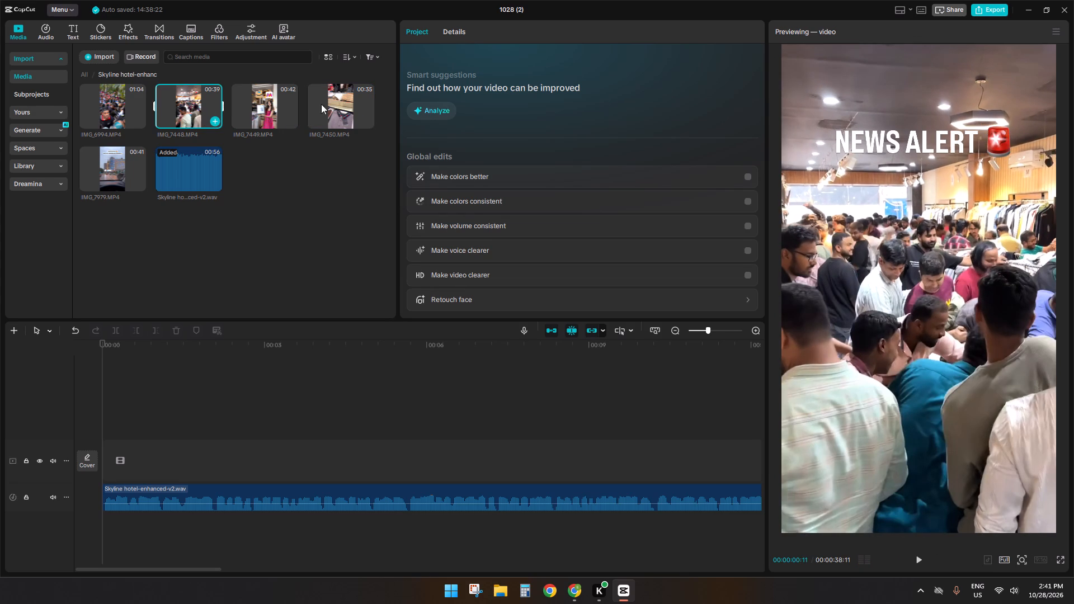
{"action": "left_click", "coordinate": [117, 102]}
{"action": "key", "text": "space"}
{"action": "left_click", "coordinate": [112, 180]}
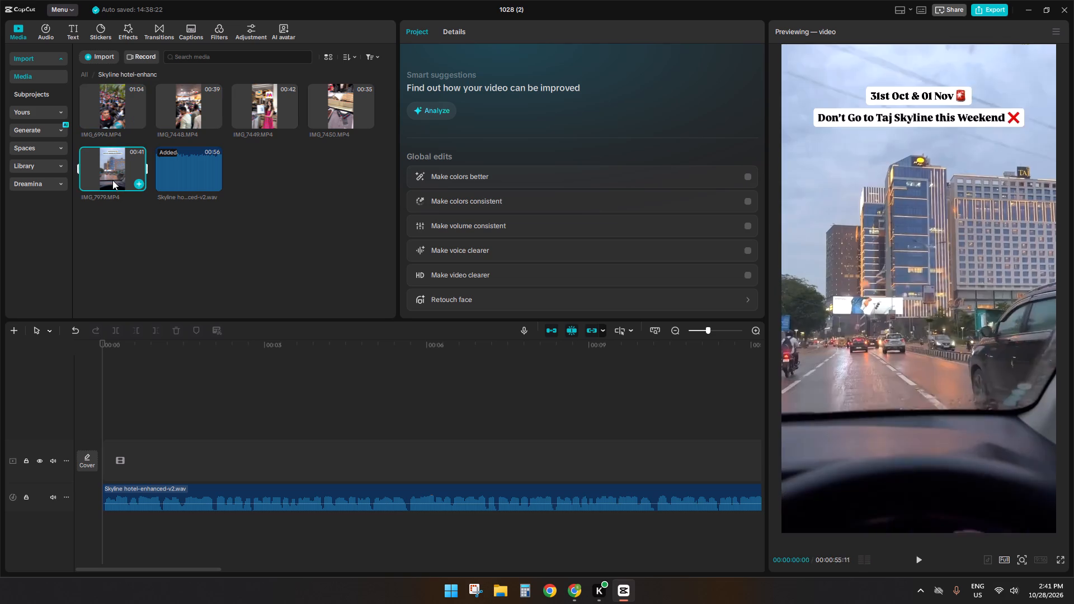
{"action": "key", "text": "space"}
{"action": "left_click", "coordinate": [167, 429]}
{"action": "left_click_drag", "start_coordinate": [167, 429], "coordinate": [37, 427]}
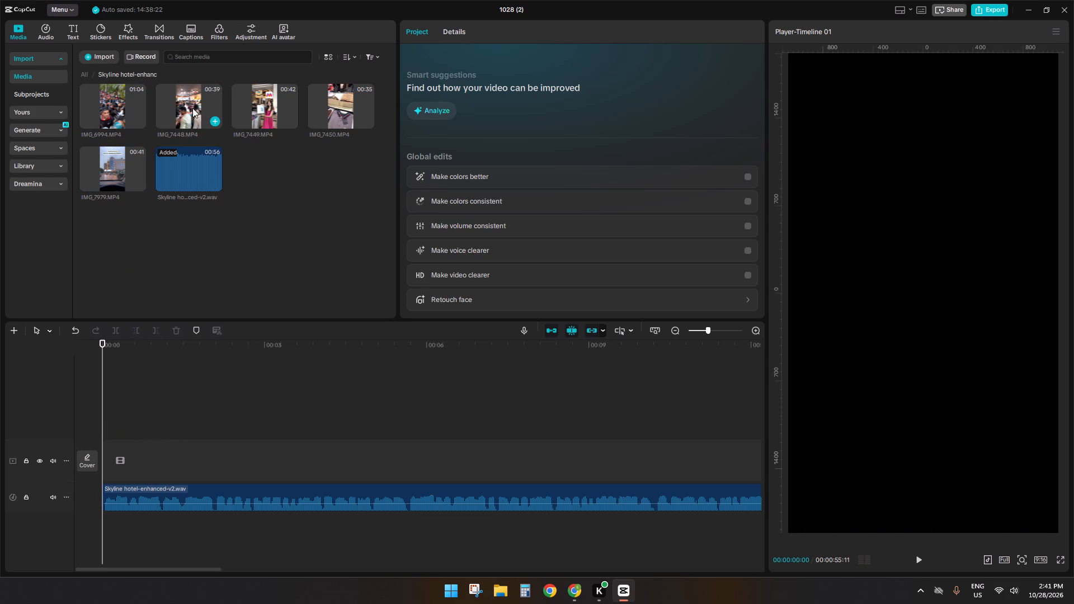
{"action": "left_click", "coordinate": [283, 104]}
{"action": "key", "text": "space"}
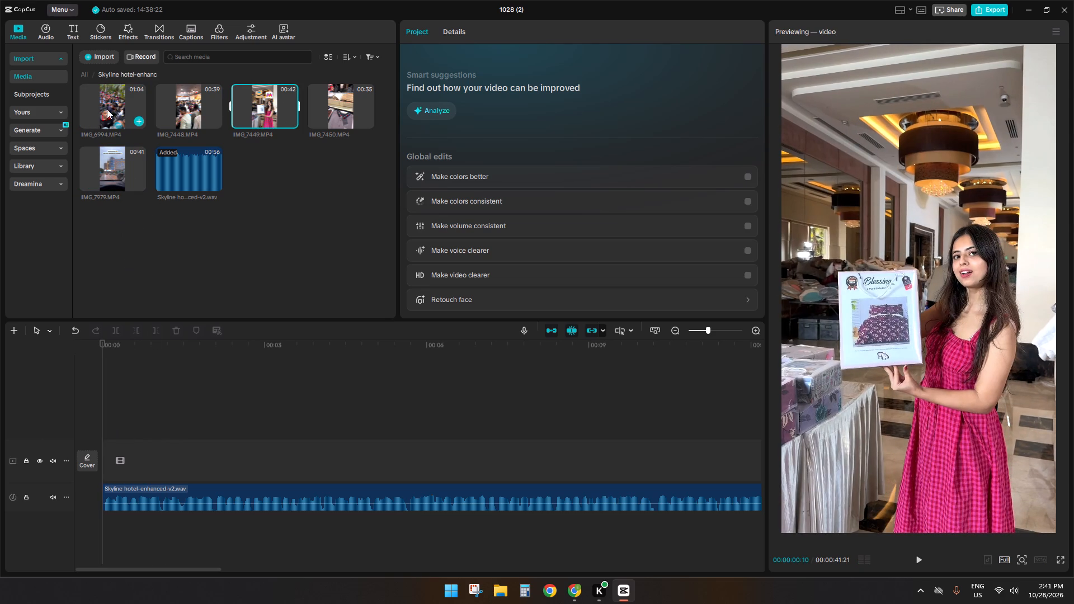
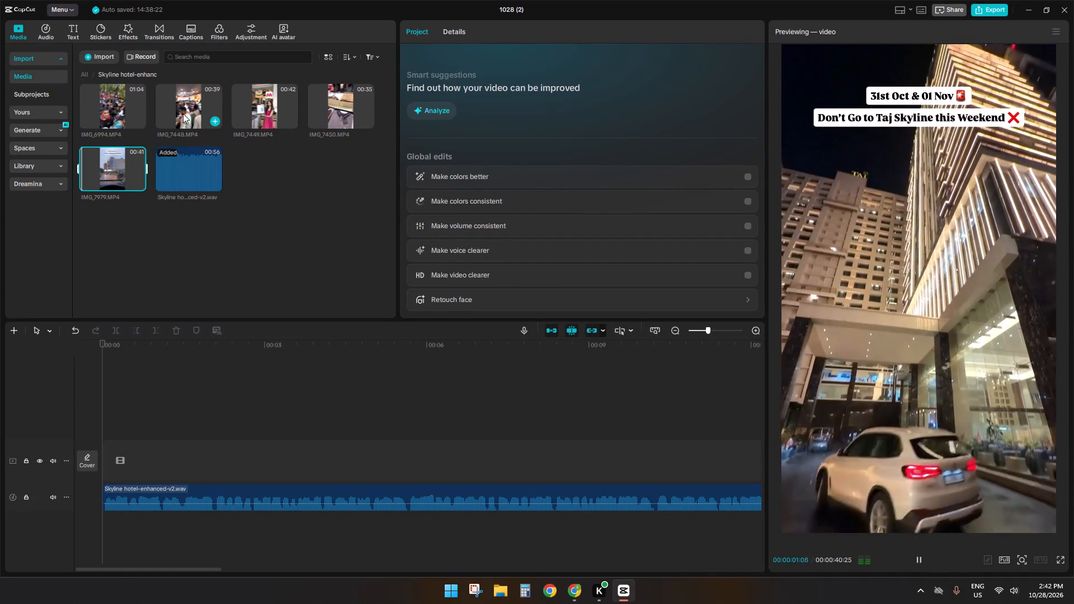
Play the opening seconds of the IMG_7448 source video to judge it as starting footage.
{"action": "left_click", "coordinate": [185, 112]}
{"action": "left_click", "coordinate": [270, 167]}
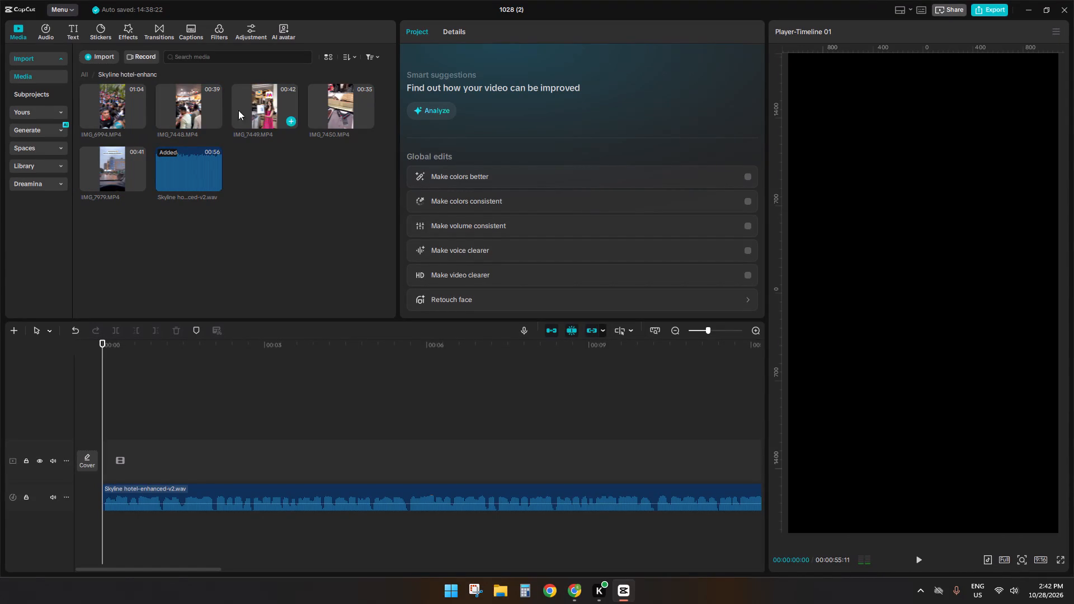
{"action": "left_click", "coordinate": [201, 110]}
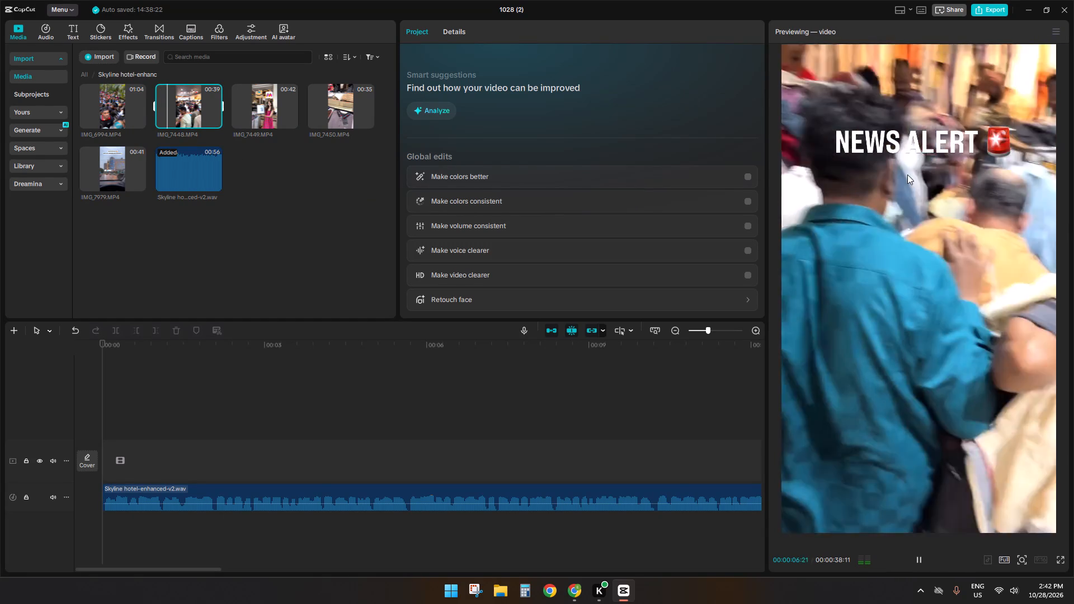
{"action": "key", "text": "space"}
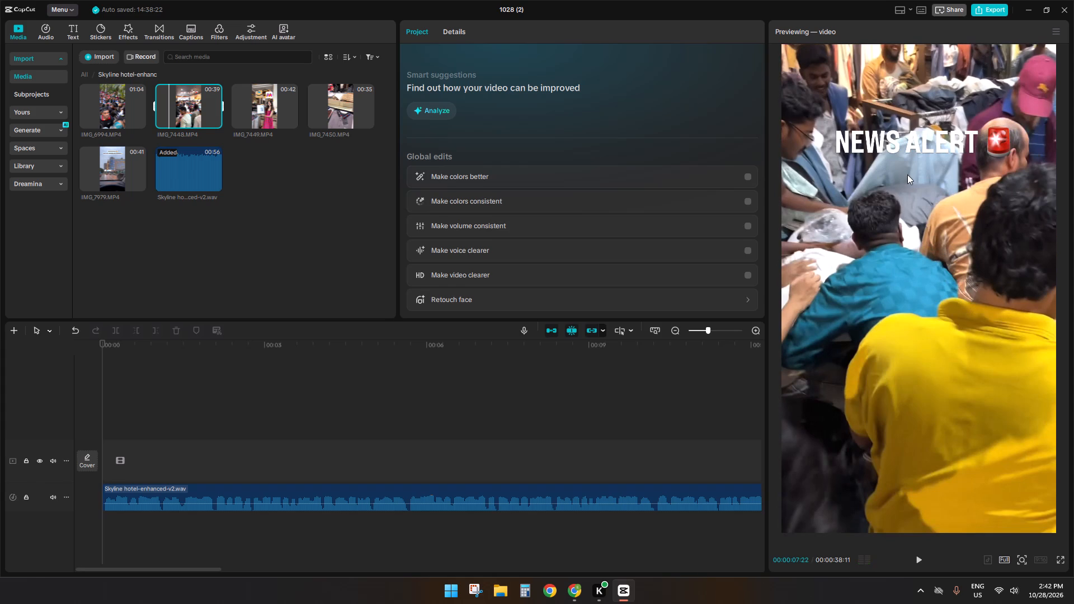
Replay the first few seconds of the voiceover from the timeline start to identify which footage its opening needs.
{"action": "left_click", "coordinate": [197, 424]}
{"action": "left_click_drag", "start_coordinate": [197, 424], "coordinate": [0, 439]}
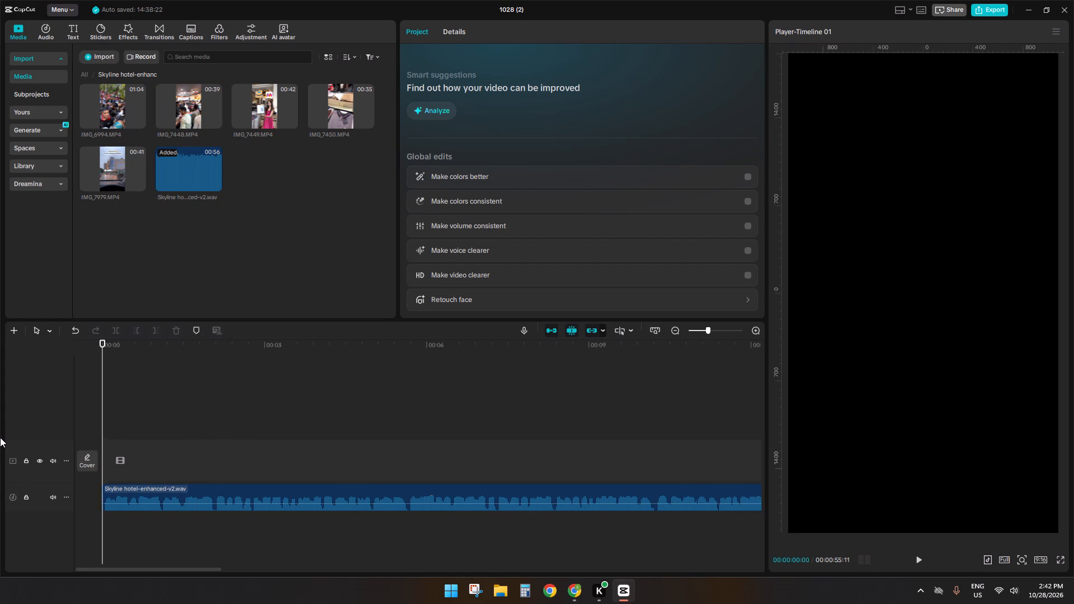
{"action": "key", "text": "space"}
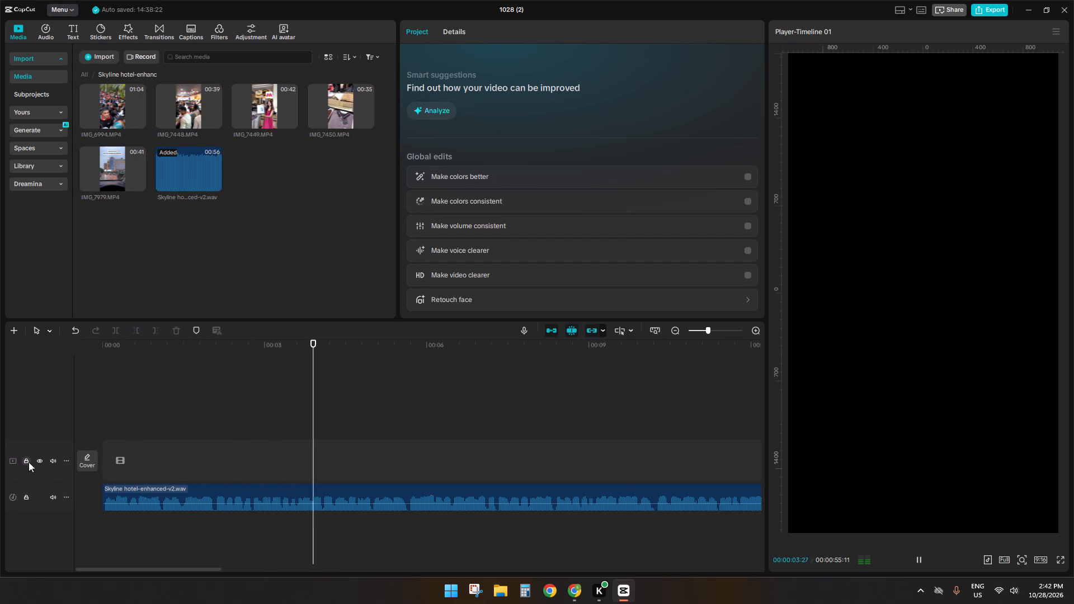
{"action": "key", "text": "space"}
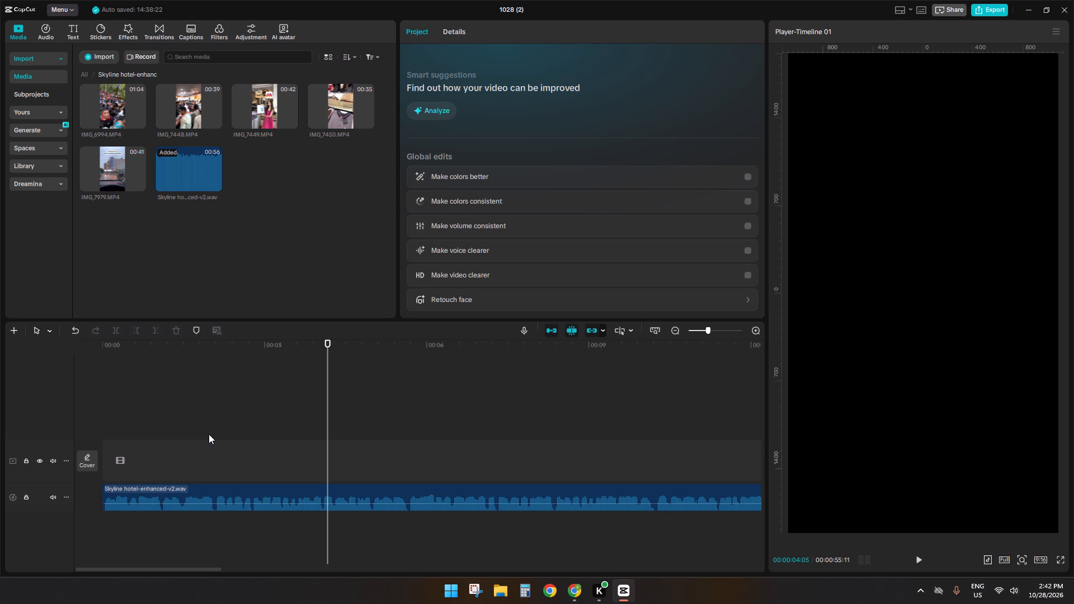
{"action": "left_click", "coordinate": [202, 427]}
{"action": "left_click_drag", "start_coordinate": [202, 427], "coordinate": [92, 416]}
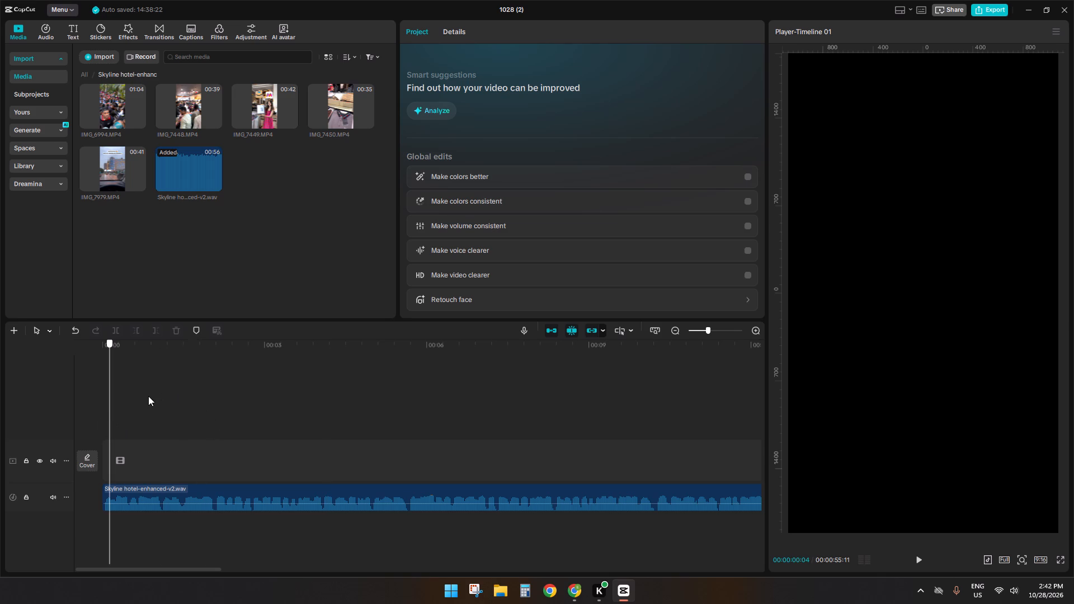
{"action": "left_click", "coordinate": [148, 396]}
{"action": "left_click_drag", "start_coordinate": [148, 396], "coordinate": [22, 407]}
{"action": "key", "text": "space"}
{"action": "key", "text": "space"}
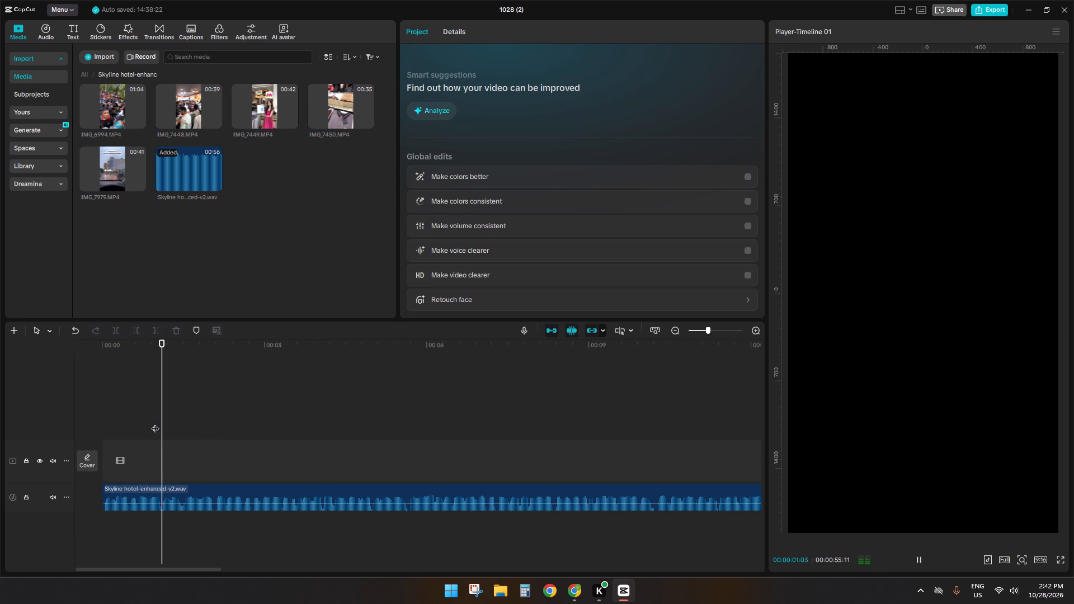
{"action": "left_click", "coordinate": [155, 423]}
{"action": "left_click_drag", "start_coordinate": [155, 423], "coordinate": [0, 412]}
Compare the opening moments of source videos IMG_6994 and IMG_7448 against the voiceover's beginning.
{"action": "left_click", "coordinate": [107, 120]}
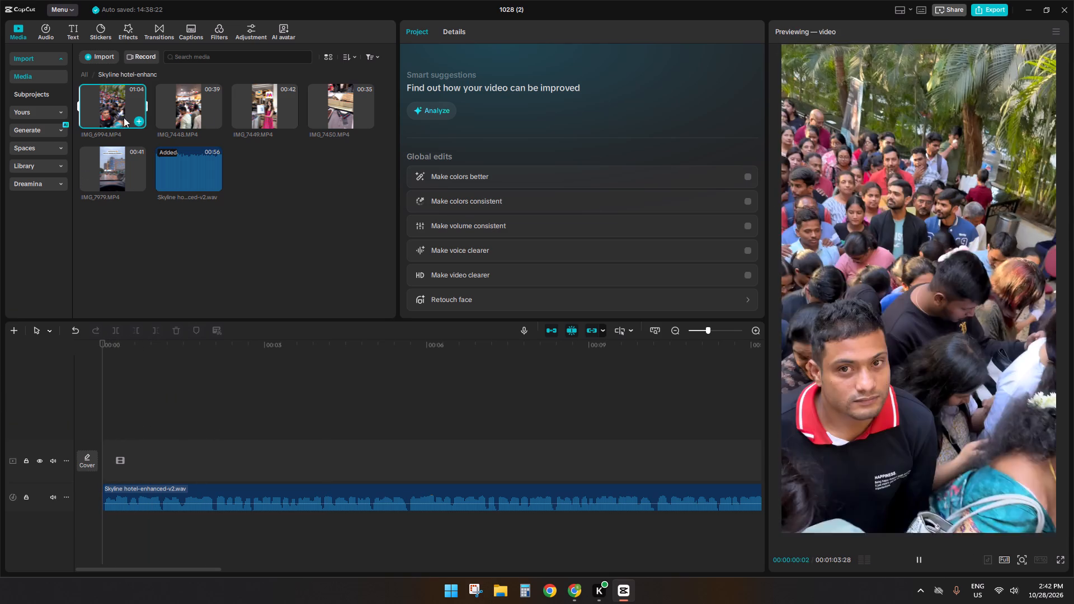
{"action": "key", "text": "space"}
{"action": "left_click", "coordinate": [183, 110]}
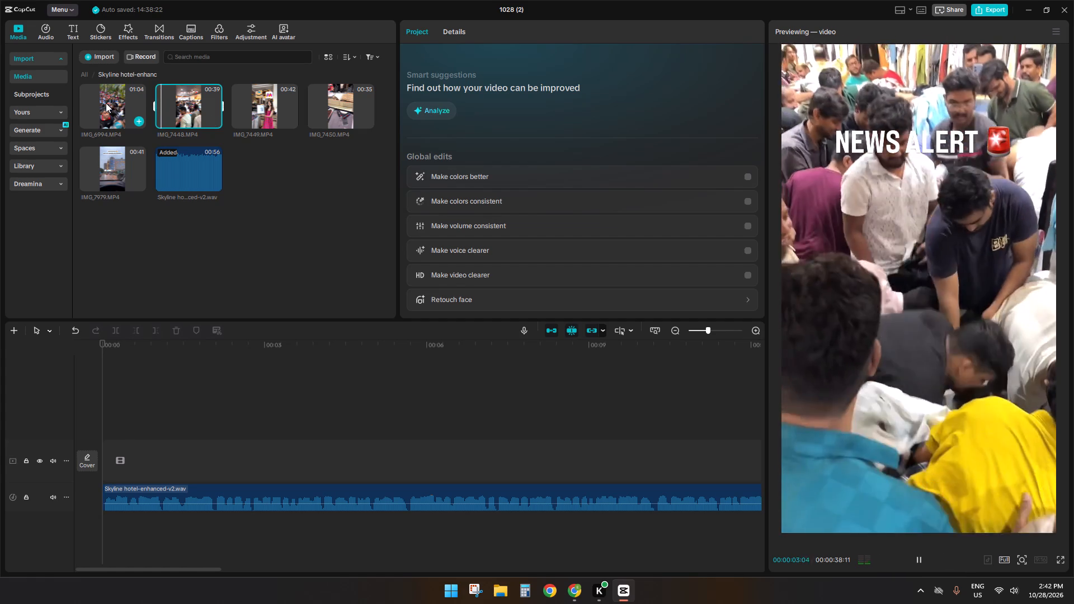
{"action": "key", "text": "space"}
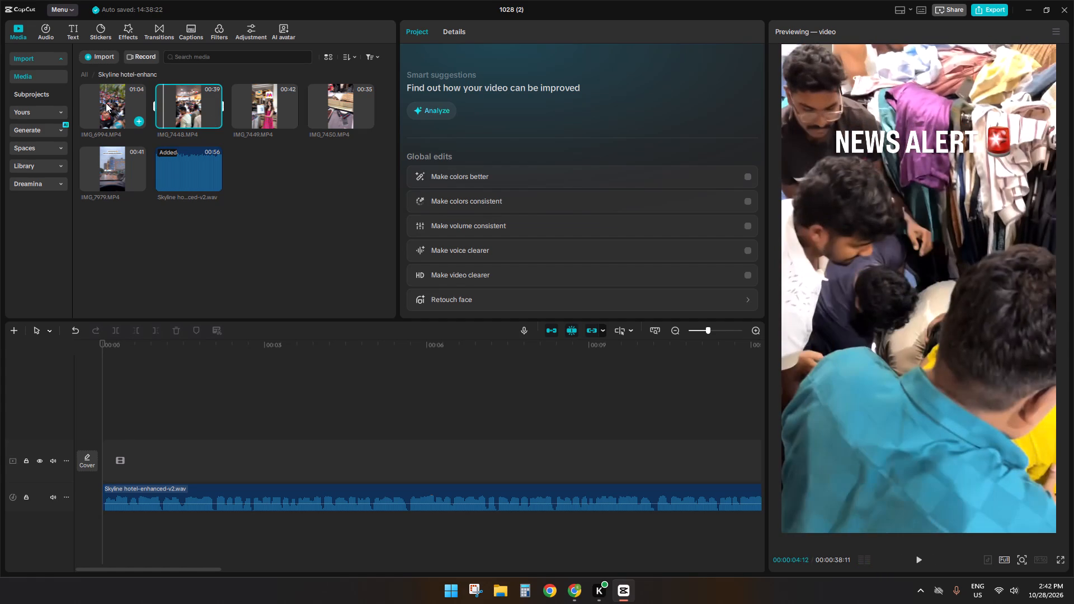
{"action": "key", "text": "space"}
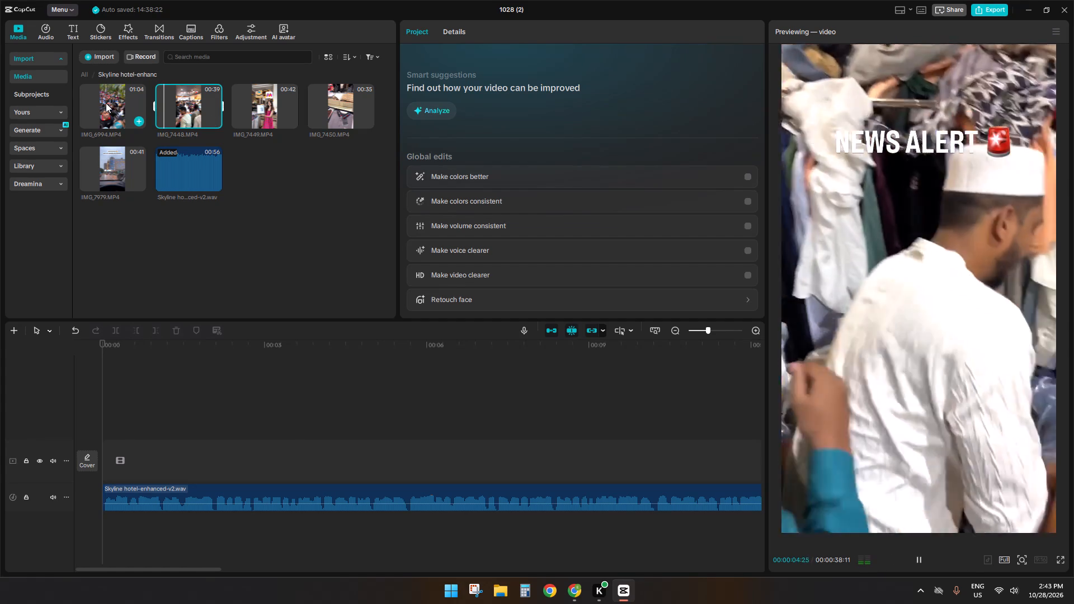
{"action": "key", "text": "space"}
Set the start point of the IMG_6994 source clip in the media library to about 12 seconds.
{"action": "left_click", "coordinate": [106, 103]}
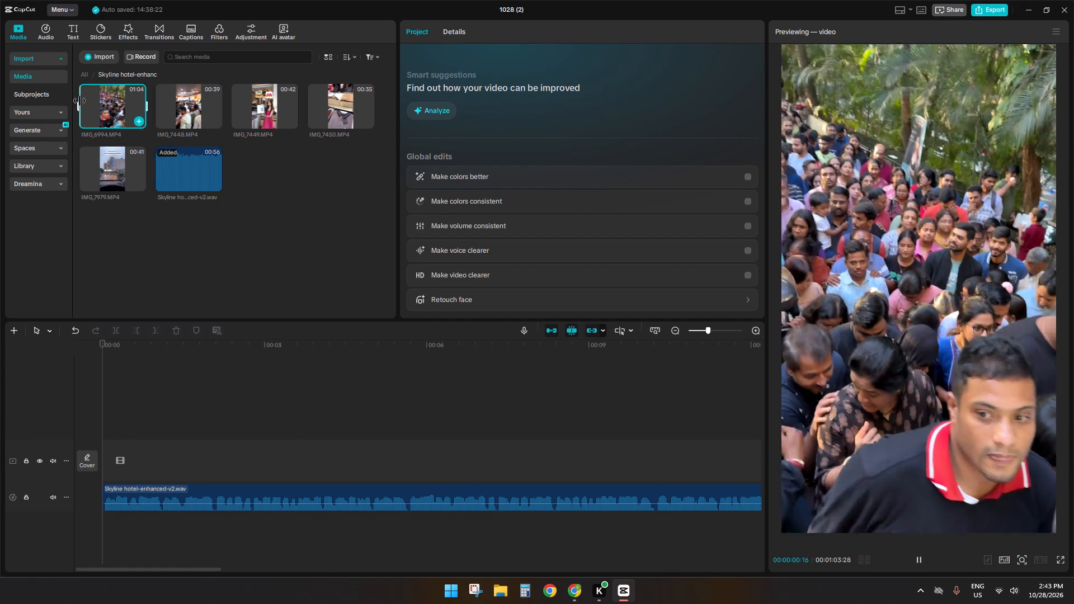
{"action": "left_click_drag", "start_coordinate": [79, 101], "coordinate": [91, 99]}
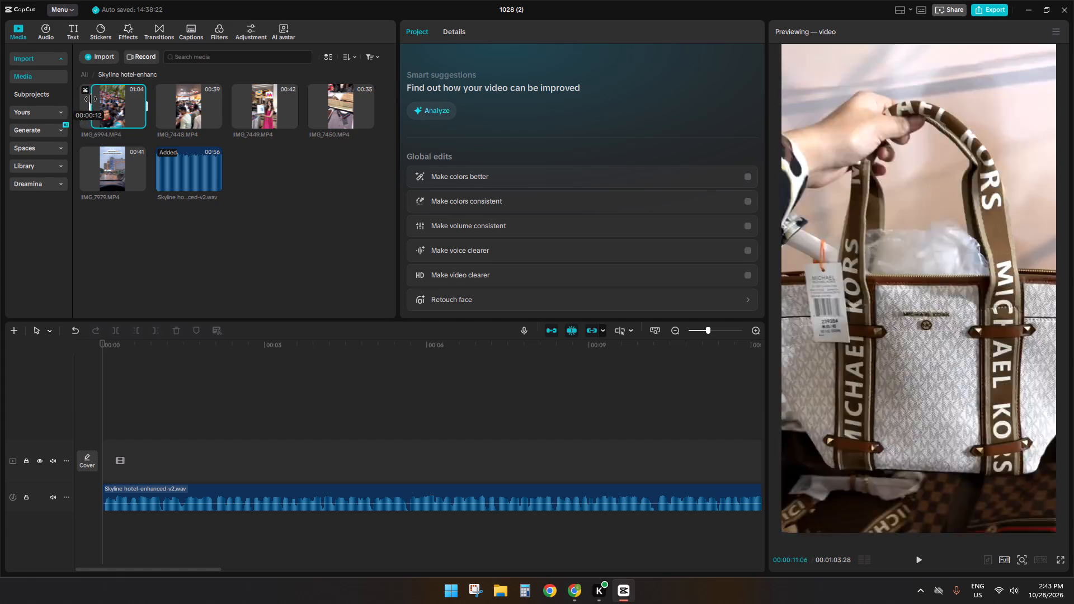
{"action": "left_click_drag", "start_coordinate": [91, 99], "coordinate": [91, 99]}
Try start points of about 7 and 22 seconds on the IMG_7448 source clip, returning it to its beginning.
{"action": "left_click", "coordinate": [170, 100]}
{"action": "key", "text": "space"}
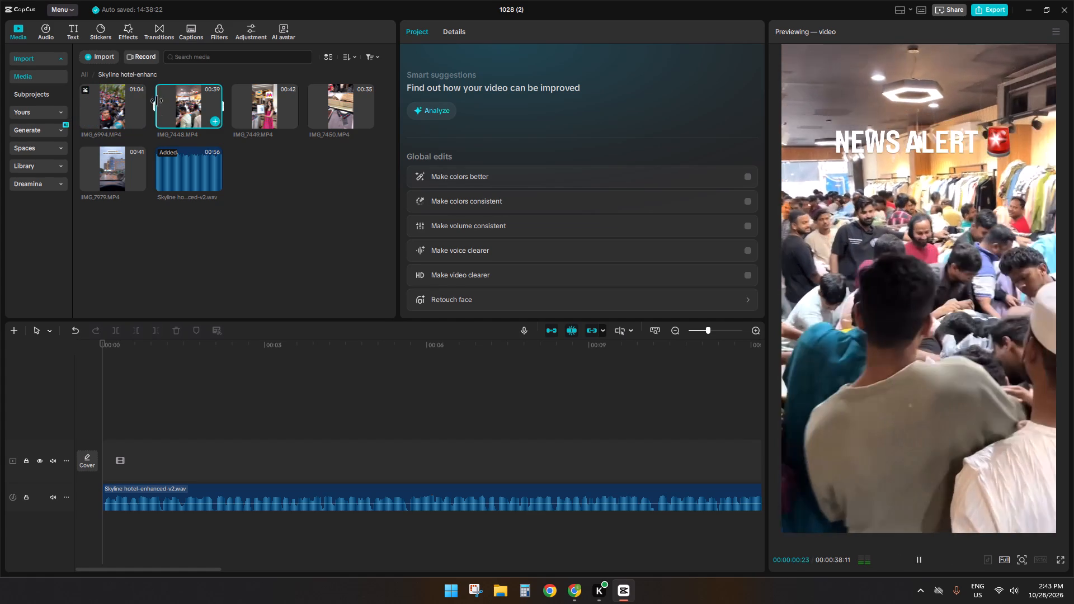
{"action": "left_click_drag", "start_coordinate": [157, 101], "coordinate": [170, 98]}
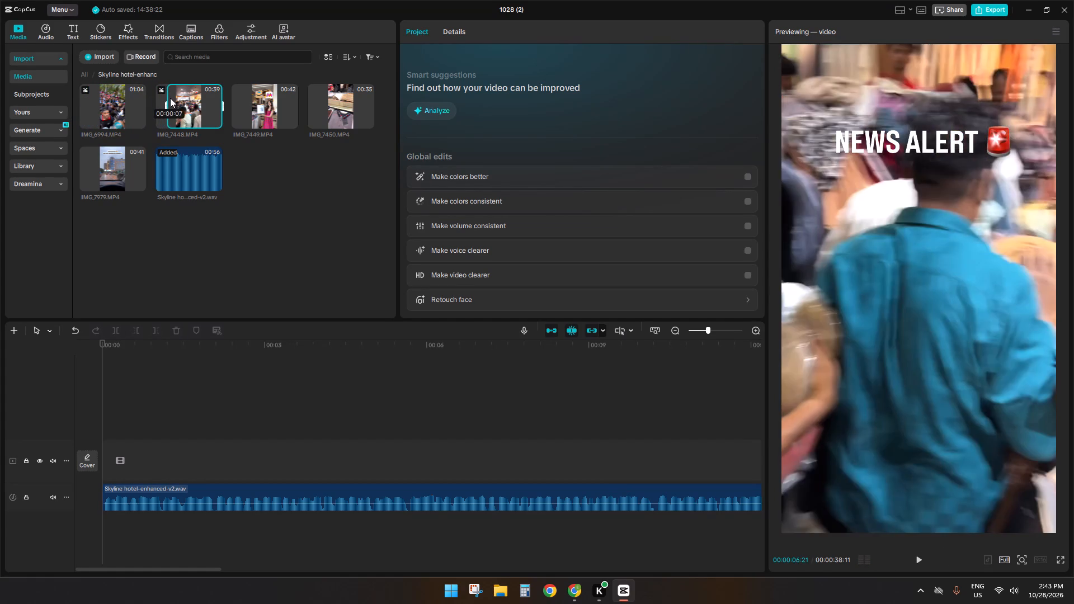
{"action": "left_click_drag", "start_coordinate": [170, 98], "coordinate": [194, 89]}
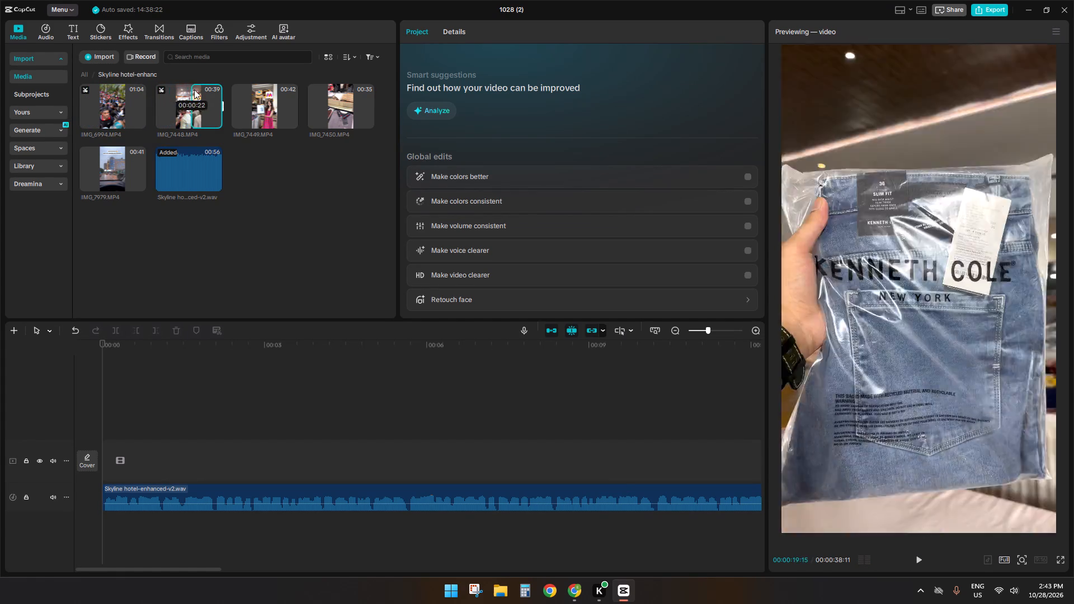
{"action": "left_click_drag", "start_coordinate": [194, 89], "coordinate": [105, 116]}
Play the opening seconds of source videos IMG_7449 and IMG_7979 to look for footage suiting the voiceover's start.
{"action": "left_click", "coordinate": [247, 102]}
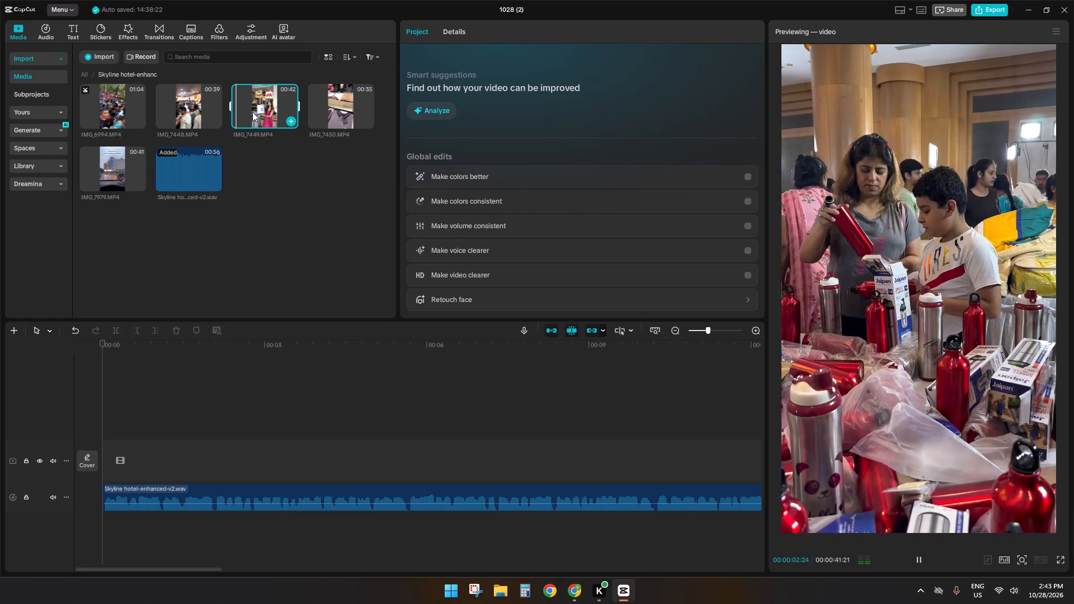
{"action": "key", "text": "space"}
{"action": "key", "text": "space"}
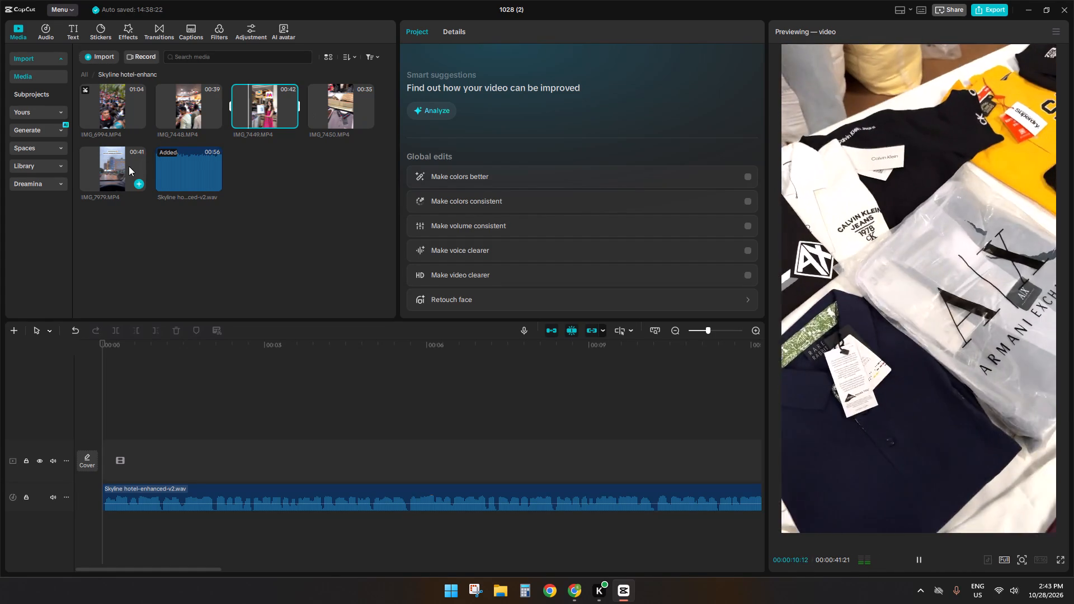
{"action": "left_click", "coordinate": [122, 166]}
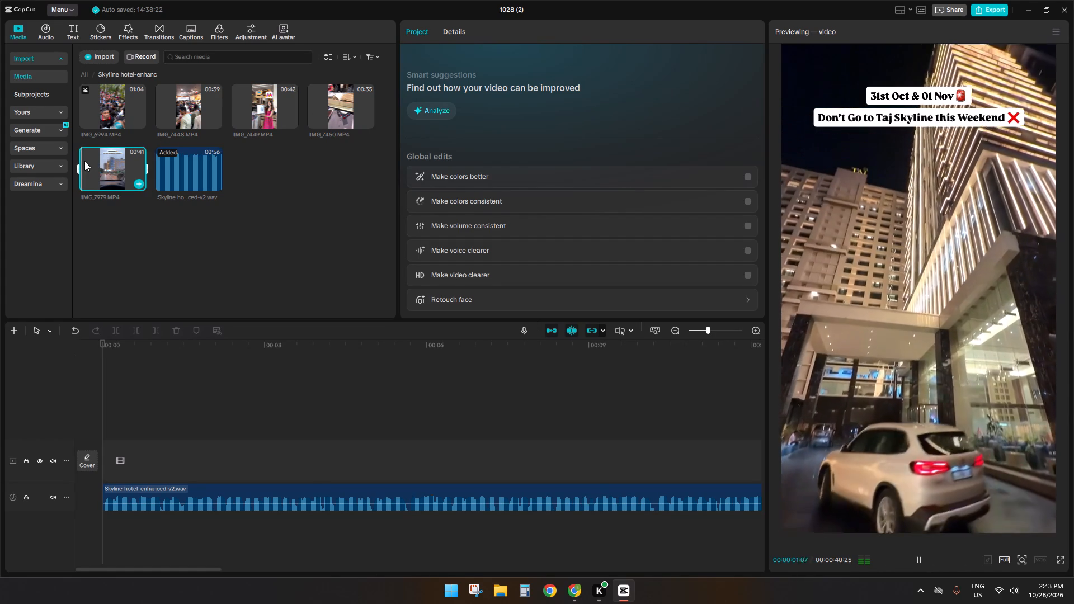
{"action": "key", "text": "space"}
{"action": "key", "text": "space"}
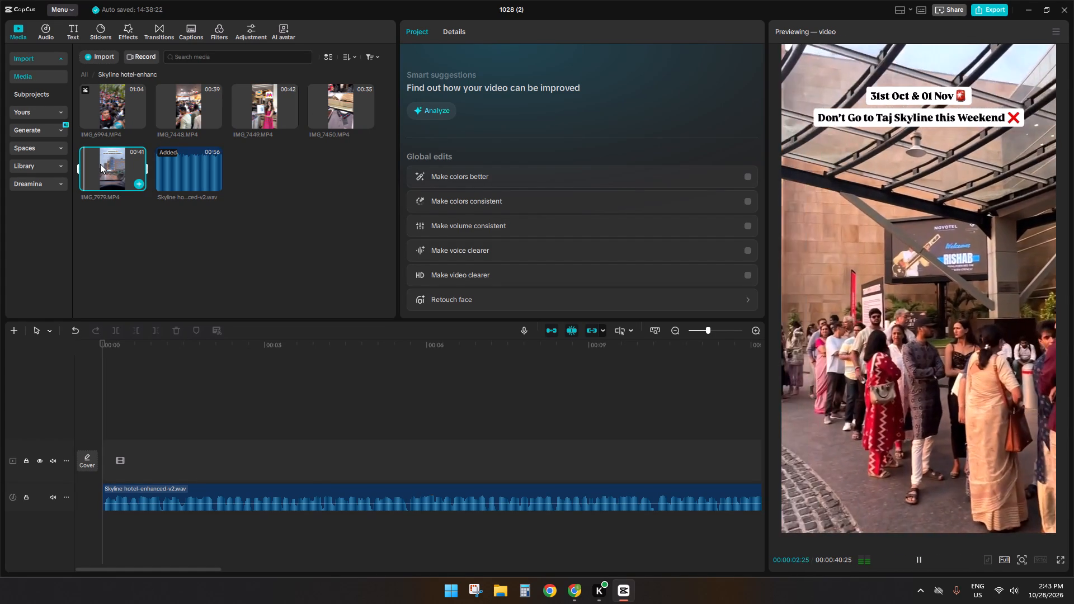
{"action": "scroll", "coordinate": [147, 182], "scroll_direction": "up", "scroll_amount": 8, "text": "ctrl"}
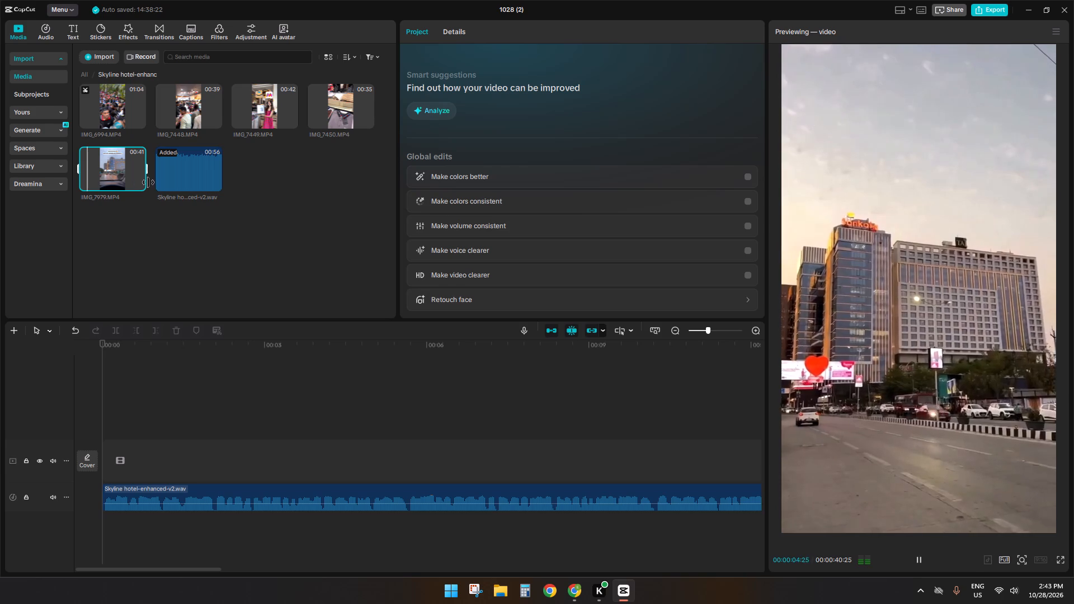
{"action": "scroll", "coordinate": [104, 178], "scroll_direction": "up", "scroll_amount": 4, "text": "ctrl"}
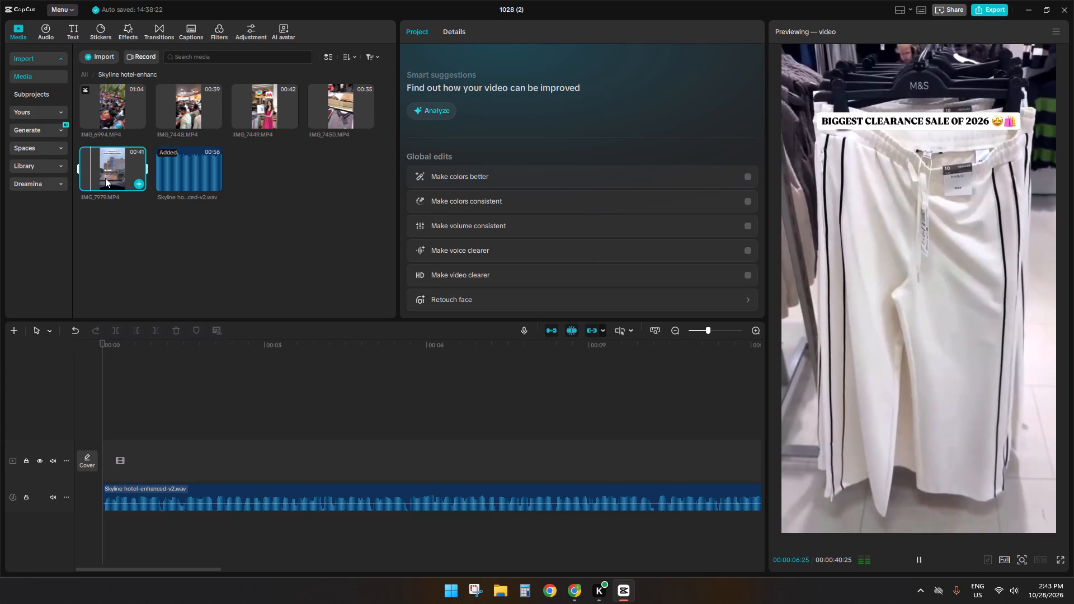
{"action": "scroll", "coordinate": [109, 178], "scroll_direction": "up", "scroll_amount": 3, "text": "ctrl"}
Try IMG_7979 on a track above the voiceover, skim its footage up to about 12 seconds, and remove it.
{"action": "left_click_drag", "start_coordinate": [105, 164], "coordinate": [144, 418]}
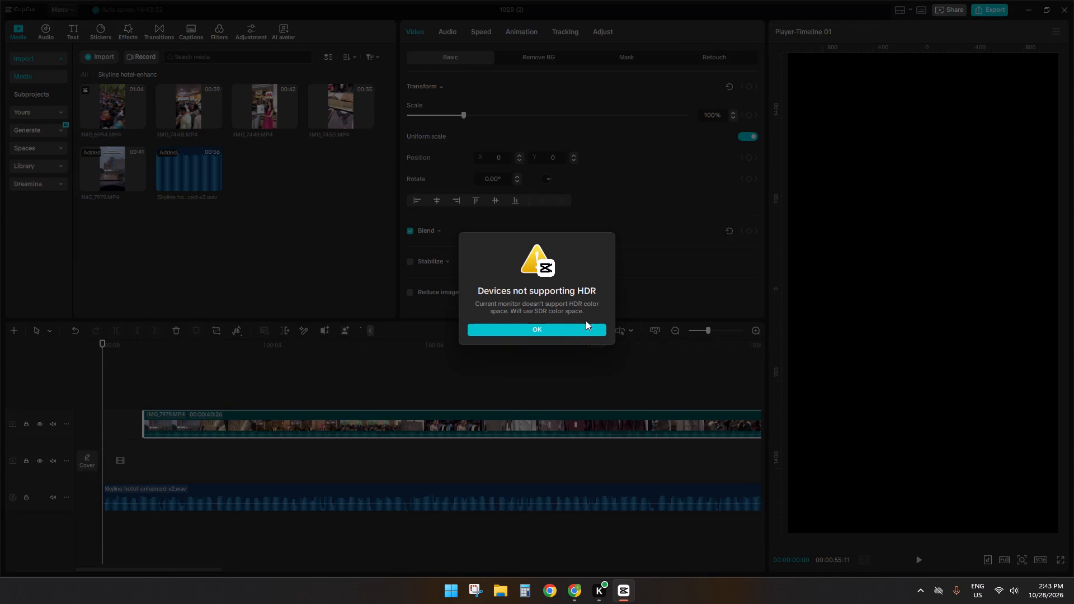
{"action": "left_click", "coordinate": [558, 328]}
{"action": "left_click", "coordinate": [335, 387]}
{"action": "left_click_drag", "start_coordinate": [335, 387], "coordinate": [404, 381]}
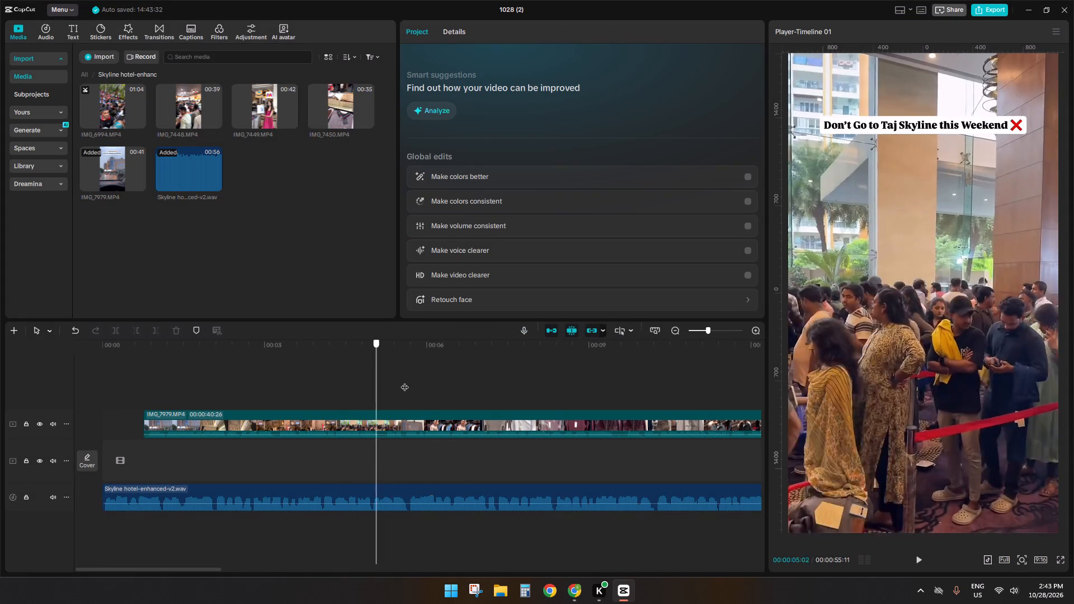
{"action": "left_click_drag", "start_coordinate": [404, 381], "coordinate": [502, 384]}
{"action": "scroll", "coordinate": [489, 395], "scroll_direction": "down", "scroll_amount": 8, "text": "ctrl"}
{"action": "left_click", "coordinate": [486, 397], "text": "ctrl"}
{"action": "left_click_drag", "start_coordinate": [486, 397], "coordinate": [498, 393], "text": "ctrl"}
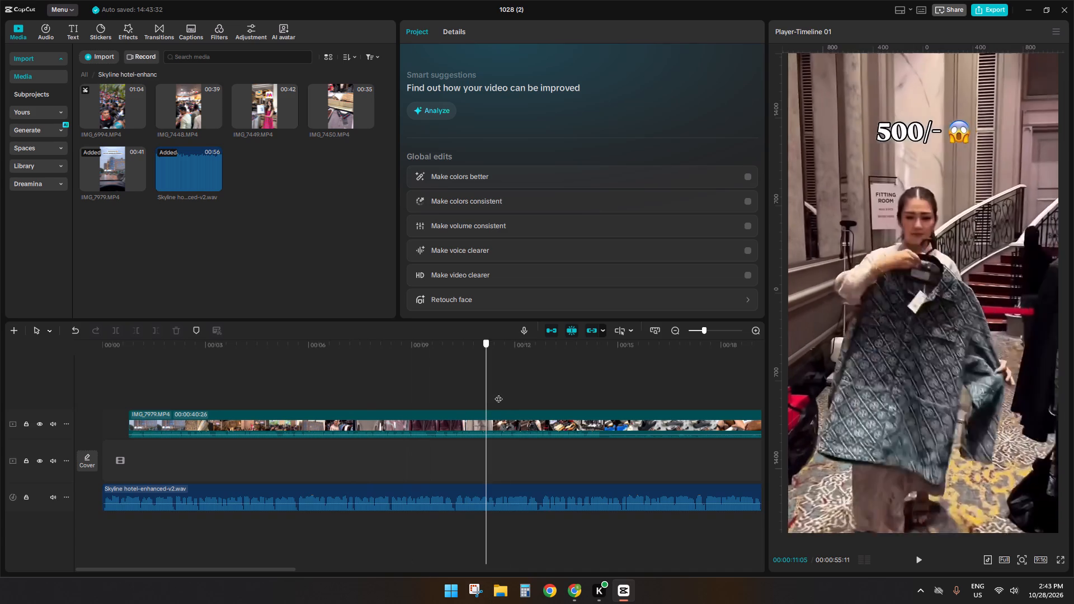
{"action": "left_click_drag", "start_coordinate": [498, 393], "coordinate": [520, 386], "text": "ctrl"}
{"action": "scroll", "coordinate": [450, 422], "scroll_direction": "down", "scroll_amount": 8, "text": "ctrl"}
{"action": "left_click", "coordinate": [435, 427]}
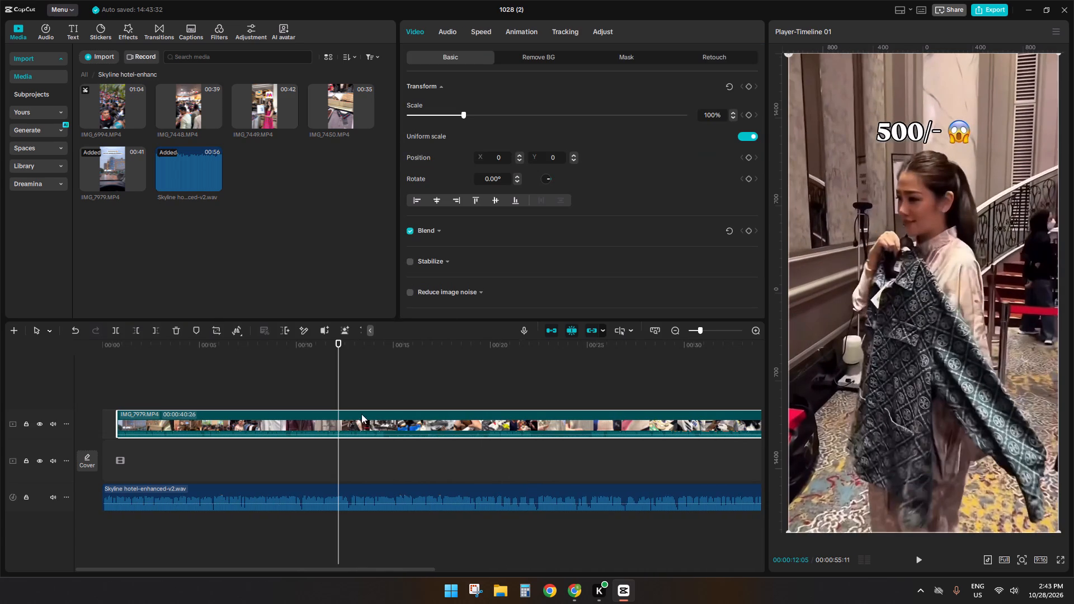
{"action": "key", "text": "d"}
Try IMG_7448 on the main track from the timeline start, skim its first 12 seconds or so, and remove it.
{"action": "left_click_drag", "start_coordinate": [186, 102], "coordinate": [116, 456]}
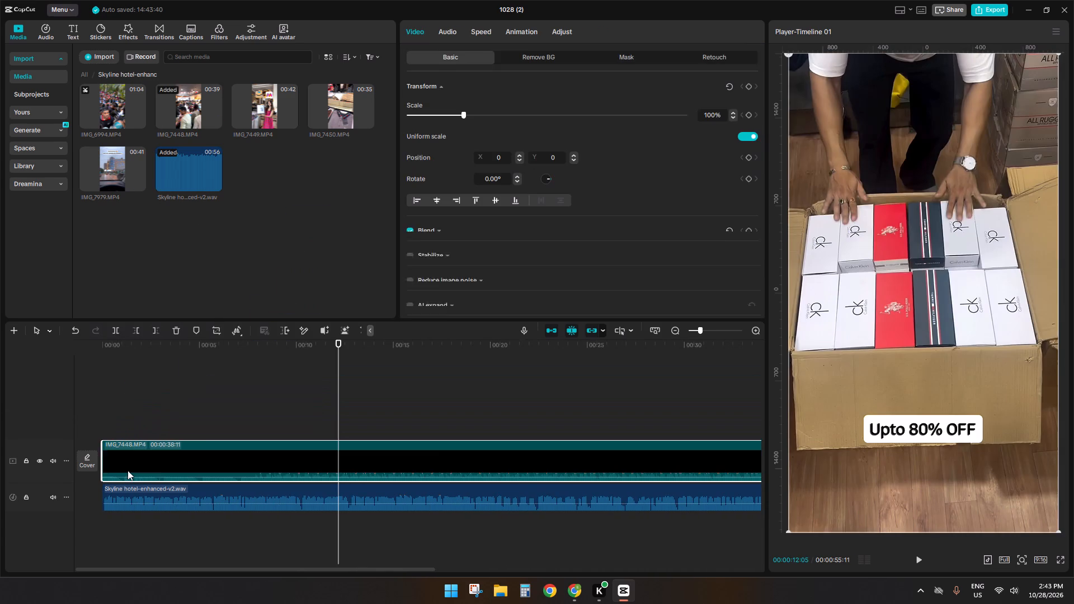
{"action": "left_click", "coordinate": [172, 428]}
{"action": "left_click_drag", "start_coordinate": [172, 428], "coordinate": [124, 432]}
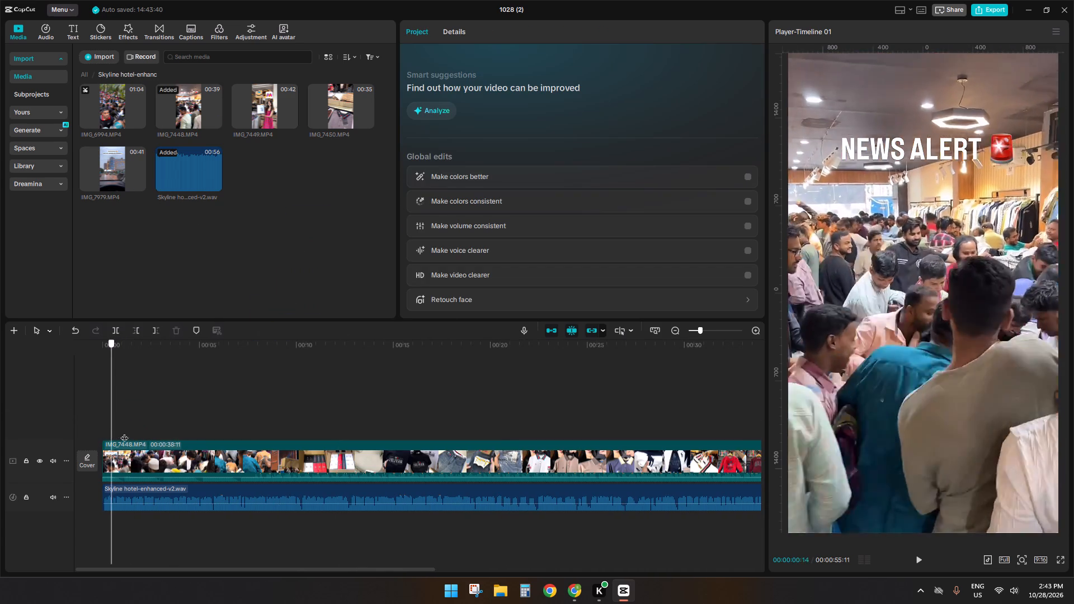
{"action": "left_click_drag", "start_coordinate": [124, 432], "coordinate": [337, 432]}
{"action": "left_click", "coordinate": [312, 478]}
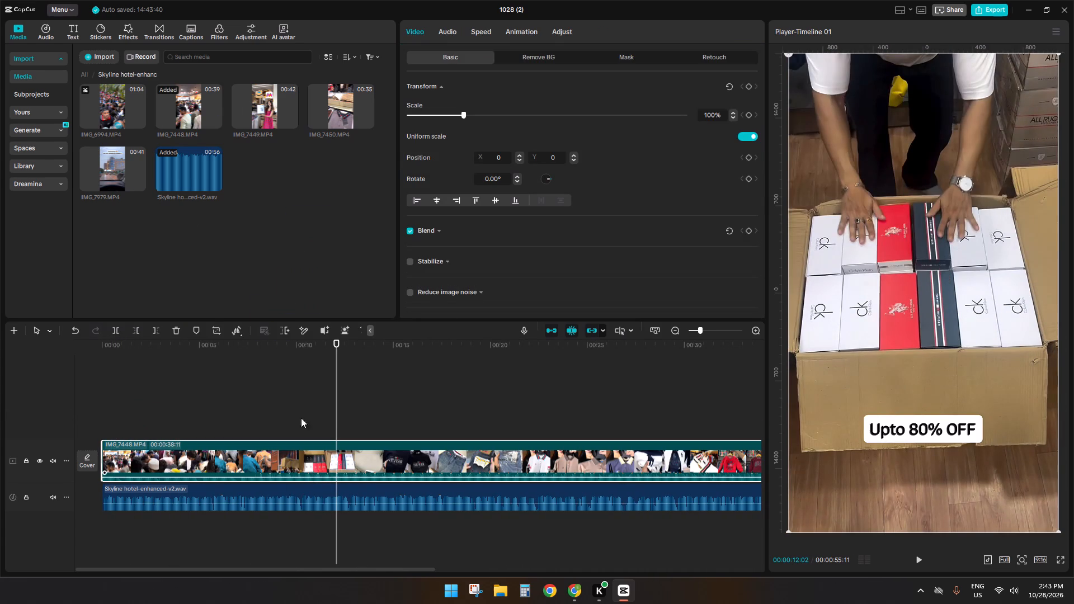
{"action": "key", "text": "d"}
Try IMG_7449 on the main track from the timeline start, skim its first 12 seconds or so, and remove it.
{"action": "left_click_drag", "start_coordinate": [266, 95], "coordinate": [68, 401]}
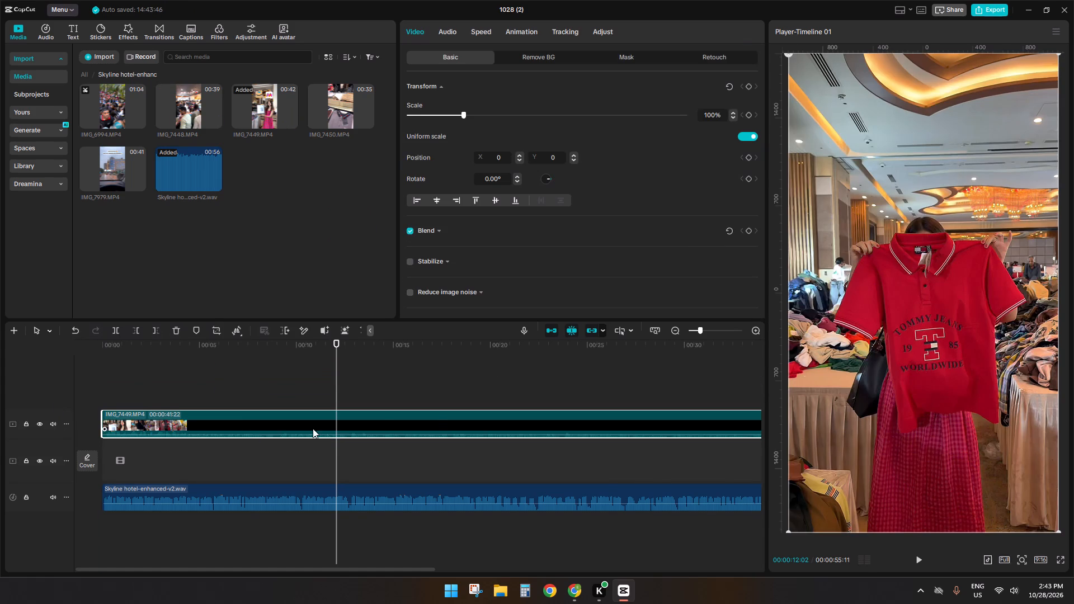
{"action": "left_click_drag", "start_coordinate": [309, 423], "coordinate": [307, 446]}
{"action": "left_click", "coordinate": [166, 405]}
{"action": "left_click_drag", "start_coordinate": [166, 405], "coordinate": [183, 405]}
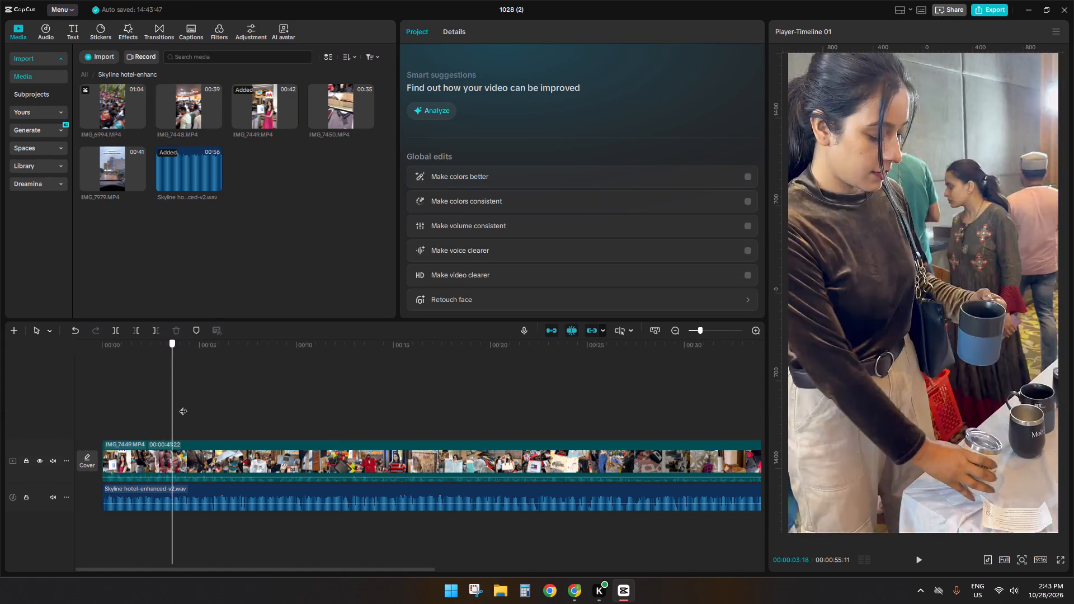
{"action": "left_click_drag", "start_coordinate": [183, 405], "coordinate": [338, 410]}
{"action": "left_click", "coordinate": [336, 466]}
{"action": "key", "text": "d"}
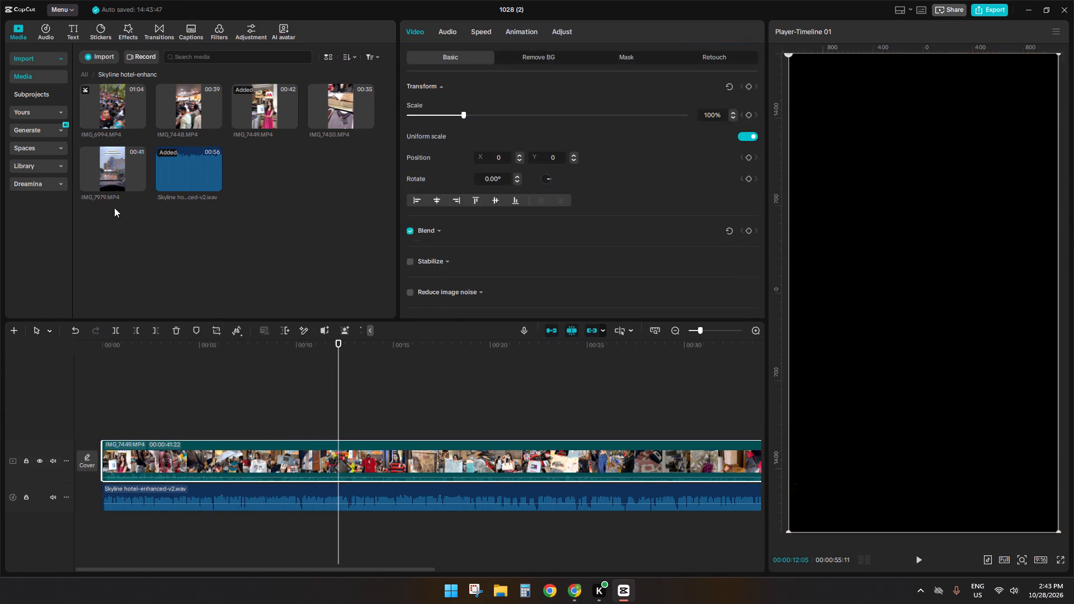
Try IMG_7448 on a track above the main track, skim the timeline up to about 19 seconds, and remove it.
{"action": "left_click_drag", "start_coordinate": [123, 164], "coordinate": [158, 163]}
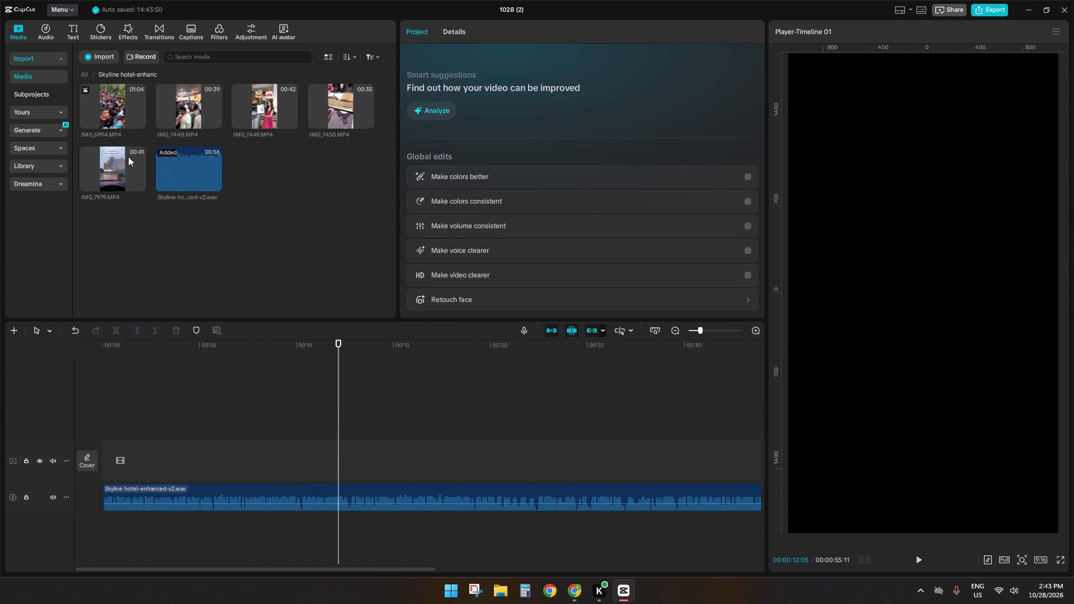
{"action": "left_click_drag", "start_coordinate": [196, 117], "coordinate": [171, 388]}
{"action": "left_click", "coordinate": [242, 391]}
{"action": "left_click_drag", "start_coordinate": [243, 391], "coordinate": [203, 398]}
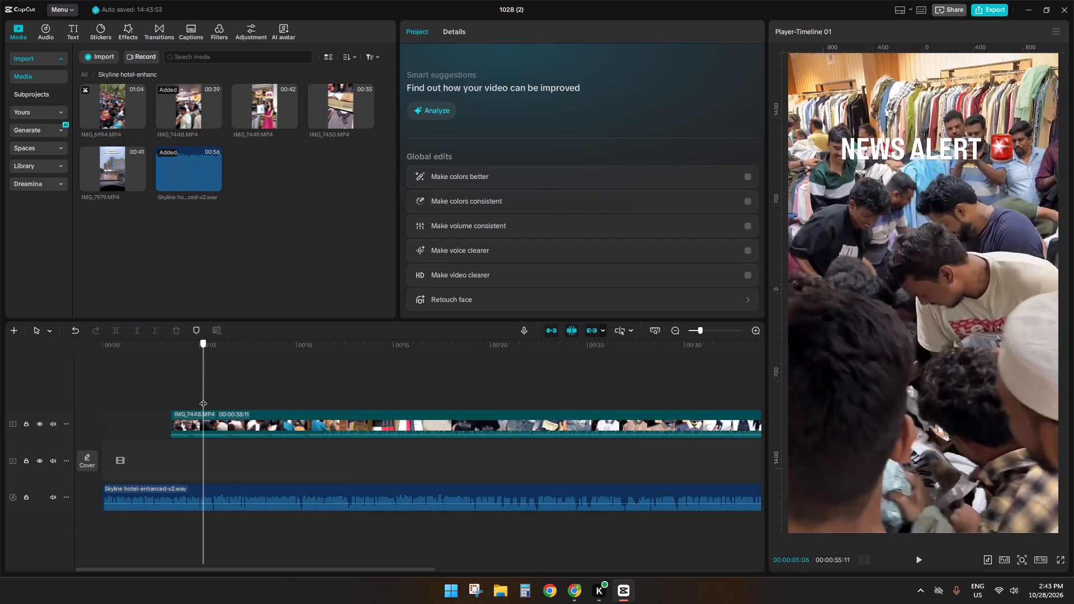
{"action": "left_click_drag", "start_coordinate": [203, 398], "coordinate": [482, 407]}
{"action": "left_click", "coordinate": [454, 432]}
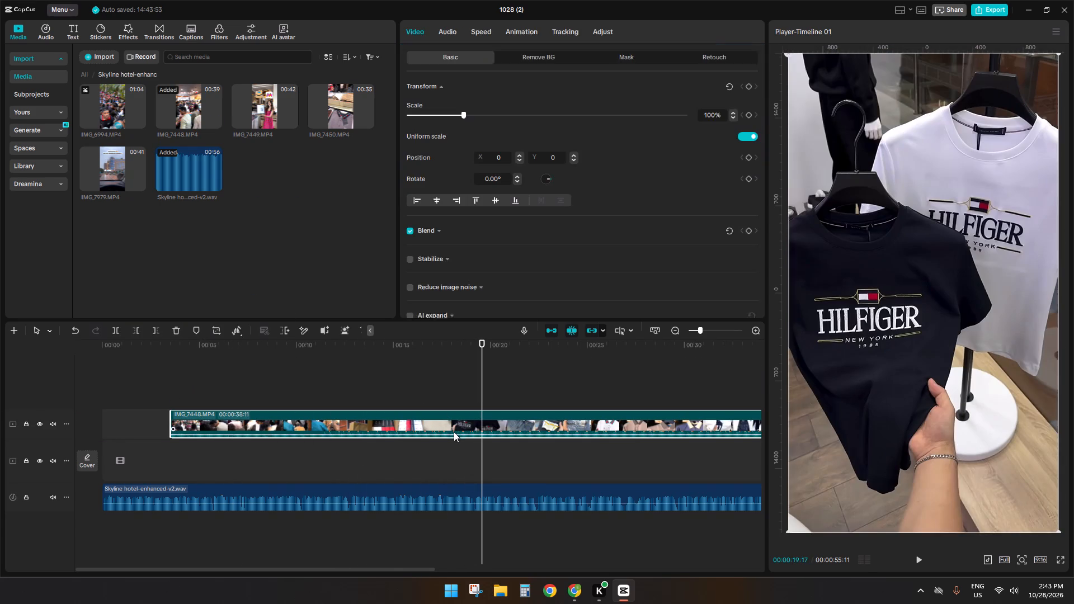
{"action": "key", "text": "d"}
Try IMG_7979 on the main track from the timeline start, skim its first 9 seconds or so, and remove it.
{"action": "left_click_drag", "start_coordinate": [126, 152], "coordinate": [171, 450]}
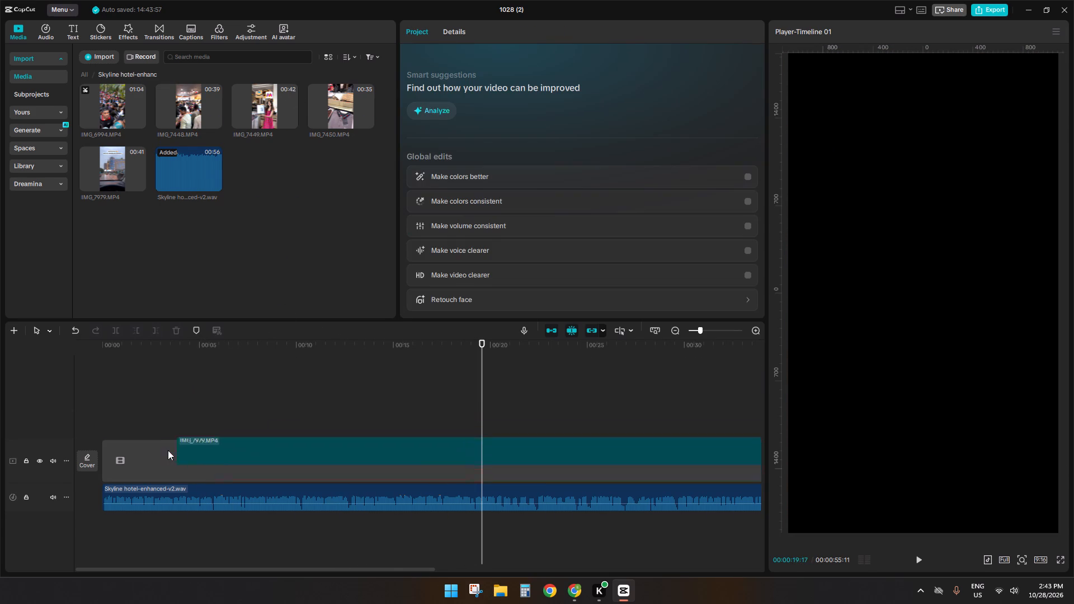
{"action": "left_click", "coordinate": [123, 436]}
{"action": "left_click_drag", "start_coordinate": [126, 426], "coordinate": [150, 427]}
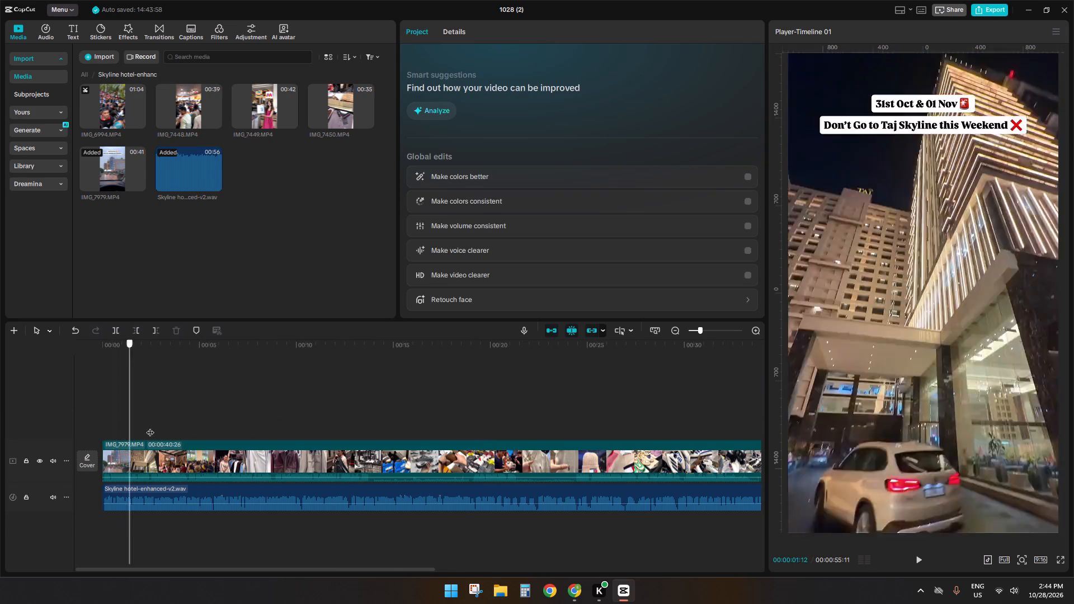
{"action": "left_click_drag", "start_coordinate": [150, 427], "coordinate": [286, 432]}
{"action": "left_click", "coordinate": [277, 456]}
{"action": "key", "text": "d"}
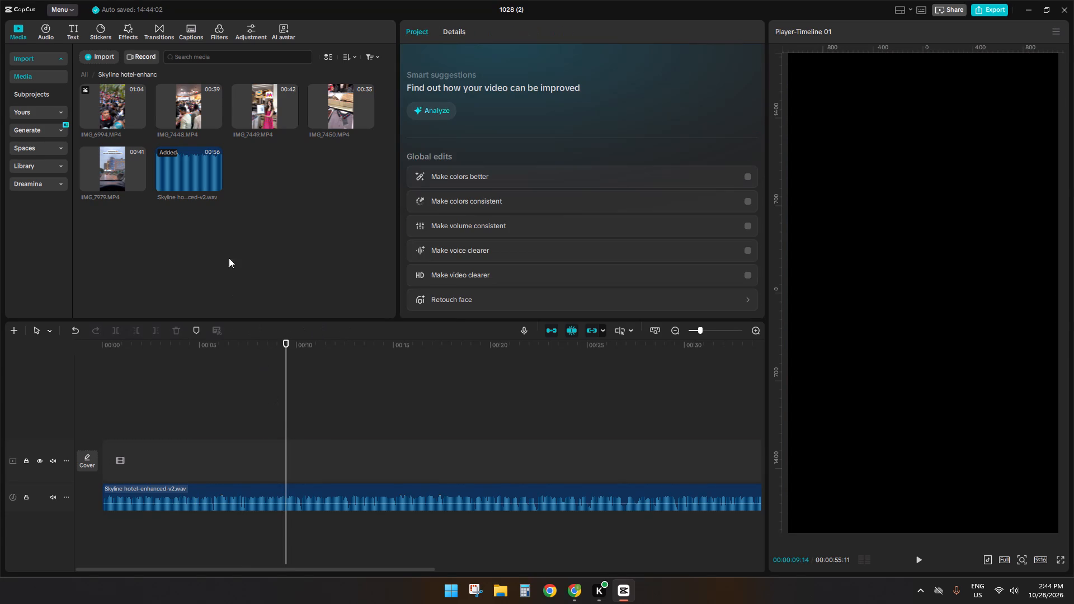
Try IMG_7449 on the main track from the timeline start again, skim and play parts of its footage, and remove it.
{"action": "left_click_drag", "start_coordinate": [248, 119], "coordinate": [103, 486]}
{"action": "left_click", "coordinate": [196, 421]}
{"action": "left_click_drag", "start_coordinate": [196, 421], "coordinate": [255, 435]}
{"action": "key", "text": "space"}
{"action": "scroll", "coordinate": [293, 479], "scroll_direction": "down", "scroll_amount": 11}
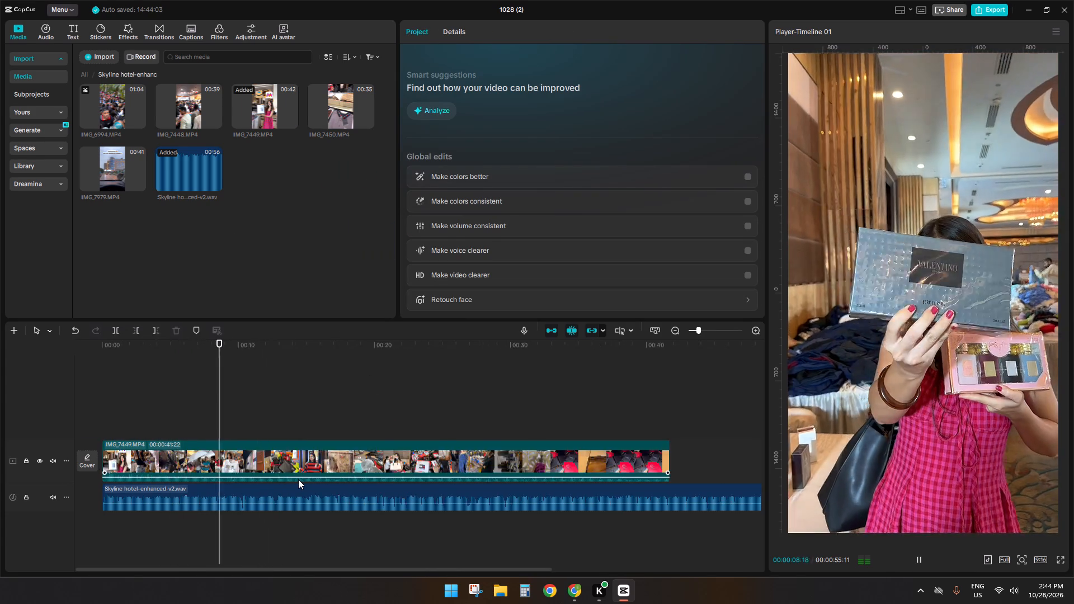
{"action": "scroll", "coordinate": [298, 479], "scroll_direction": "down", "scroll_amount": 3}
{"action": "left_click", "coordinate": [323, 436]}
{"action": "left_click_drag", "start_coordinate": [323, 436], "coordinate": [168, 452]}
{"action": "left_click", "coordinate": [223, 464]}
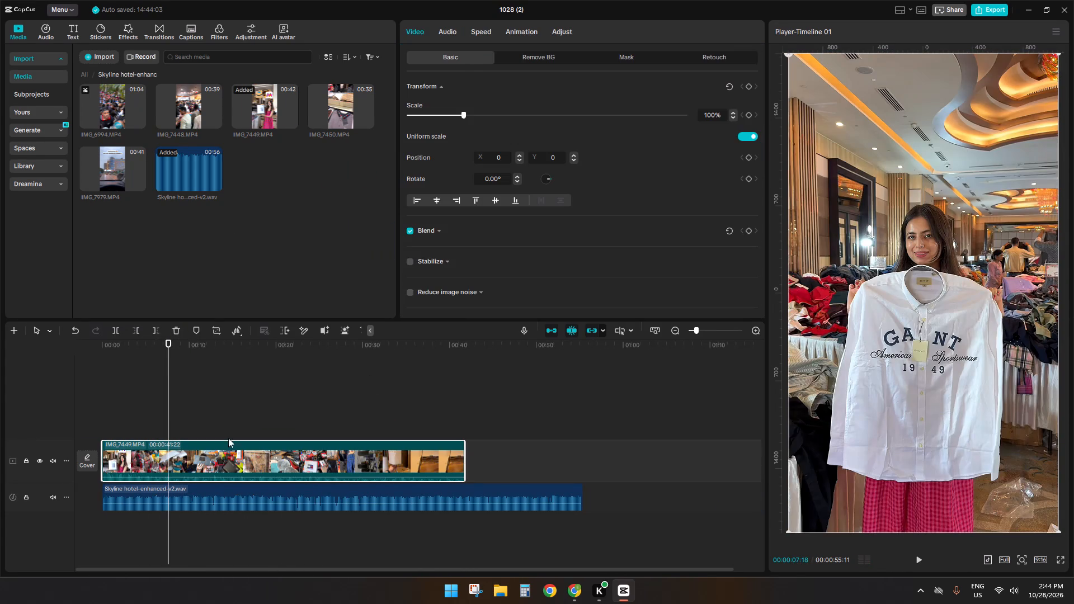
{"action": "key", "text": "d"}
Preview source videos IMG_7449 and IMG_7450 to look for footage suiting the voiceover.
{"action": "left_click", "coordinate": [268, 100]}
{"action": "left_click", "coordinate": [339, 102]}
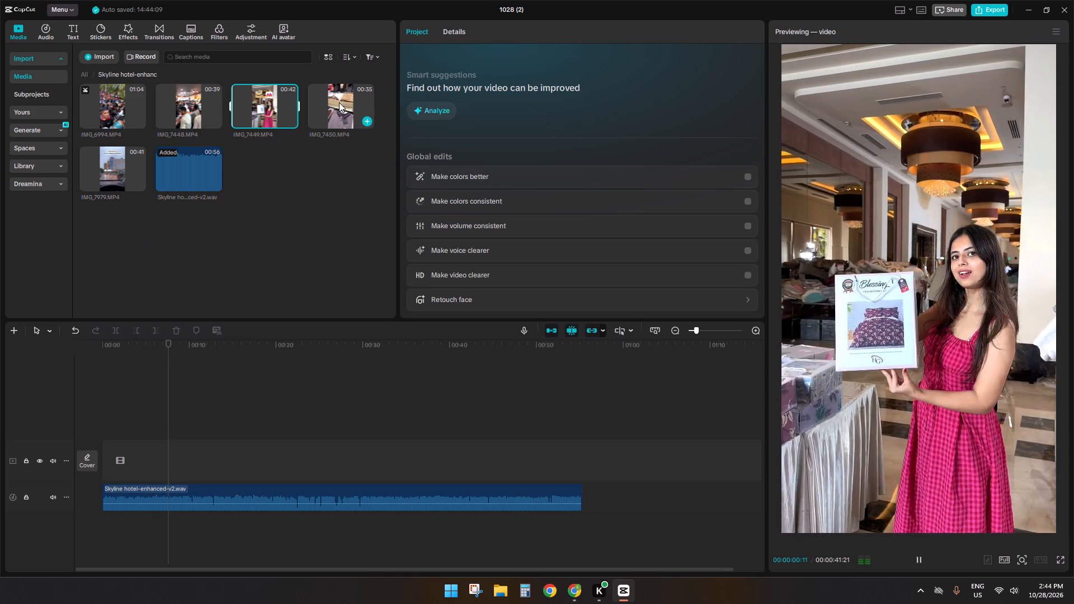
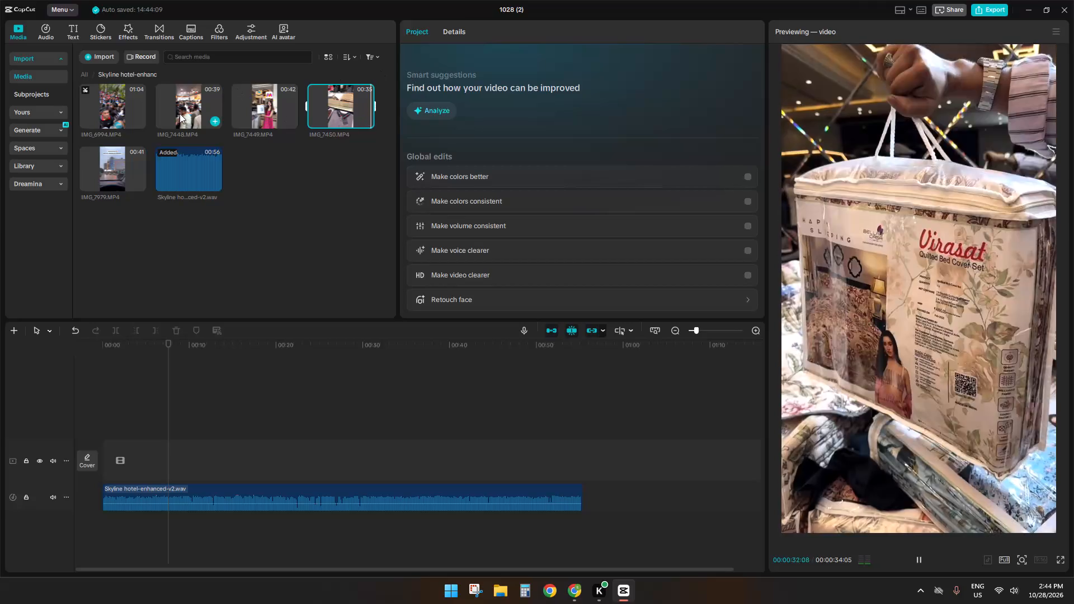
Preview source videos IMG_7448, IMG_7449 and IMG_6994 to look for footage suiting the voiceover.
{"action": "left_click", "coordinate": [180, 114]}
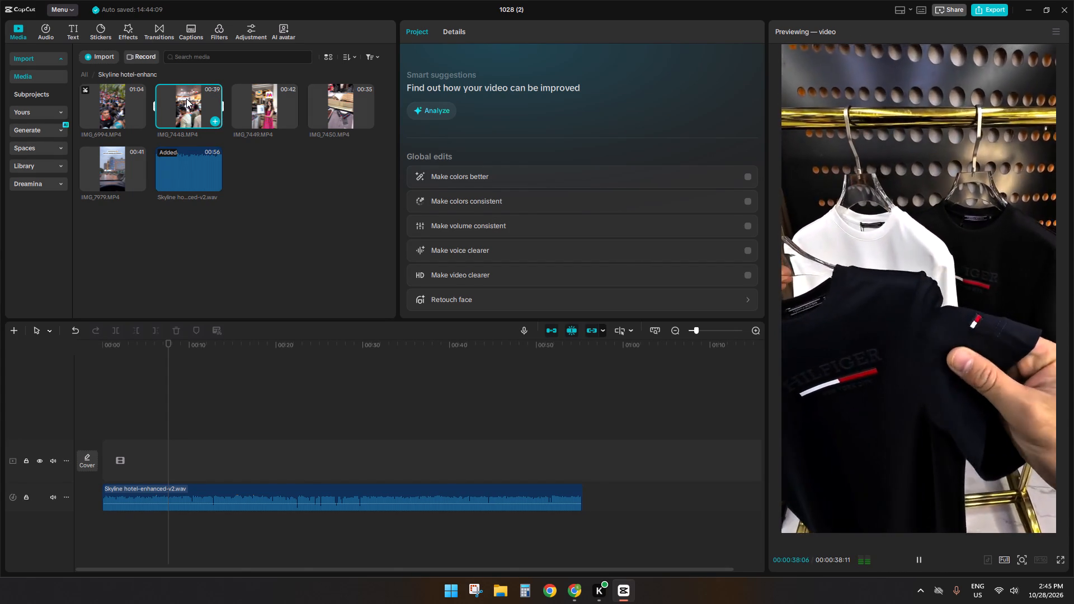
{"action": "left_click", "coordinate": [268, 103]}
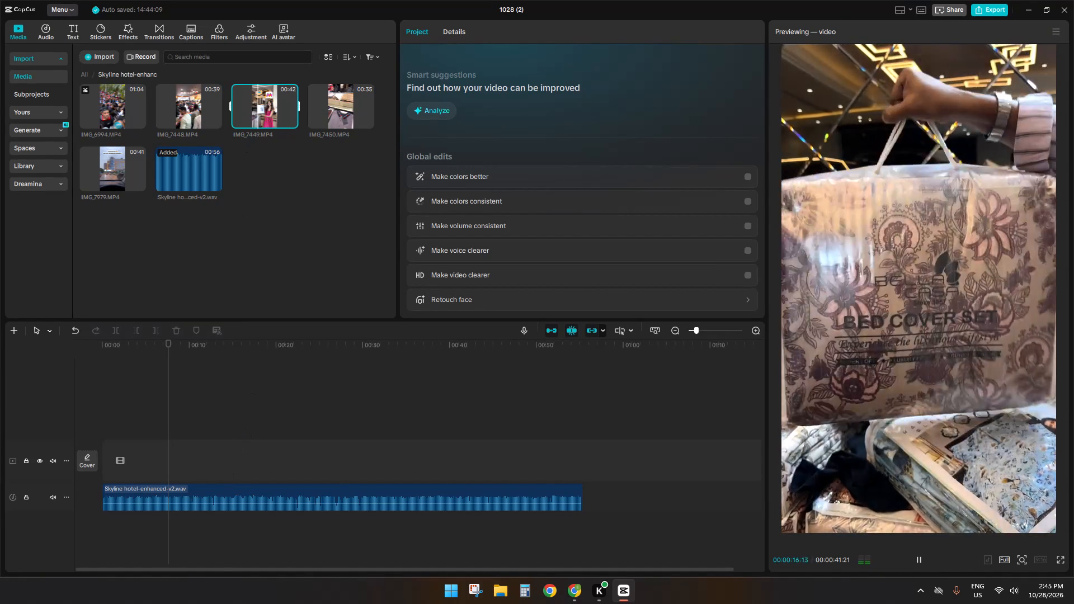
{"action": "left_click", "coordinate": [109, 105]}
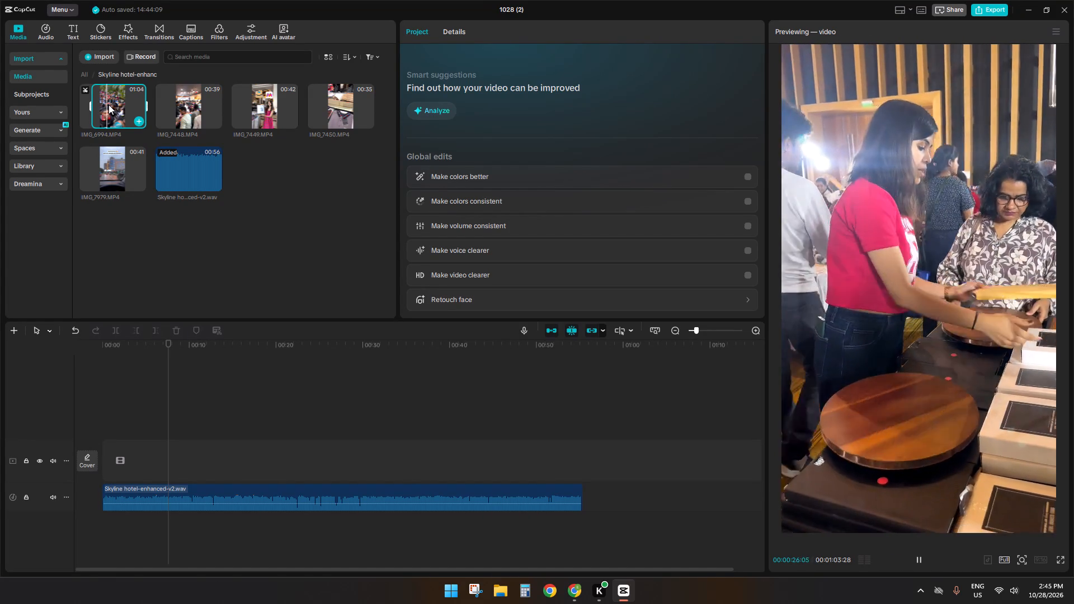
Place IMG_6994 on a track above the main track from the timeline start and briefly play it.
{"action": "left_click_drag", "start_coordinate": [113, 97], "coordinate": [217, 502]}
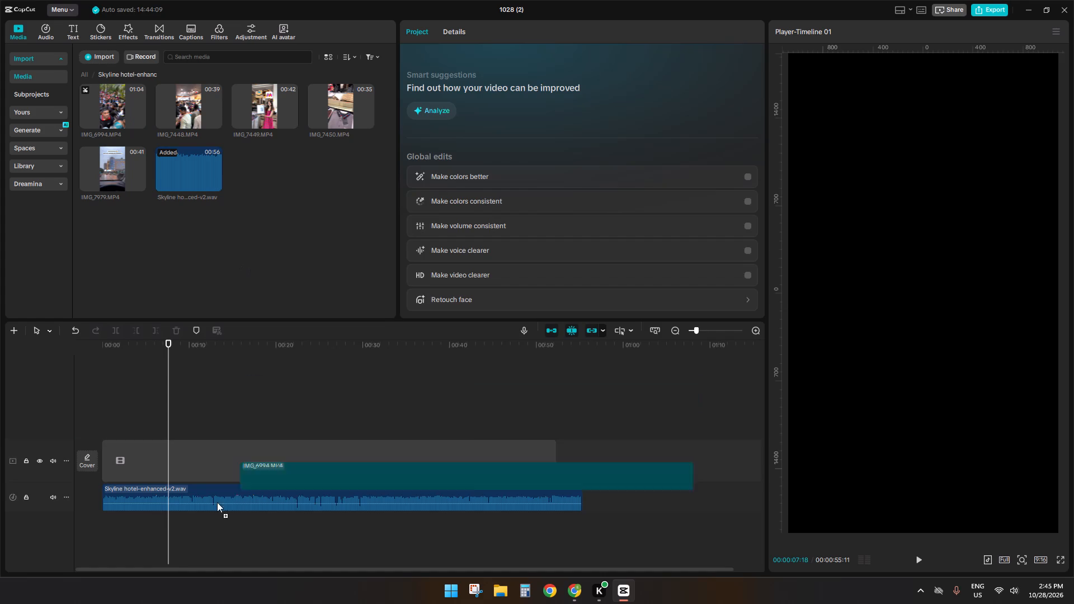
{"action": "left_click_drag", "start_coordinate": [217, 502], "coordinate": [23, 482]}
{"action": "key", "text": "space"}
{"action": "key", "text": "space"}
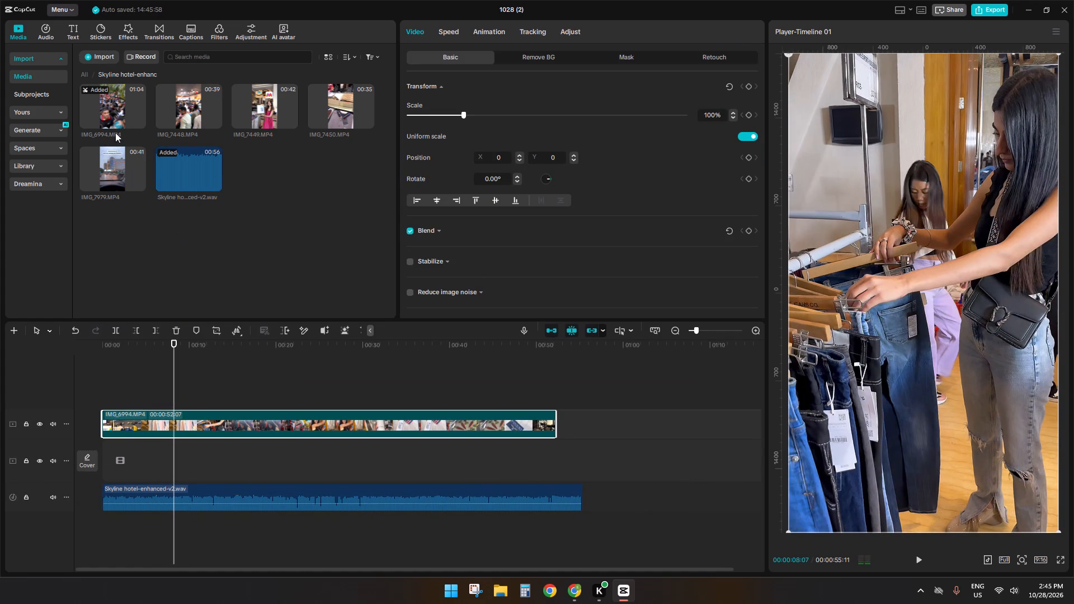
Extend source video IMG_6994's selected range in the media library back to its very beginning.
{"action": "left_click", "coordinate": [111, 110]}
{"action": "left_click", "coordinate": [93, 103]}
{"action": "key", "text": "space"}
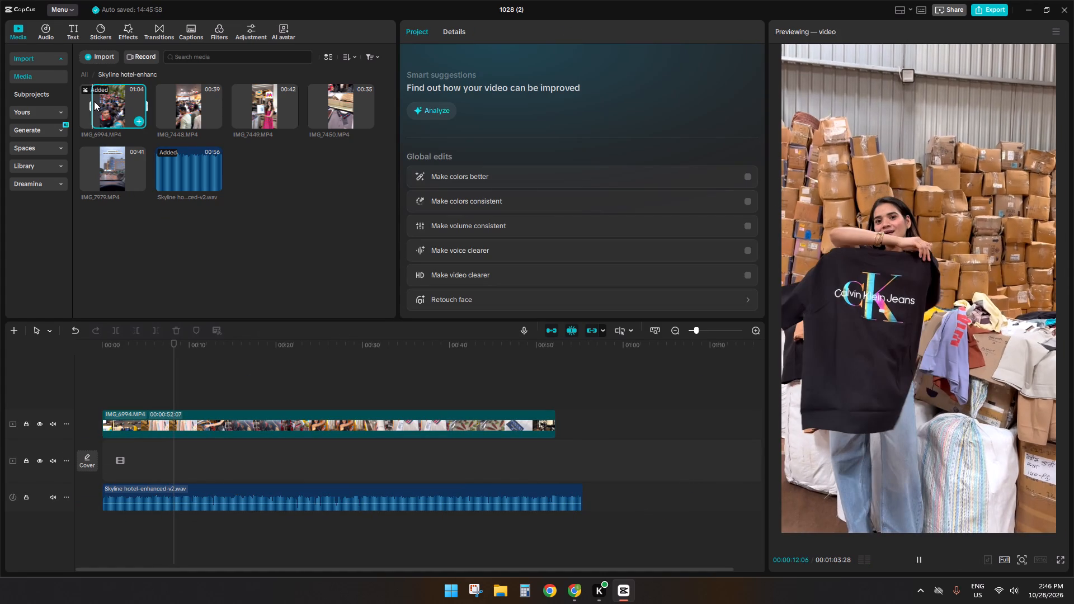
{"action": "left_click_drag", "start_coordinate": [90, 102], "coordinate": [36, 112]}
{"action": "key", "text": "space"}
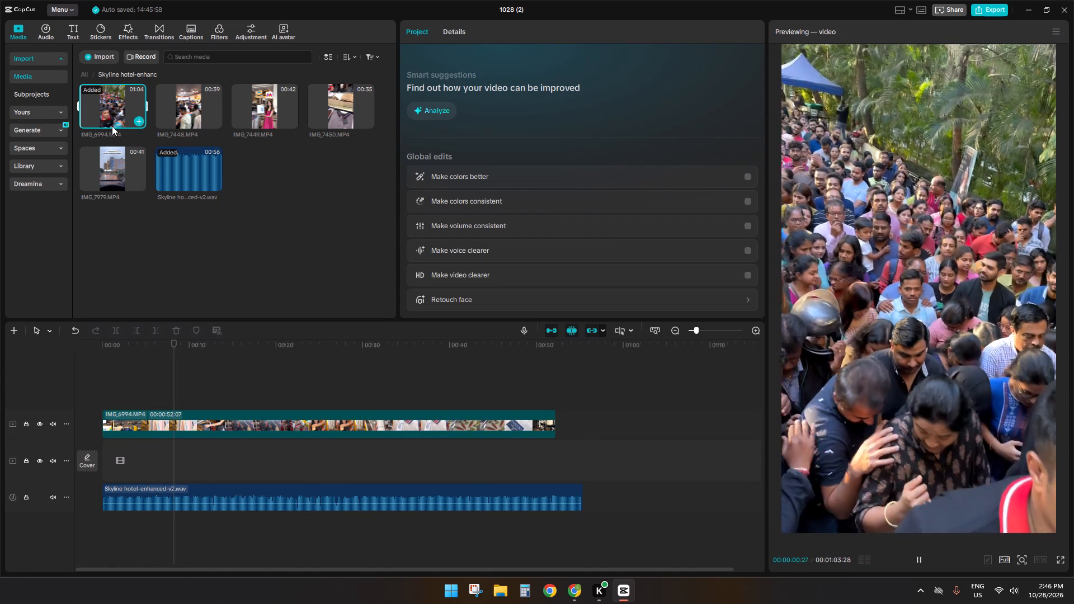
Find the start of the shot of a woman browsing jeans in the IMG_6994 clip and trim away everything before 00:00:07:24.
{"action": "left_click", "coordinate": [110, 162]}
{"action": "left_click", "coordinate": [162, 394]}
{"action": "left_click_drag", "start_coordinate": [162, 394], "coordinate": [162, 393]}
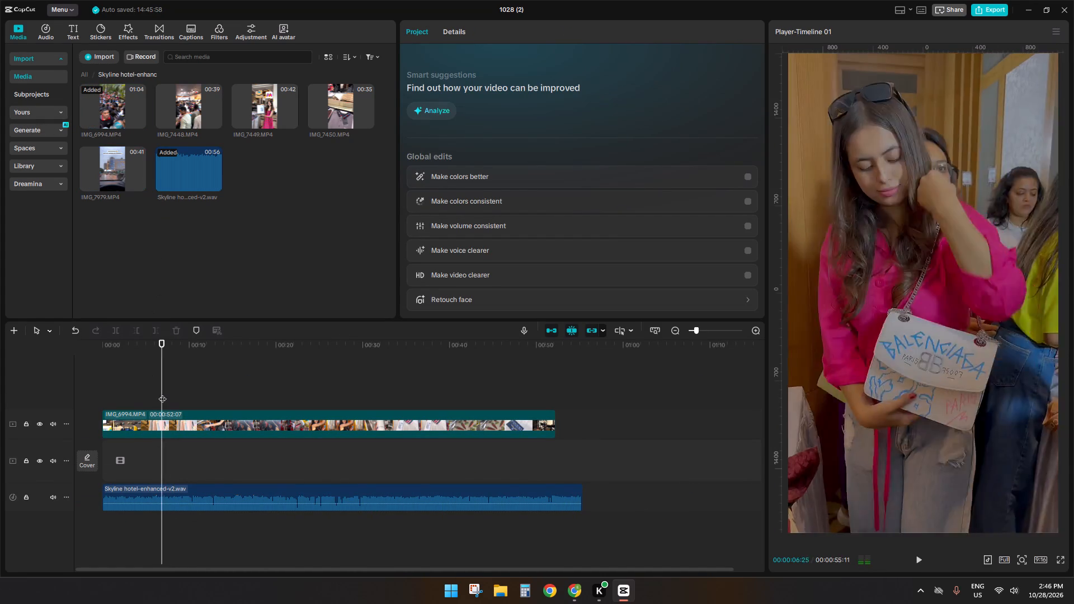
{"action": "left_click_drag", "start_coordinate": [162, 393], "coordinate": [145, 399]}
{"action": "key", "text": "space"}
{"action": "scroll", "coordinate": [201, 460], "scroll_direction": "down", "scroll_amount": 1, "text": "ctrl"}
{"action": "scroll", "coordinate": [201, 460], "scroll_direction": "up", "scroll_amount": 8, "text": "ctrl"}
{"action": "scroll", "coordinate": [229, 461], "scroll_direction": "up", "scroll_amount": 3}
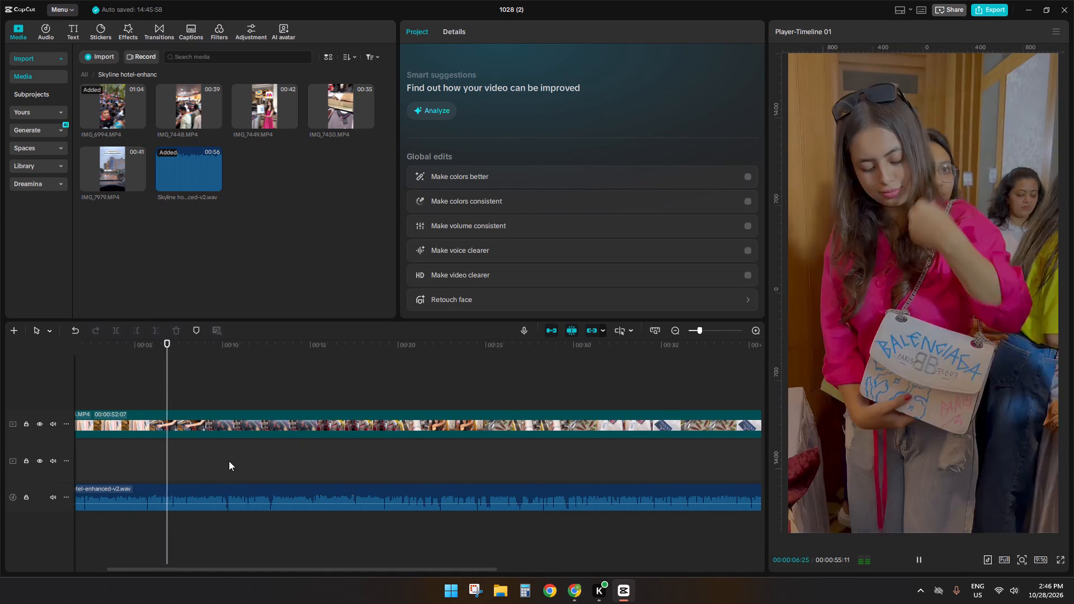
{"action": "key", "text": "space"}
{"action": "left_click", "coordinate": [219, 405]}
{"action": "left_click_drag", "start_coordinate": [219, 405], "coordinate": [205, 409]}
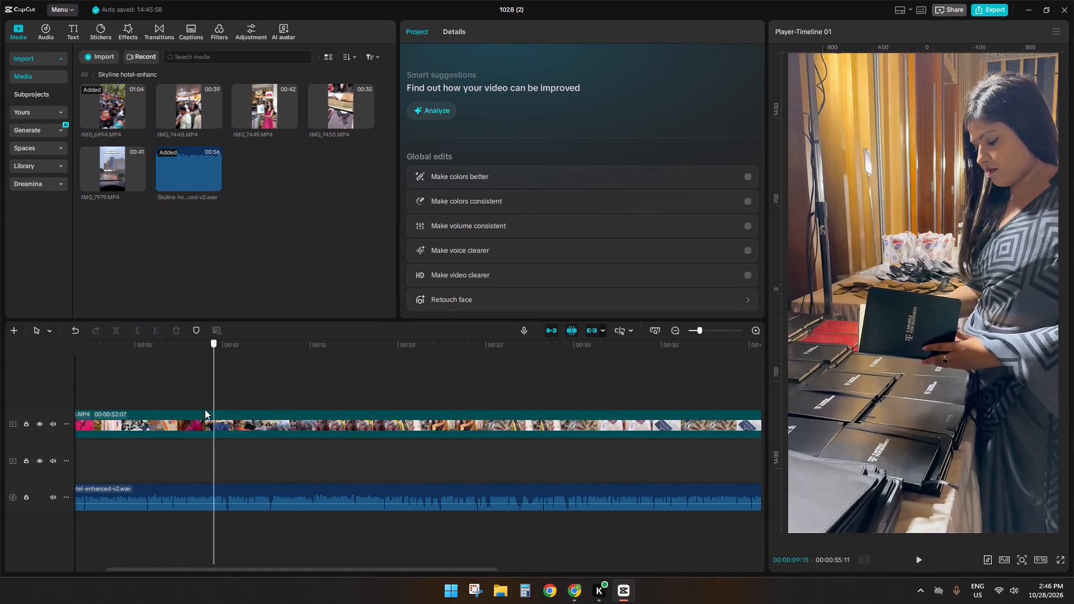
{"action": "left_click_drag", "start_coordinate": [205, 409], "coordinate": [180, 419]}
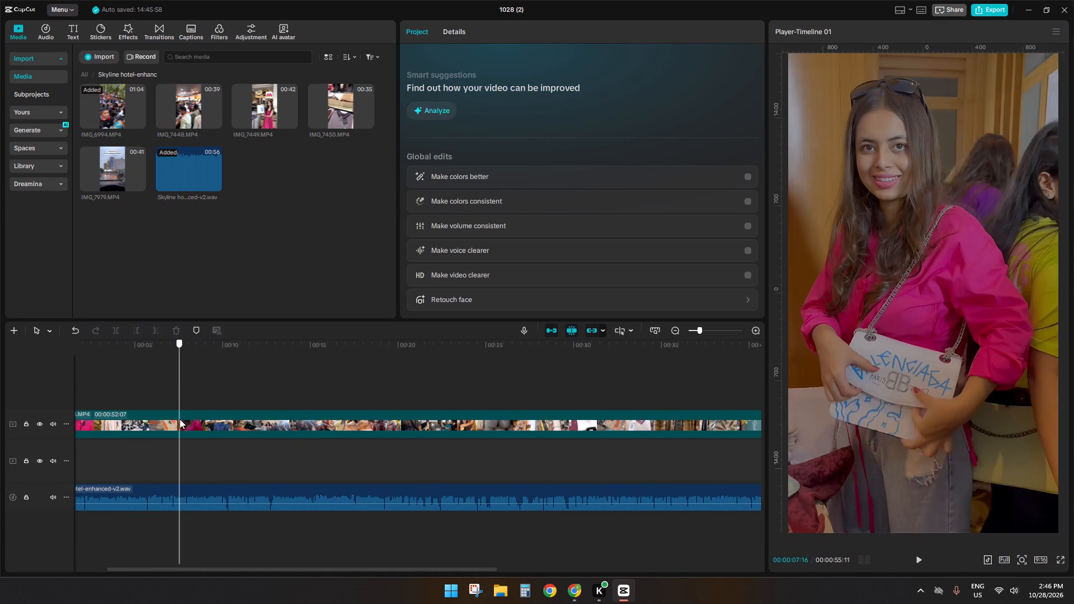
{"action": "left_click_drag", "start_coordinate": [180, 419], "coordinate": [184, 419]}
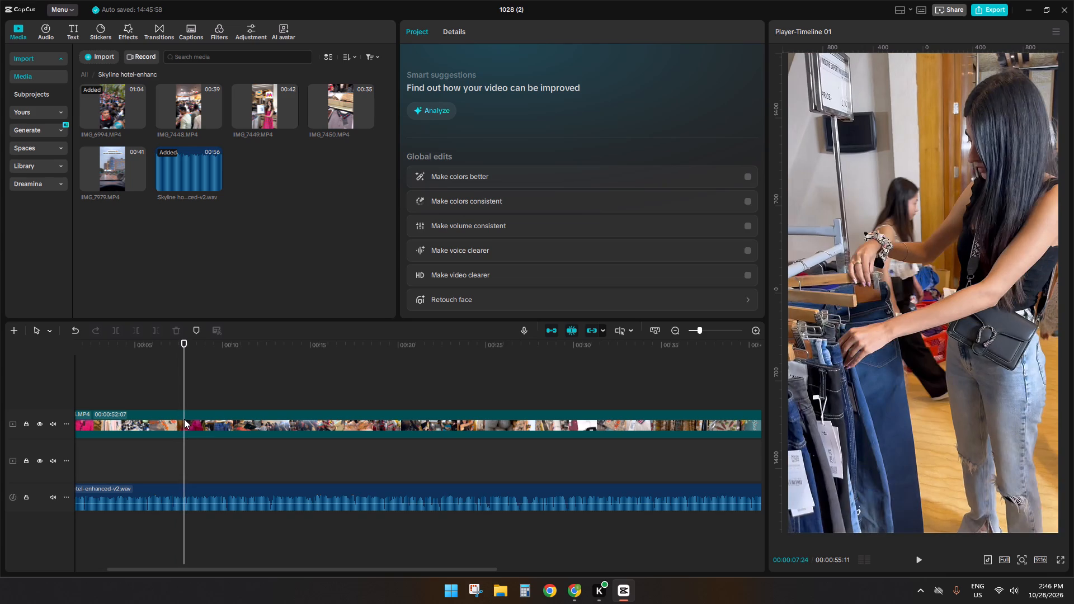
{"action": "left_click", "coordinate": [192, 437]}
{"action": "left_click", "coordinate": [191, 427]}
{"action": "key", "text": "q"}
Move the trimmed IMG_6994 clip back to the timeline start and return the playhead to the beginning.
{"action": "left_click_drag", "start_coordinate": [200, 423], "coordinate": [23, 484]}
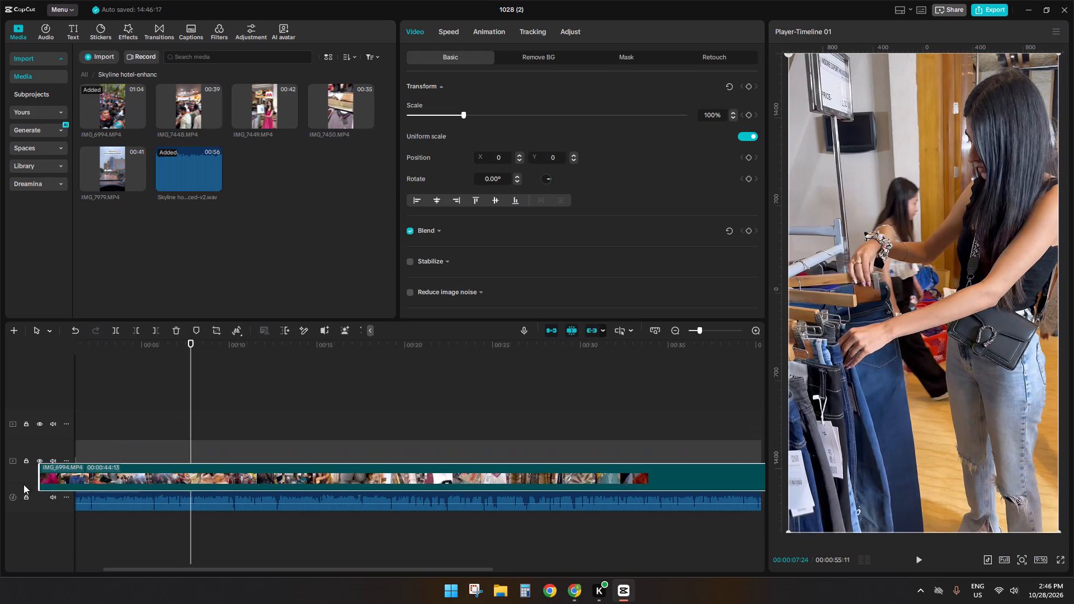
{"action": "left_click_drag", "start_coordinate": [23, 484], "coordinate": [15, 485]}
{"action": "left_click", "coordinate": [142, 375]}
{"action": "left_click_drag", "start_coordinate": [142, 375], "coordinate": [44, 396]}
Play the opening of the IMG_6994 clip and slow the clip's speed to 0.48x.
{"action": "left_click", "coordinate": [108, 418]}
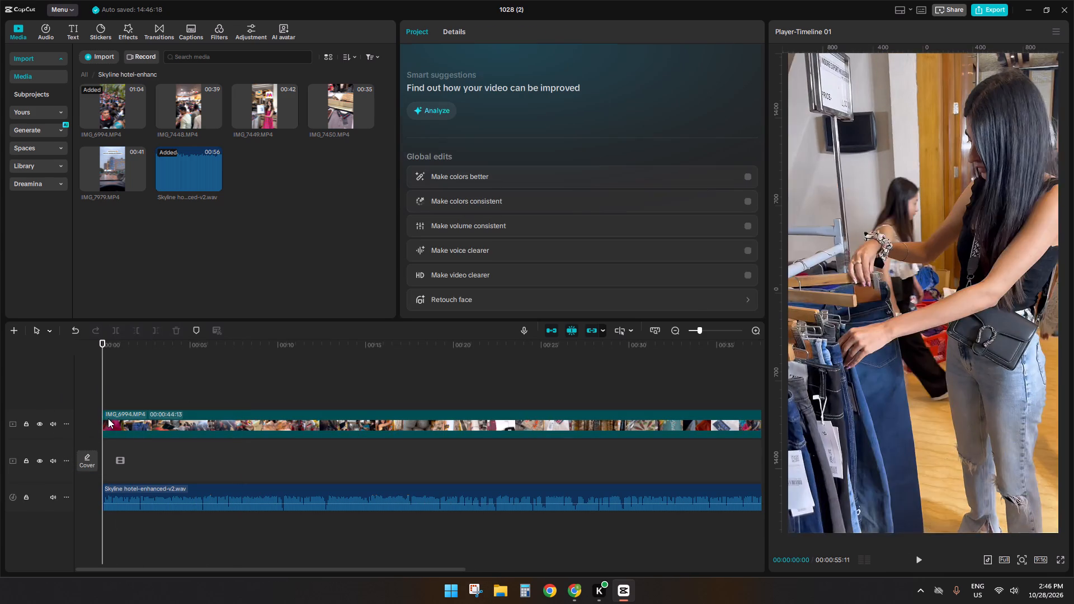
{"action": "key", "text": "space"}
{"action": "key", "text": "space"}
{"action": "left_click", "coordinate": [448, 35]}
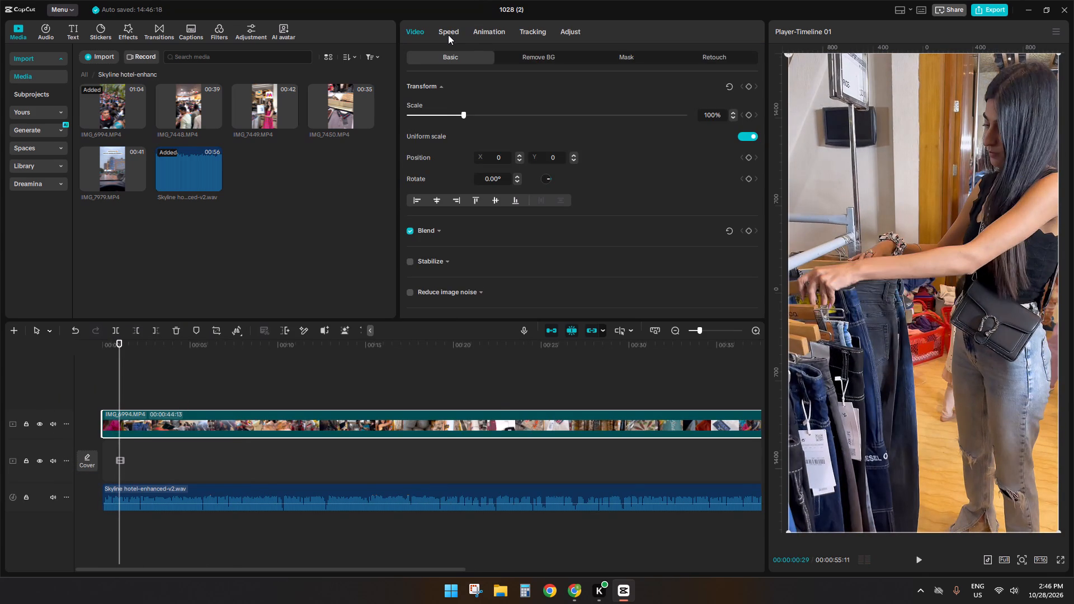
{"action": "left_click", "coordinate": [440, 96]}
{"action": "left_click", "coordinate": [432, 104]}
Play the slowed IMG_6994 clip from the start and skim its footage up to about 59 seconds.
{"action": "key", "text": "space"}
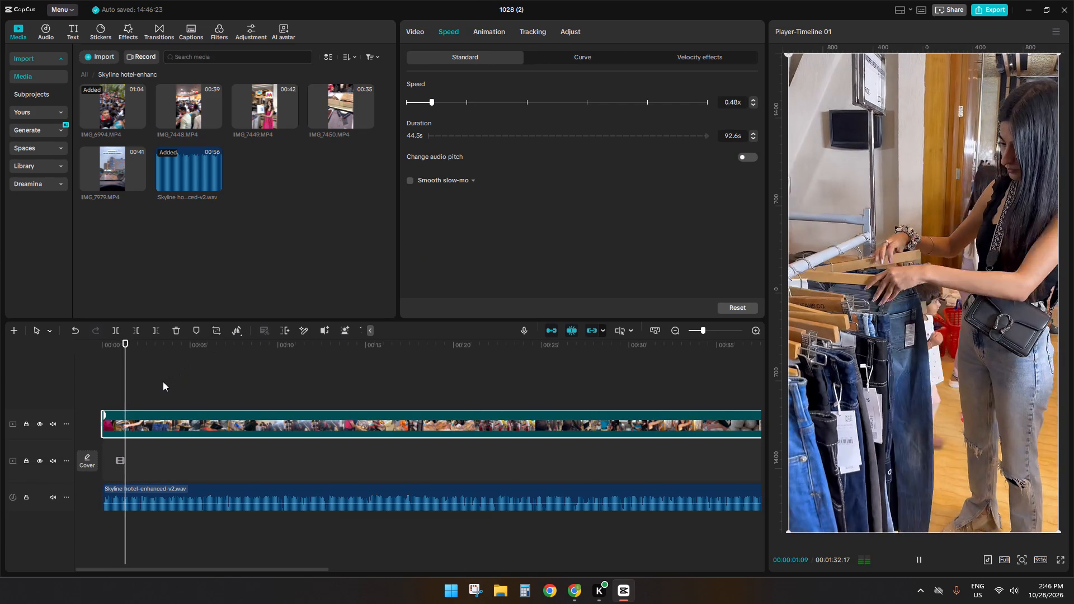
{"action": "left_click", "coordinate": [163, 381]}
{"action": "left_click_drag", "start_coordinate": [163, 381], "coordinate": [23, 394]}
{"action": "key", "text": "space"}
{"action": "key", "text": "space"}
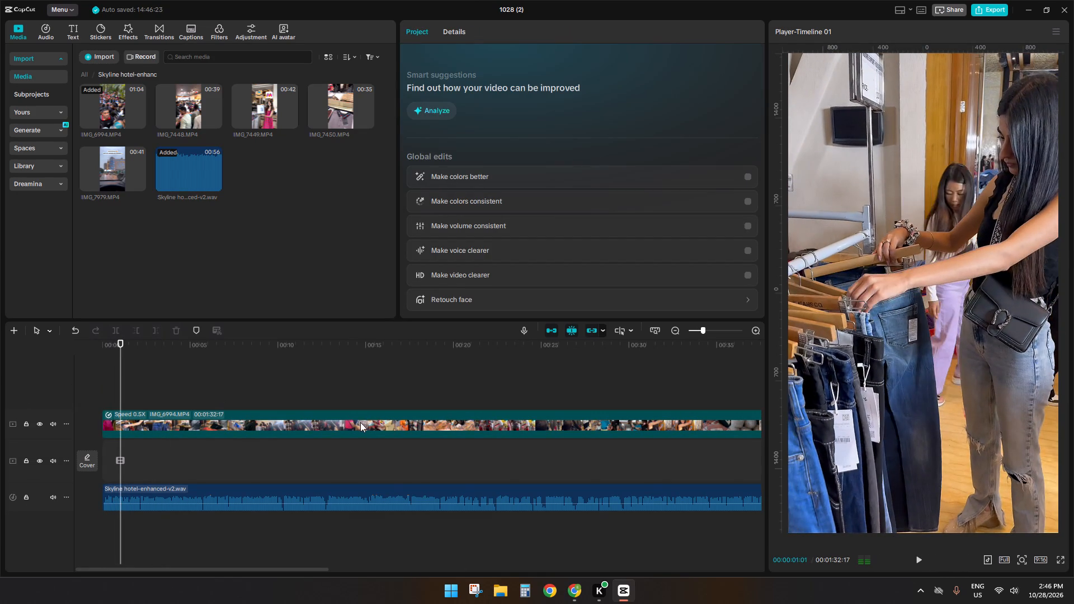
{"action": "key", "text": "space"}
{"action": "key", "text": "space"}
{"action": "key", "text": "space"}
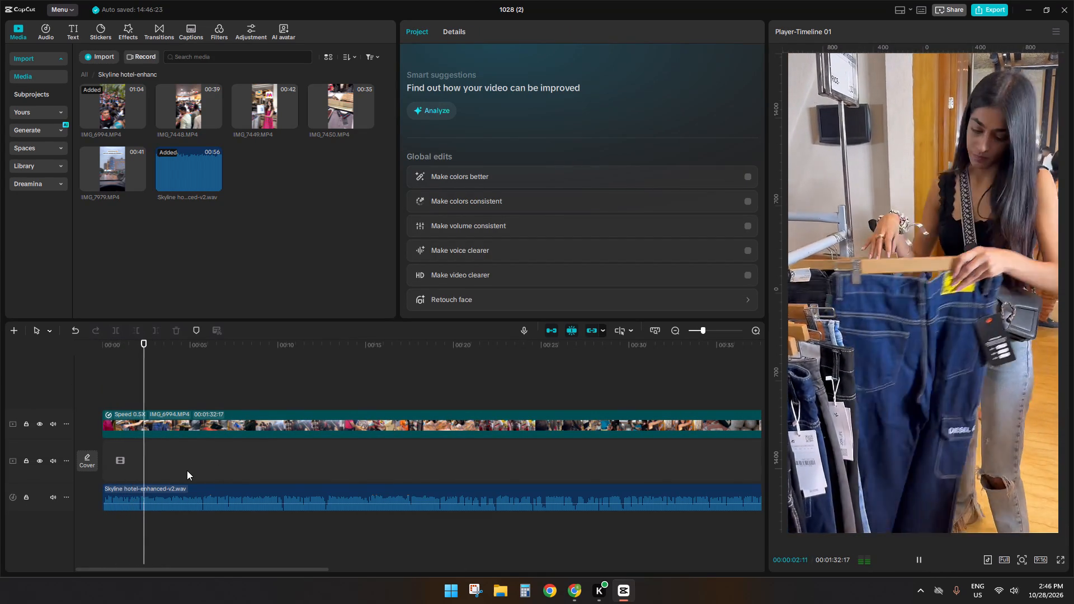
{"action": "scroll", "coordinate": [187, 470], "scroll_direction": "down", "scroll_amount": 5, "text": "ctrl"}
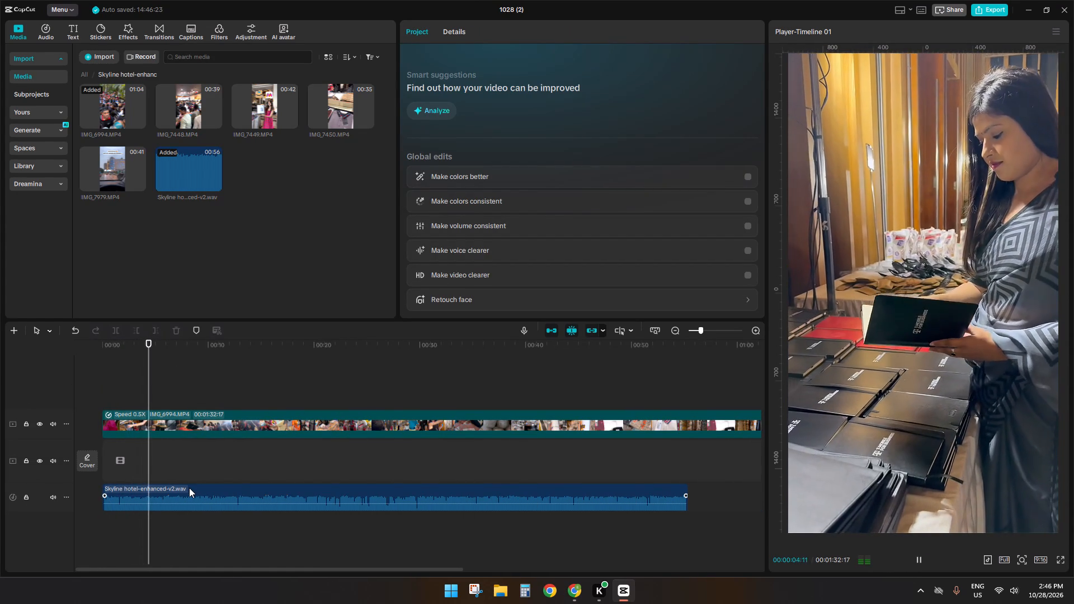
{"action": "scroll", "coordinate": [189, 488], "scroll_direction": "down", "scroll_amount": 3, "text": "ctrl"}
{"action": "key", "text": "space"}
{"action": "left_click", "coordinate": [310, 396]}
{"action": "left_click_drag", "start_coordinate": [310, 396], "coordinate": [309, 396]}
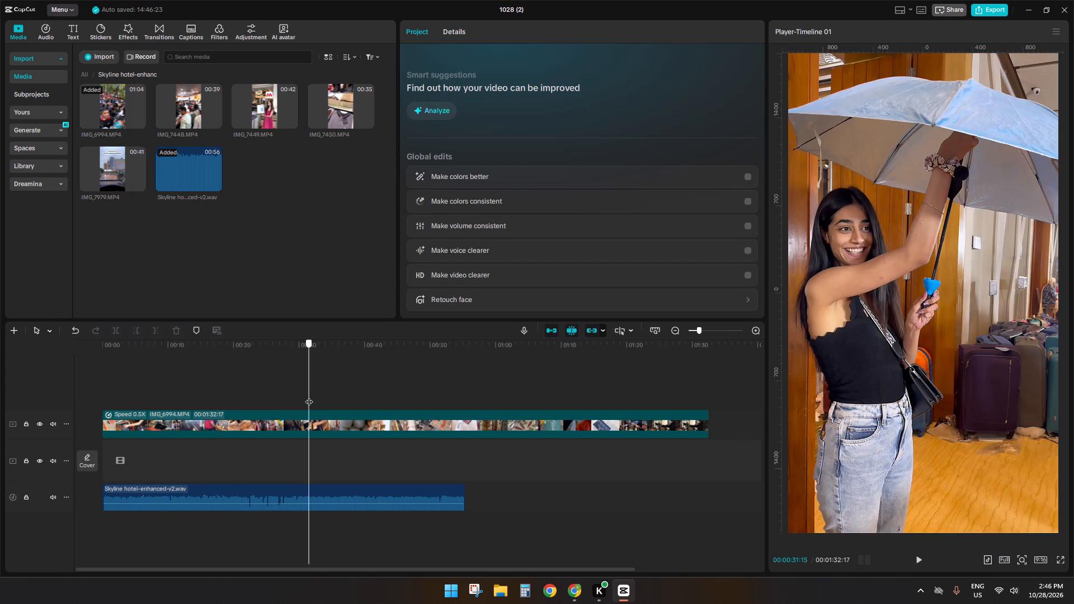
{"action": "left_click_drag", "start_coordinate": [309, 396], "coordinate": [496, 394]}
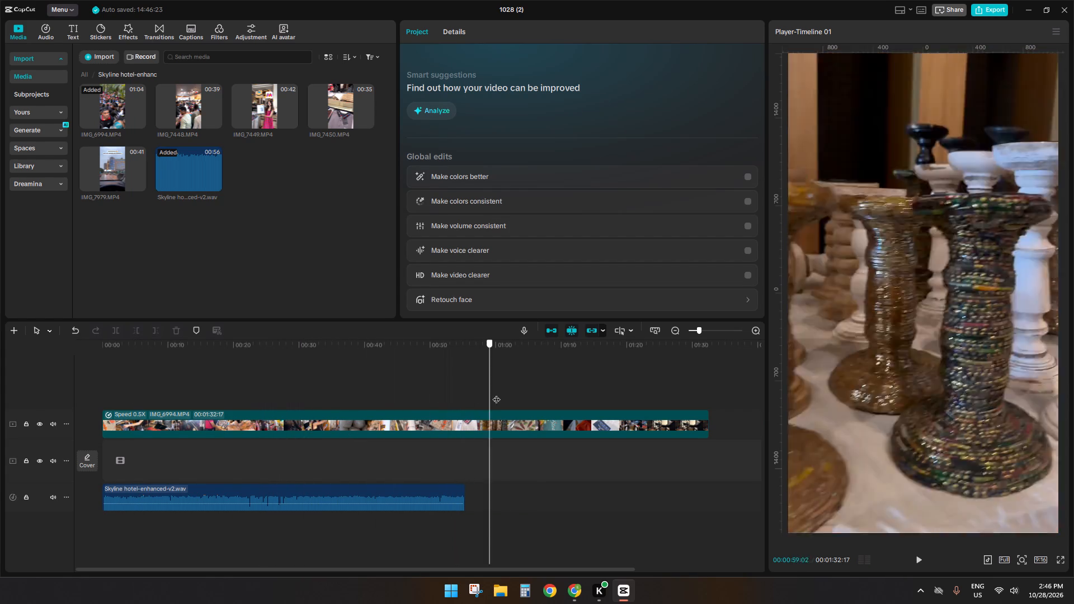
{"action": "left_click_drag", "start_coordinate": [496, 394], "coordinate": [222, 414]}
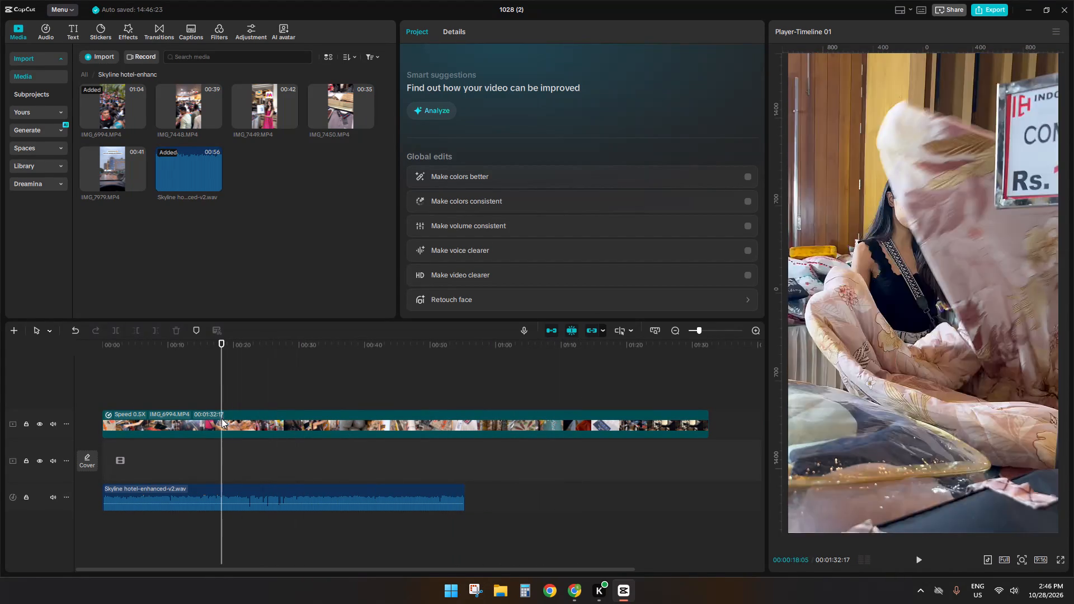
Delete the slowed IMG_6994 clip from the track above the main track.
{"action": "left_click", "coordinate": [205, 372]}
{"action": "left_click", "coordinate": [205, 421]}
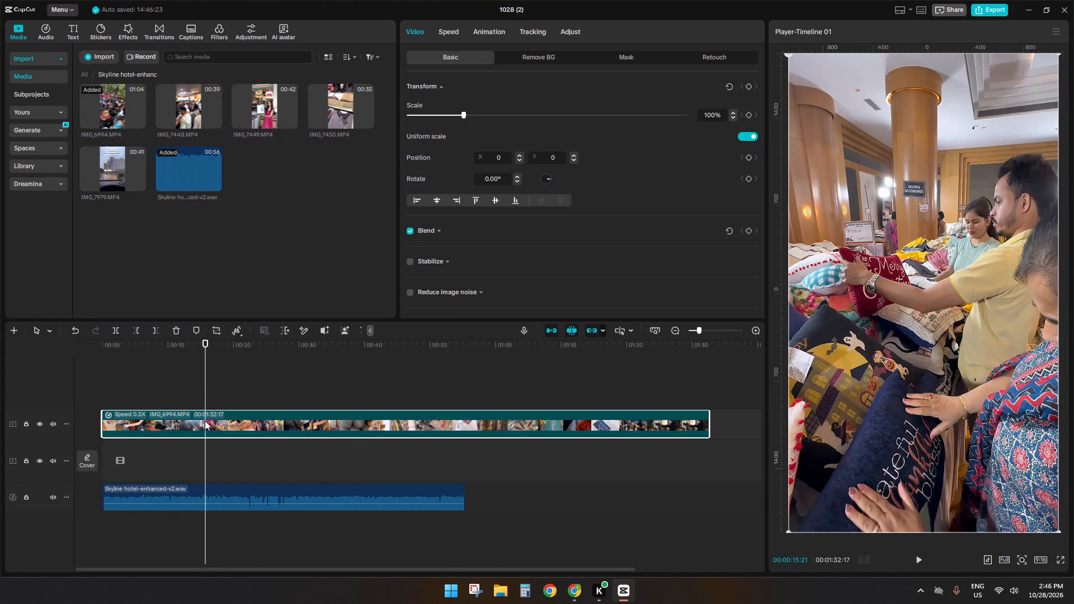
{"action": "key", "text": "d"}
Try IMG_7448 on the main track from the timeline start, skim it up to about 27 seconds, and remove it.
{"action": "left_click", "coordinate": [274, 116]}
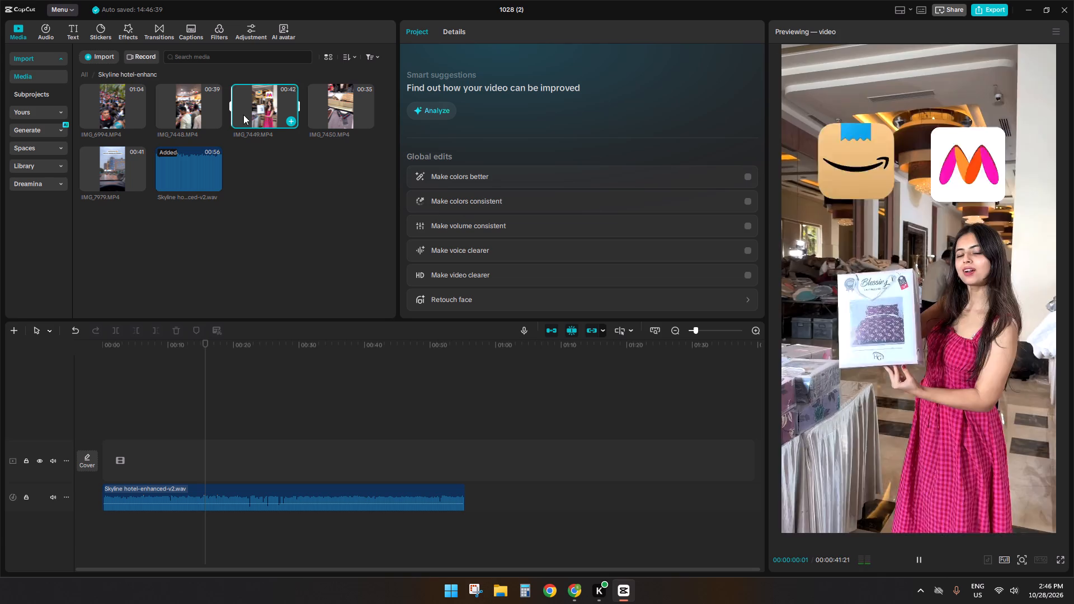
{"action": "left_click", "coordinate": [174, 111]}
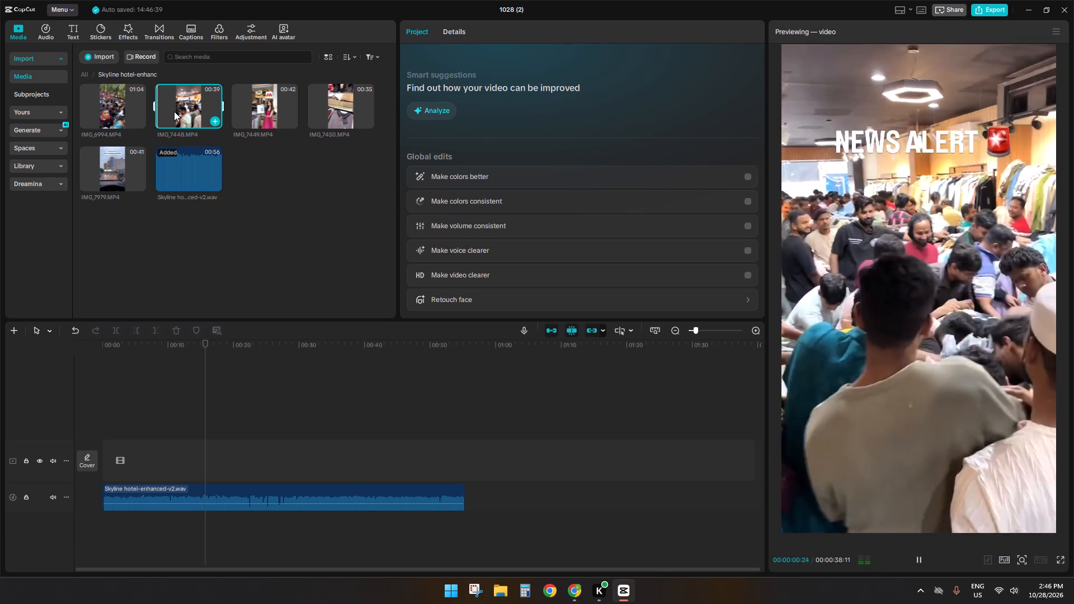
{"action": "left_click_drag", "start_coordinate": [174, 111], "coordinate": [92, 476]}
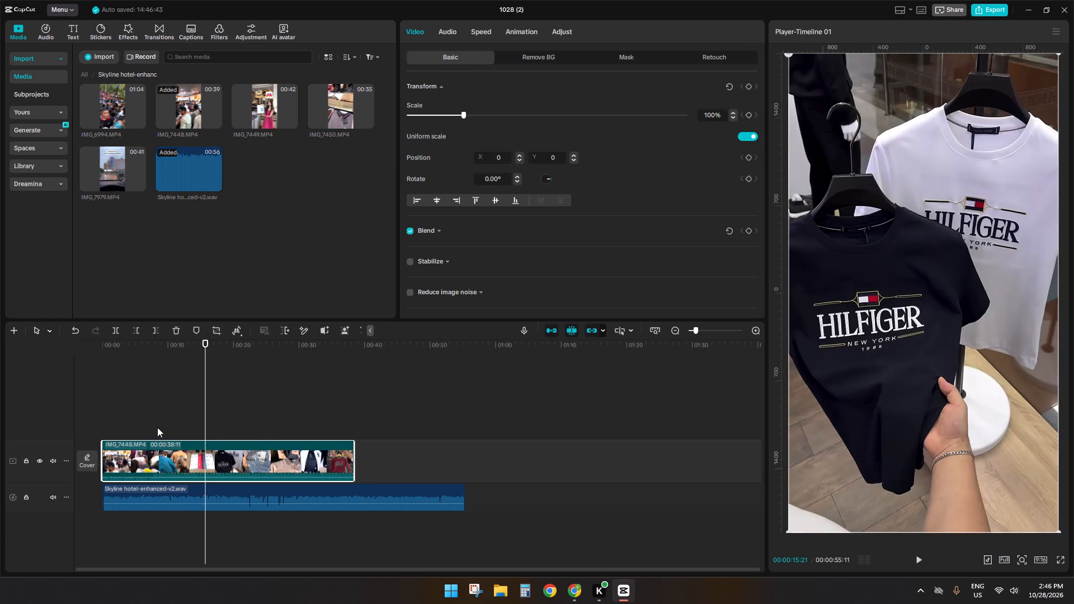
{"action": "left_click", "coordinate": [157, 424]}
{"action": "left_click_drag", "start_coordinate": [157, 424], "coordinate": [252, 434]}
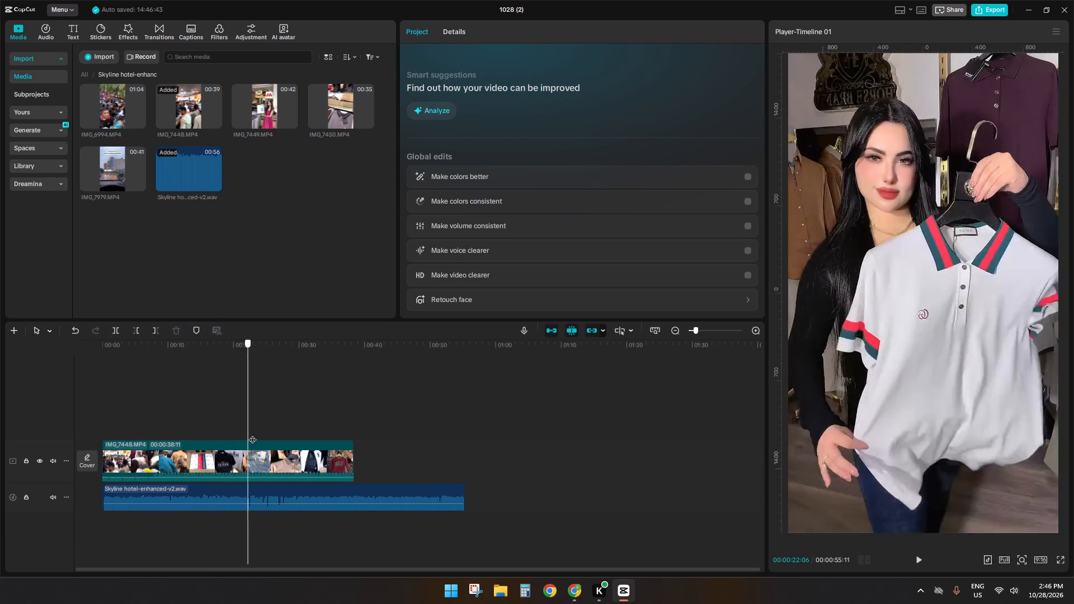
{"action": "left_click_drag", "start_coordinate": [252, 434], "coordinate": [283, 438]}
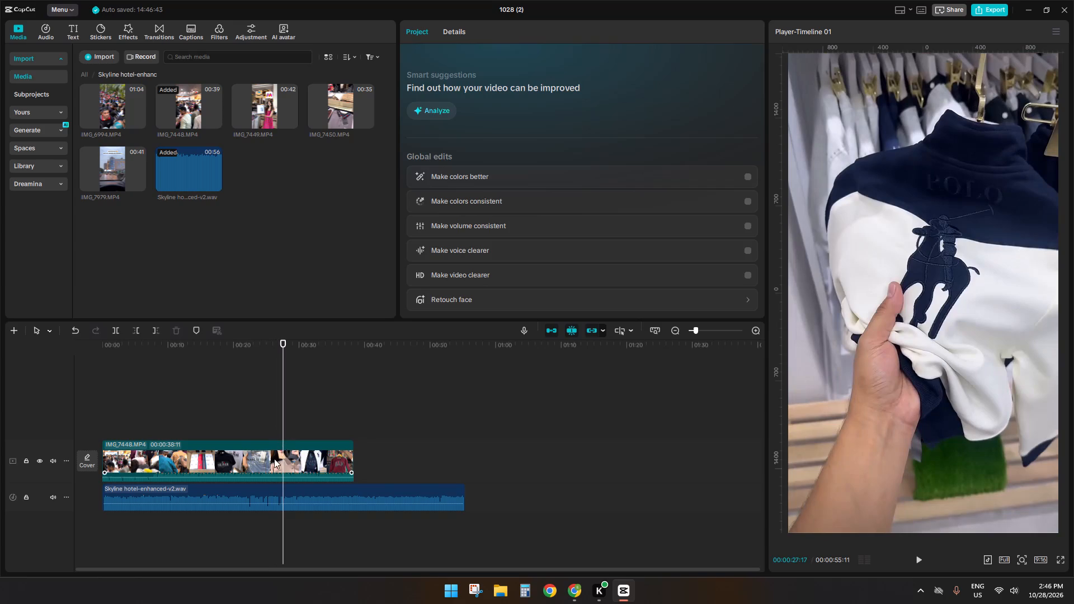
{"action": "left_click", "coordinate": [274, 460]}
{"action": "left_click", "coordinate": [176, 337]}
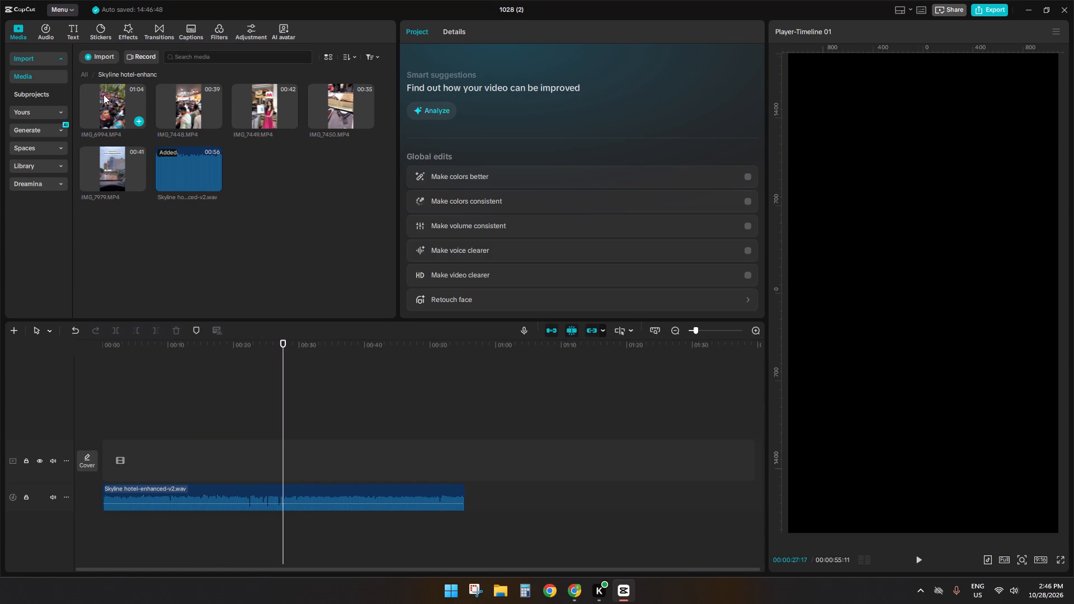
Place IMG_7450 on a track above the main track from the timeline start and check its footage around 9 seconds.
{"action": "left_click", "coordinate": [104, 106]}
{"action": "left_click", "coordinate": [344, 108]}
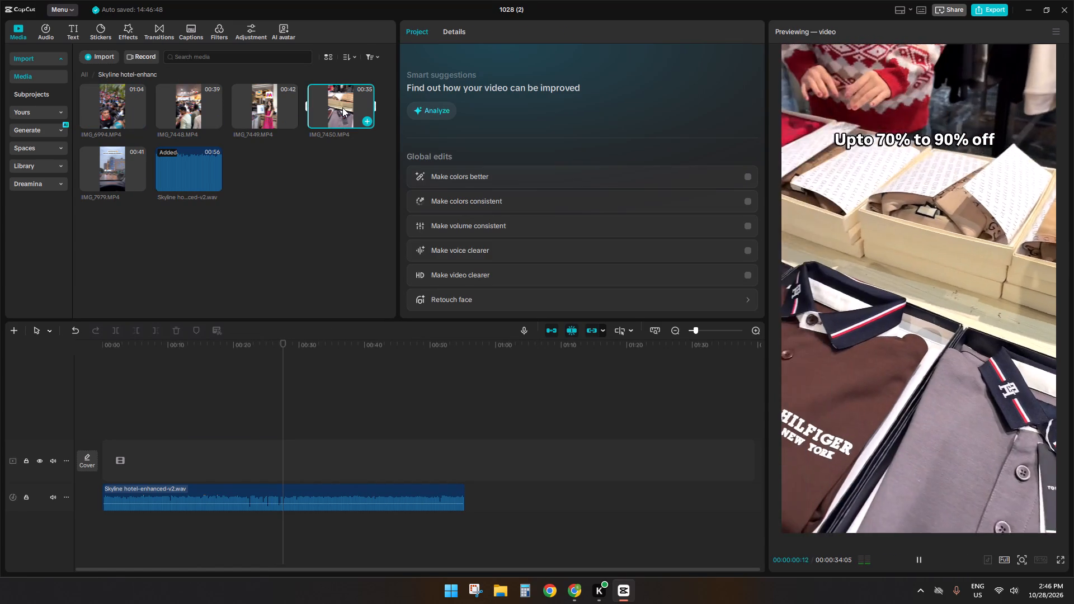
{"action": "left_click_drag", "start_coordinate": [342, 107], "coordinate": [75, 483]}
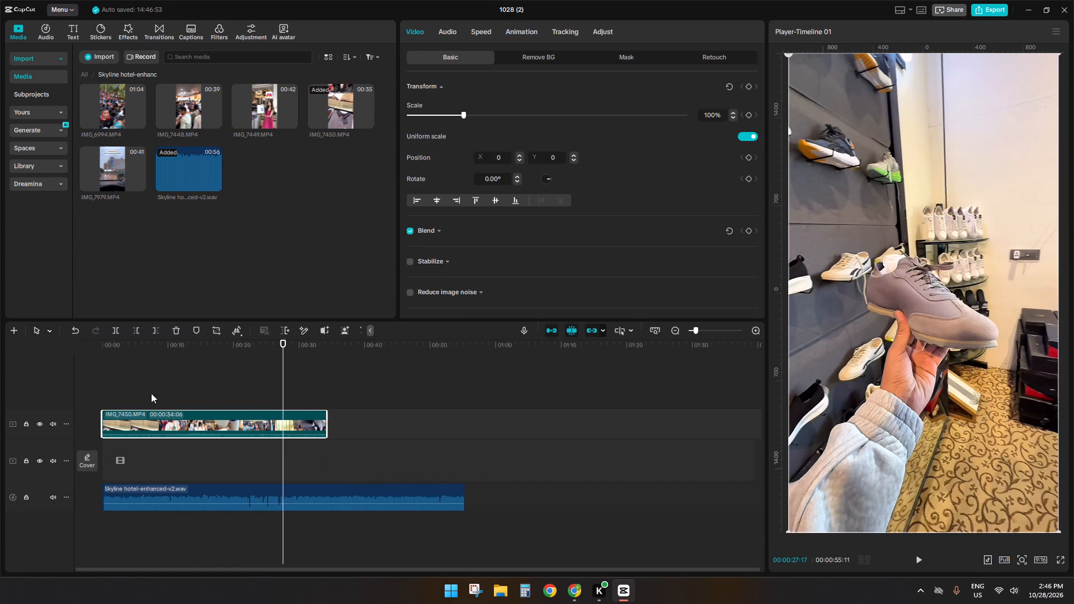
{"action": "left_click", "coordinate": [162, 391]}
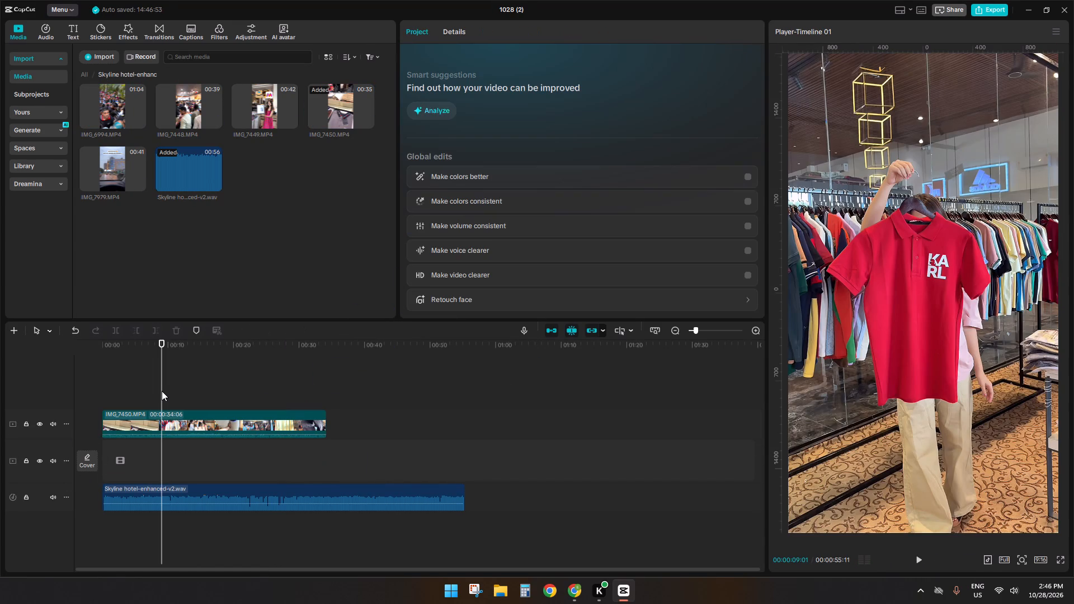
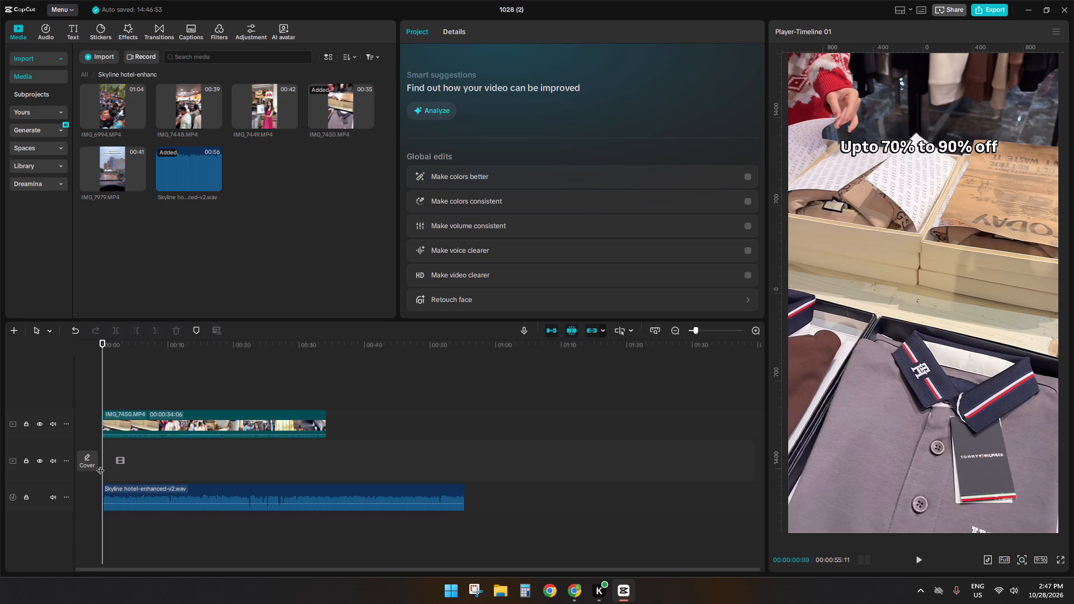
Play the opening of the IMG_7450 clip and check its footage within the first 5 seconds.
{"action": "key", "text": "space"}
{"action": "key", "text": "space"}
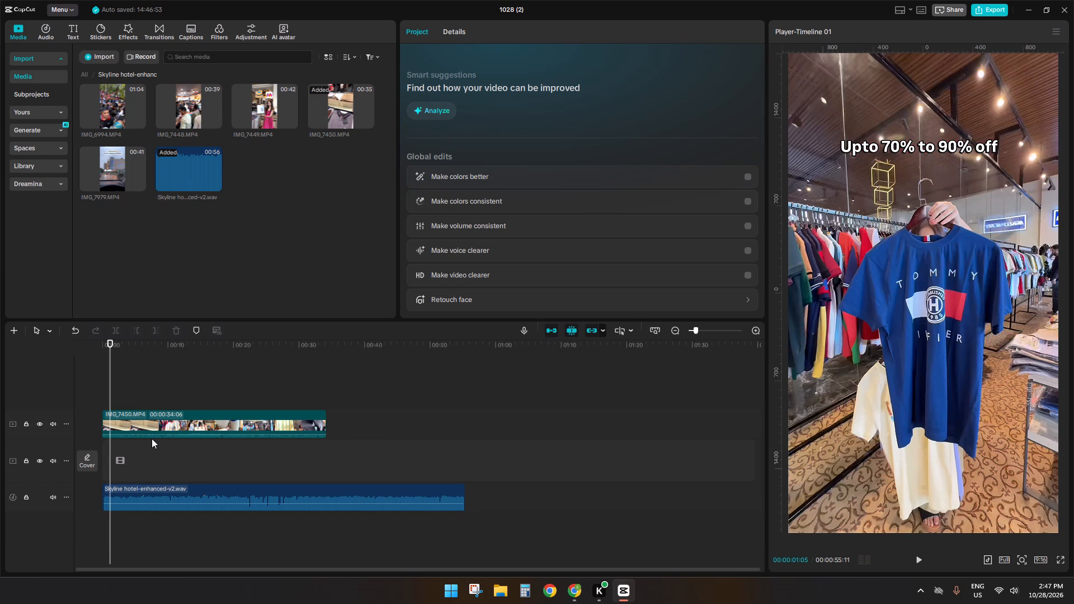
{"action": "left_click", "coordinate": [134, 385]}
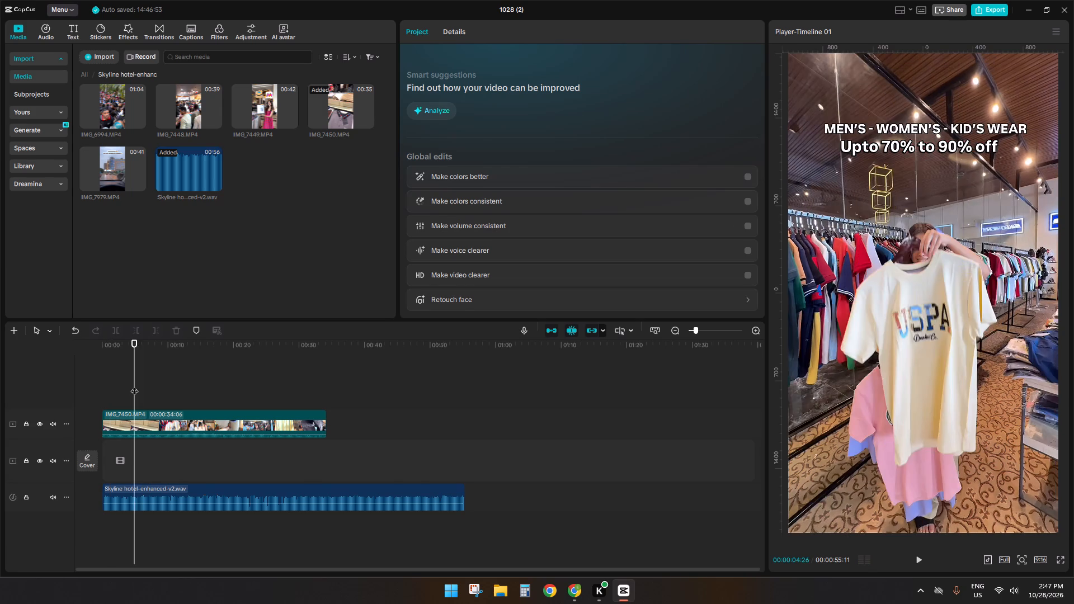
{"action": "left_click_drag", "start_coordinate": [134, 385], "coordinate": [77, 394]}
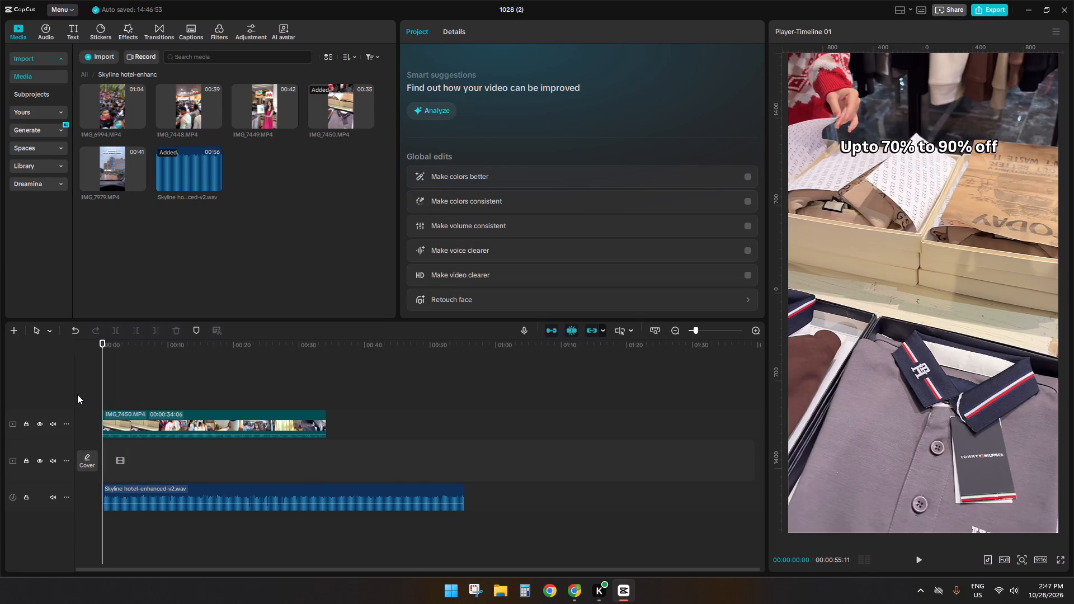
{"action": "key", "text": "space"}
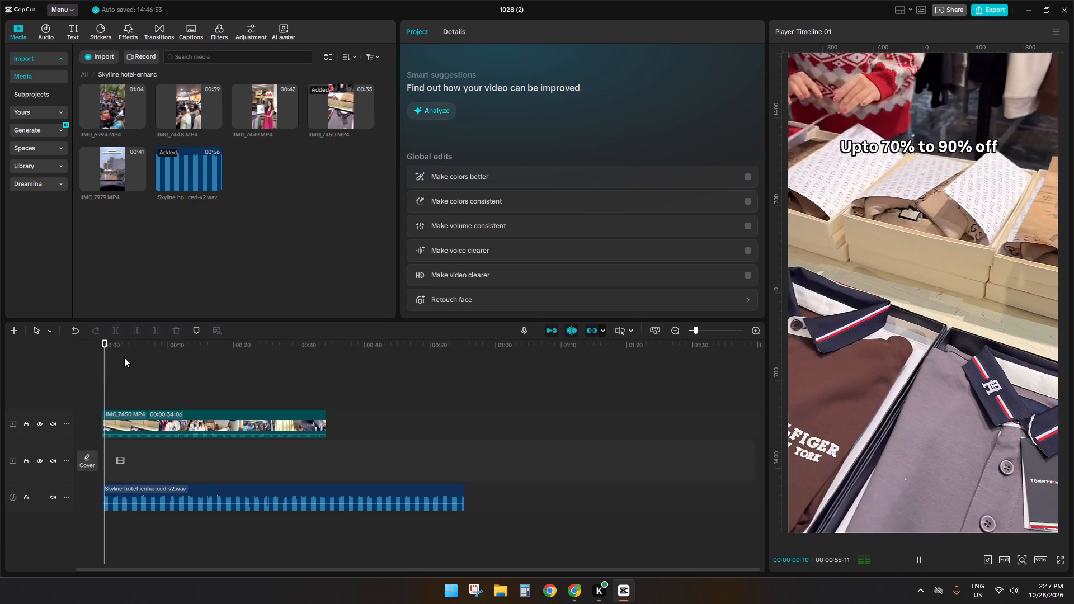
{"action": "key", "text": "space"}
{"action": "scroll", "coordinate": [143, 410], "scroll_direction": "up", "scroll_amount": 1, "text": "ctrl"}
{"action": "scroll", "coordinate": [143, 410], "scroll_direction": "down", "scroll_amount": 1, "text": "ctrl"}
{"action": "scroll", "coordinate": [143, 410], "scroll_direction": "up", "scroll_amount": 7, "text": "ctrl"}
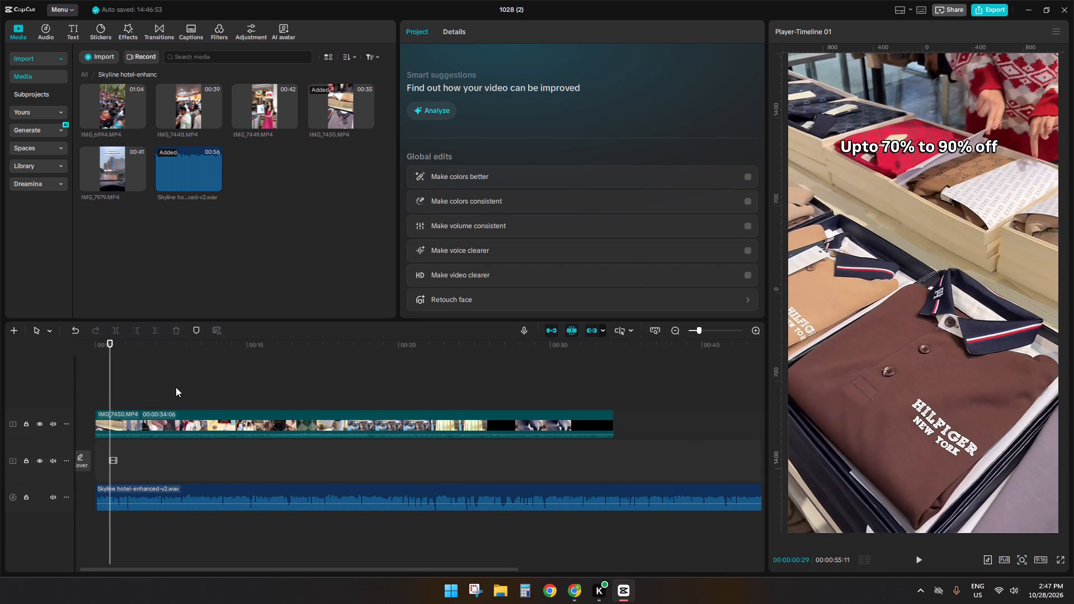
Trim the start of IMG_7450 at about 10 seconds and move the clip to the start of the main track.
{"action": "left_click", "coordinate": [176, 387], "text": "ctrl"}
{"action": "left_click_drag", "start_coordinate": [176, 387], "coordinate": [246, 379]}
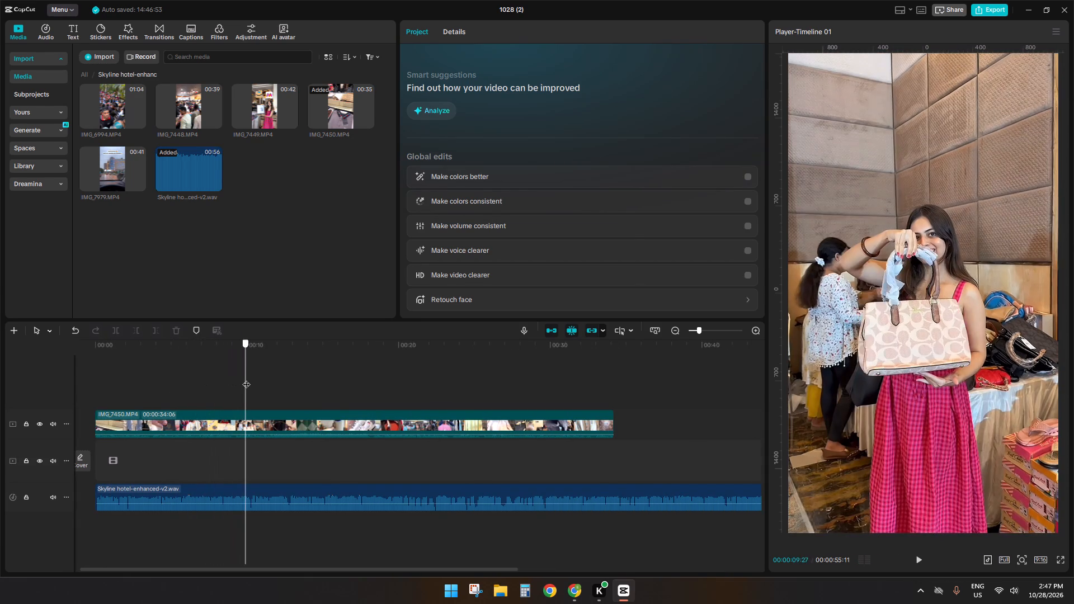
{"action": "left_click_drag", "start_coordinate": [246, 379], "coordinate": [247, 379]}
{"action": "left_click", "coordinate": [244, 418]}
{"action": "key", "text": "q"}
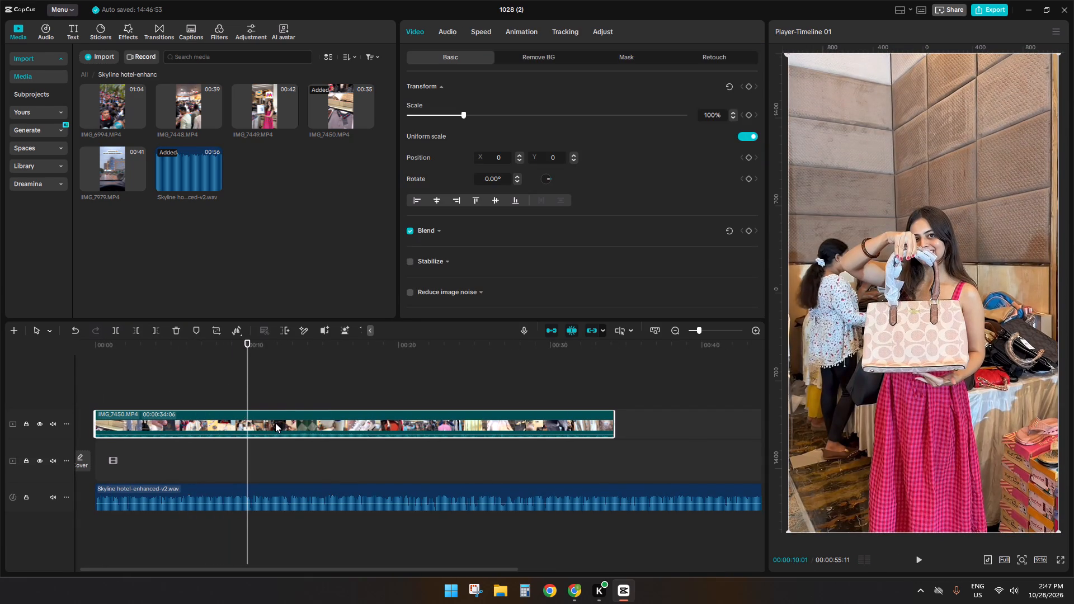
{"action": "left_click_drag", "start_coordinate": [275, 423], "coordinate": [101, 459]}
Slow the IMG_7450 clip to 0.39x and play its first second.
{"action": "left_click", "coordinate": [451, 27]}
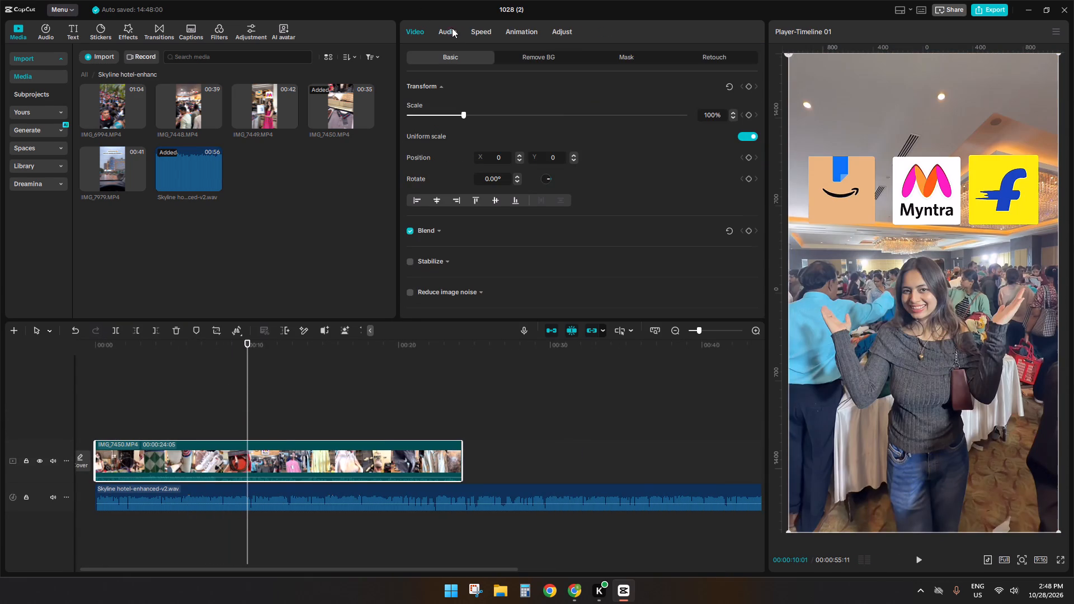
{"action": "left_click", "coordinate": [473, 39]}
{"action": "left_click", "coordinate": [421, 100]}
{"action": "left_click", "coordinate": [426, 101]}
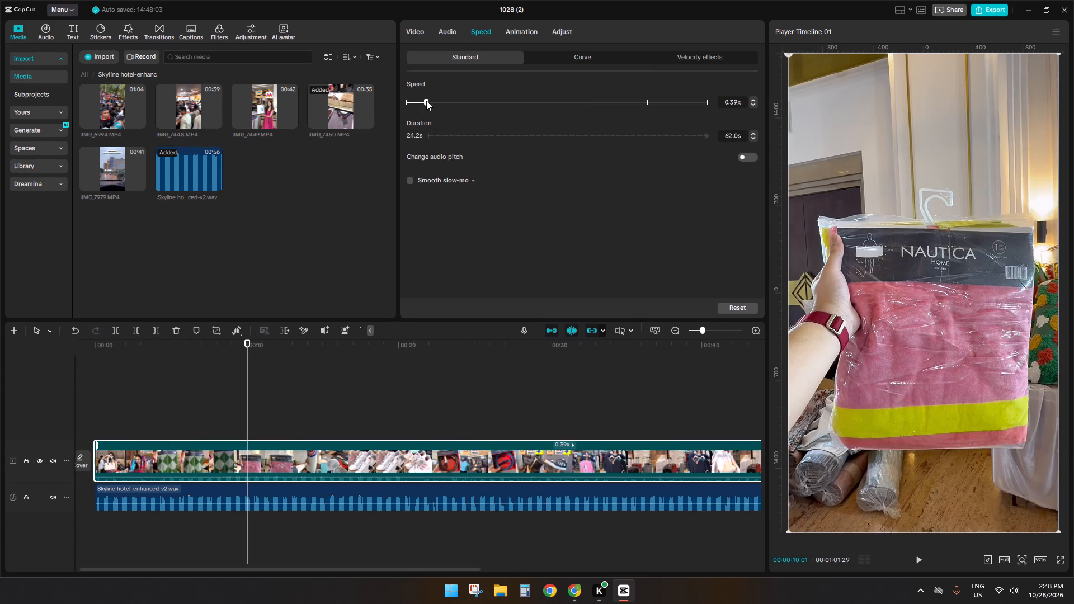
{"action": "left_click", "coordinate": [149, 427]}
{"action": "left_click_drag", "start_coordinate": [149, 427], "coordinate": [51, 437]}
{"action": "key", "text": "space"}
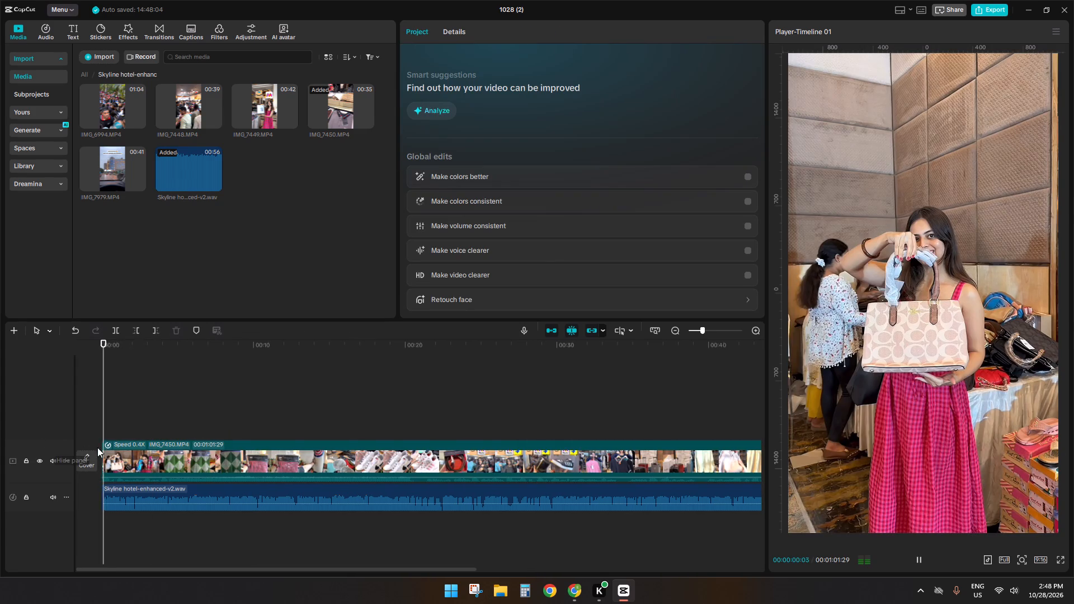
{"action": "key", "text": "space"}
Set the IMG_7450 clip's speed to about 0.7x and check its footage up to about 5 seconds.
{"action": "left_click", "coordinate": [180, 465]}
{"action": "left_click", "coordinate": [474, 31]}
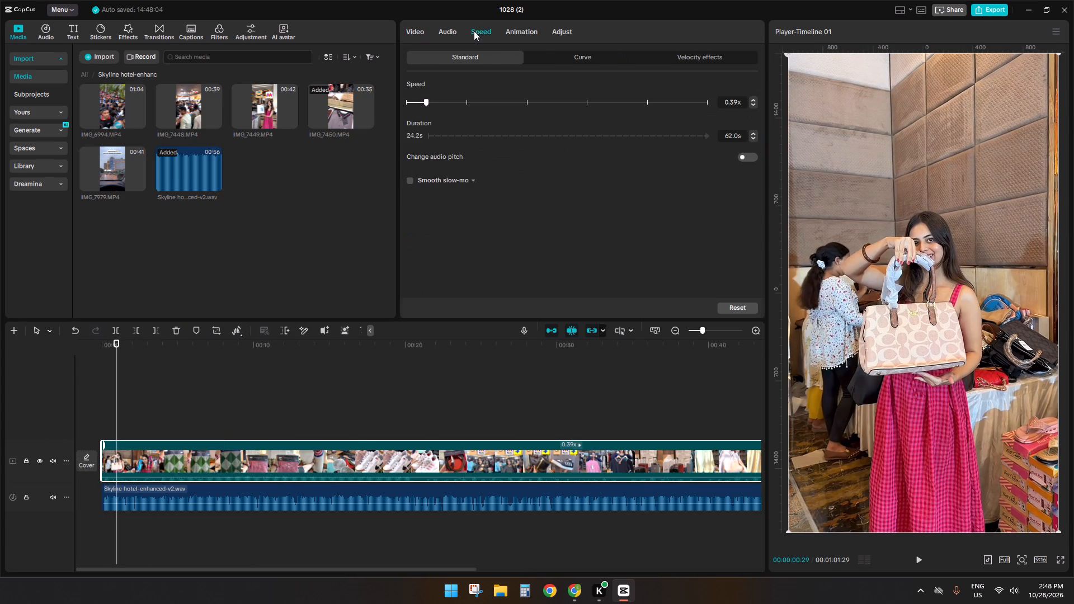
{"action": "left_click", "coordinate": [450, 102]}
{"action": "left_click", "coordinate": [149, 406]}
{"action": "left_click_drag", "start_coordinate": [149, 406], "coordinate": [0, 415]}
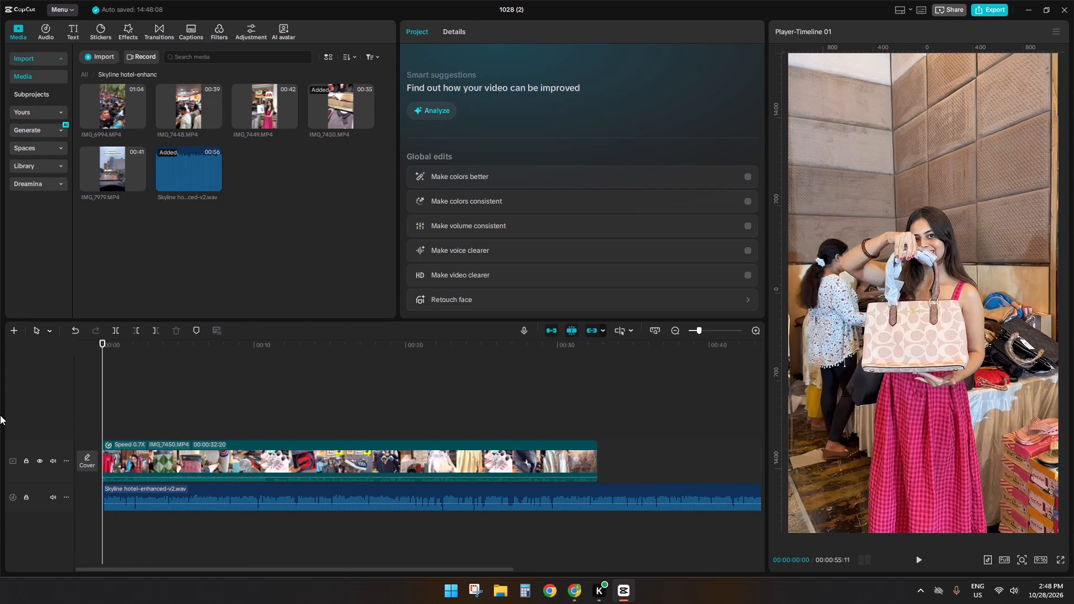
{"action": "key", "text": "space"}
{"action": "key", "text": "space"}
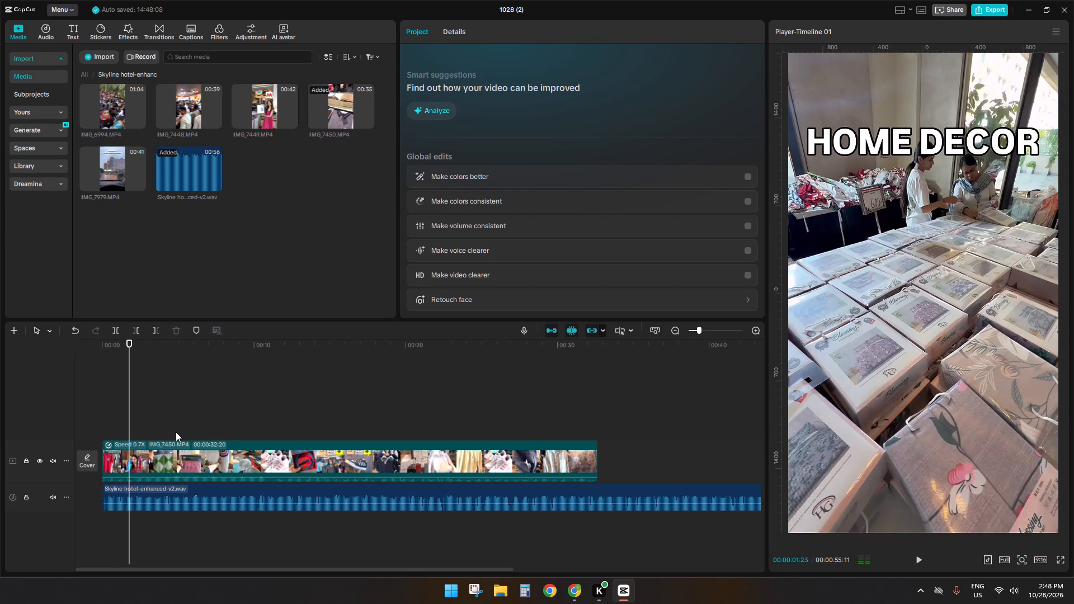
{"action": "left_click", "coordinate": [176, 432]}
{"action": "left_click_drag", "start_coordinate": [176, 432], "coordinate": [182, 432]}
Delete the IMG_7450 clip from the main track.
{"action": "left_click", "coordinate": [184, 457]}
{"action": "key", "text": "d"}
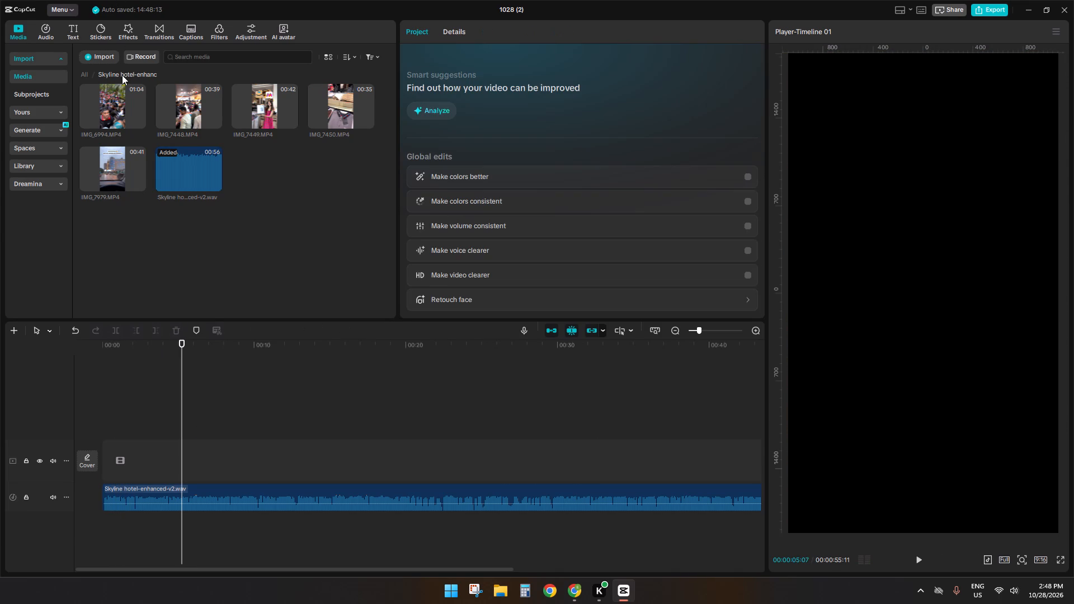
Place IMG_6994 above the main track and trim its start at about 4 seconds, at the crowded sale hall shot.
{"action": "left_click_drag", "start_coordinate": [124, 101], "coordinate": [121, 434]}
{"action": "left_click", "coordinate": [266, 393]}
{"action": "left_click_drag", "start_coordinate": [264, 396], "coordinate": [190, 409]}
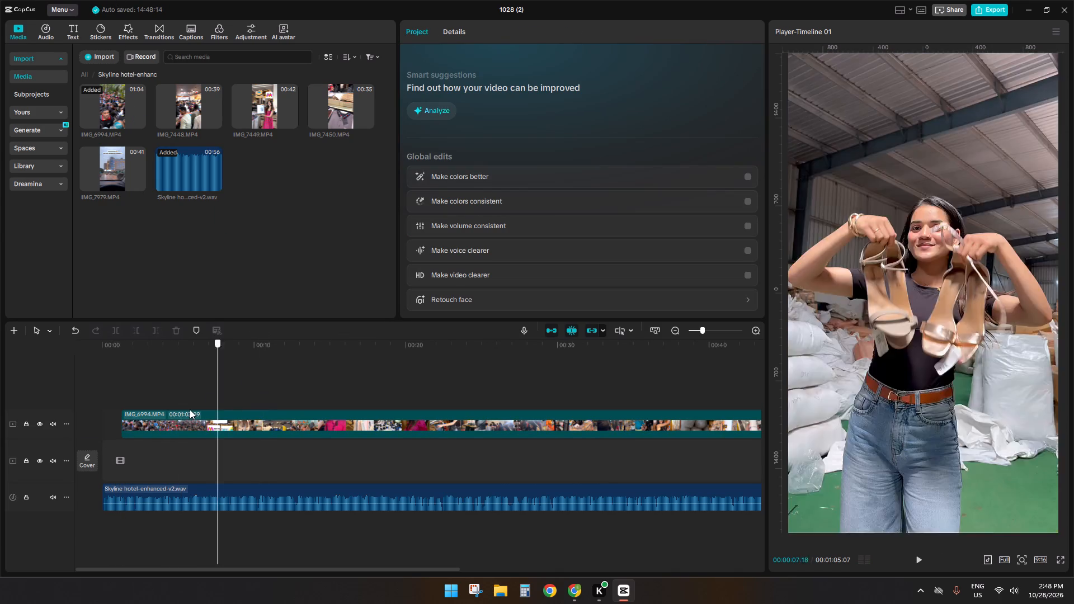
{"action": "left_click_drag", "start_coordinate": [190, 409], "coordinate": [164, 418]}
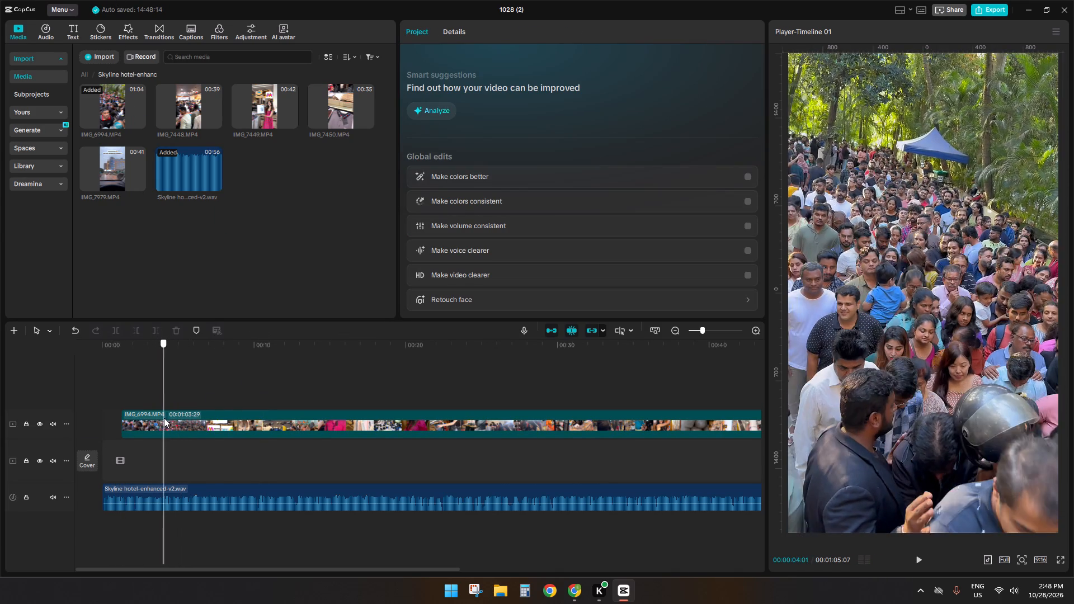
{"action": "left_click_drag", "start_coordinate": [164, 418], "coordinate": [168, 417]}
{"action": "left_click", "coordinate": [169, 426]}
{"action": "key", "text": "q"}
Move the trimmed IMG_6994 clip to the start of the main track.
{"action": "left_click_drag", "start_coordinate": [182, 425], "coordinate": [147, 463]}
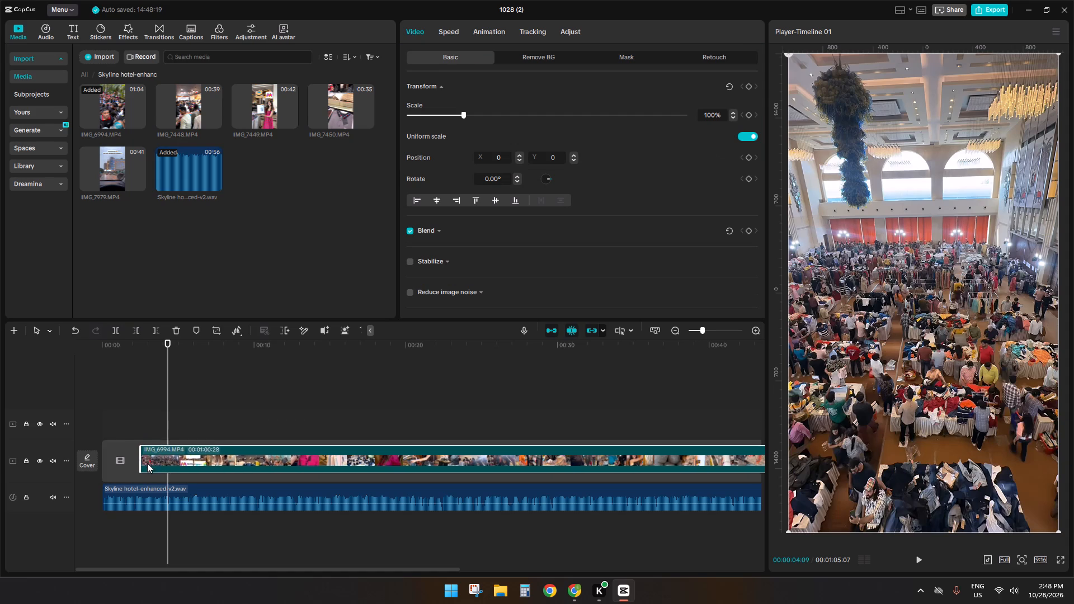
{"action": "left_click_drag", "start_coordinate": [147, 463], "coordinate": [120, 466]}
Slow the IMG_6994 clip on the main track to 0.57x.
{"action": "left_click", "coordinate": [124, 407]}
{"action": "left_click_drag", "start_coordinate": [124, 407], "coordinate": [86, 409]}
{"action": "left_click", "coordinate": [149, 454]}
{"action": "left_click", "coordinate": [455, 29]}
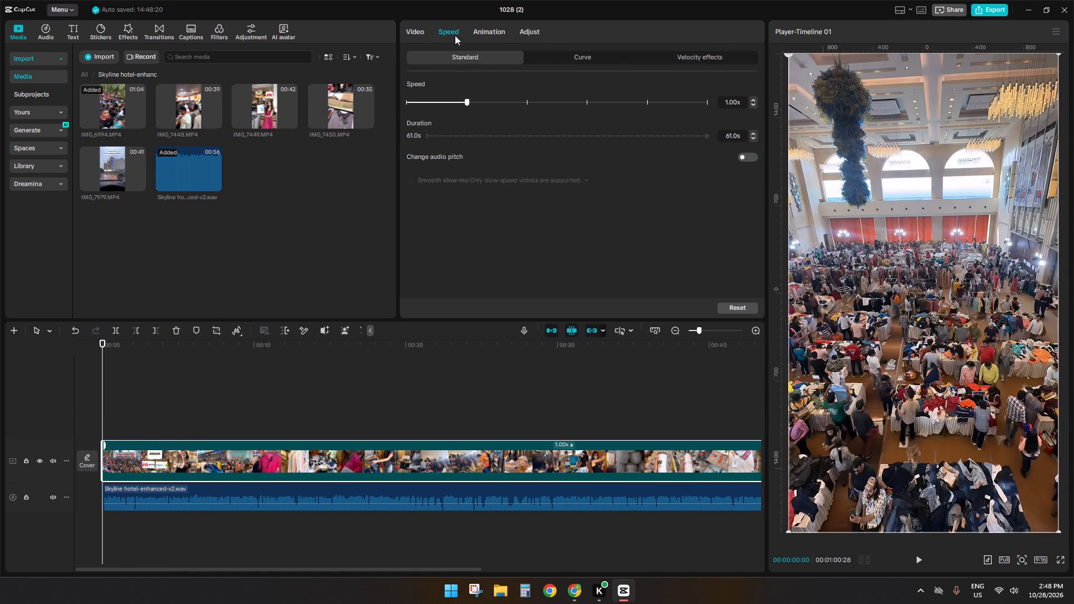
{"action": "left_click", "coordinate": [438, 105]}
Play the opening hall shot and split the IMG_6994 clip at about 1 second.
{"action": "key", "text": "space"}
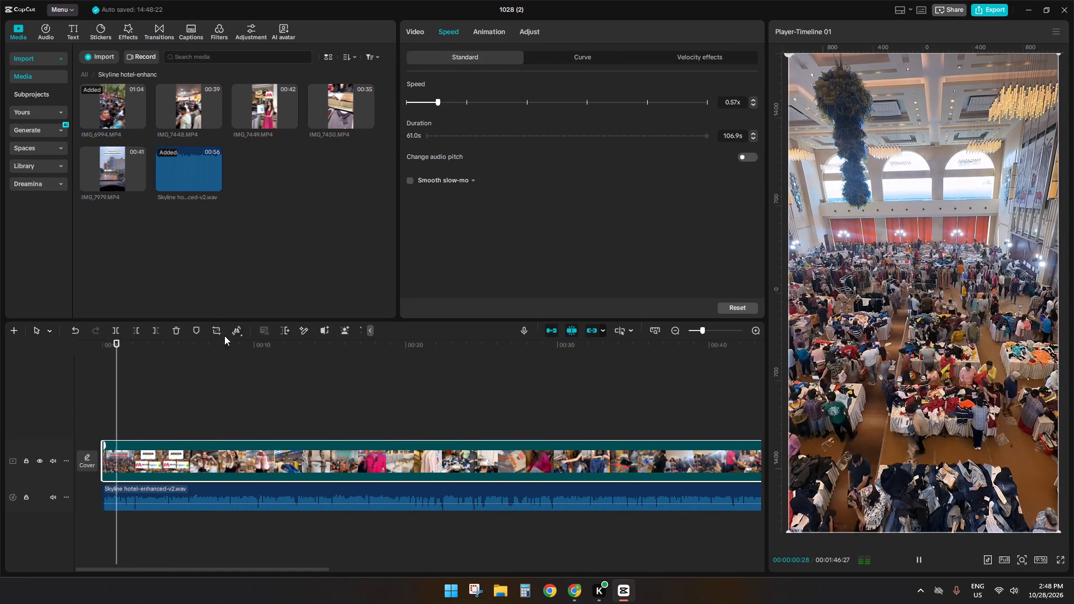
{"action": "key", "text": "space"}
{"action": "key", "text": "space"}
{"action": "key", "text": "space"}
{"action": "left_click", "coordinate": [105, 421]}
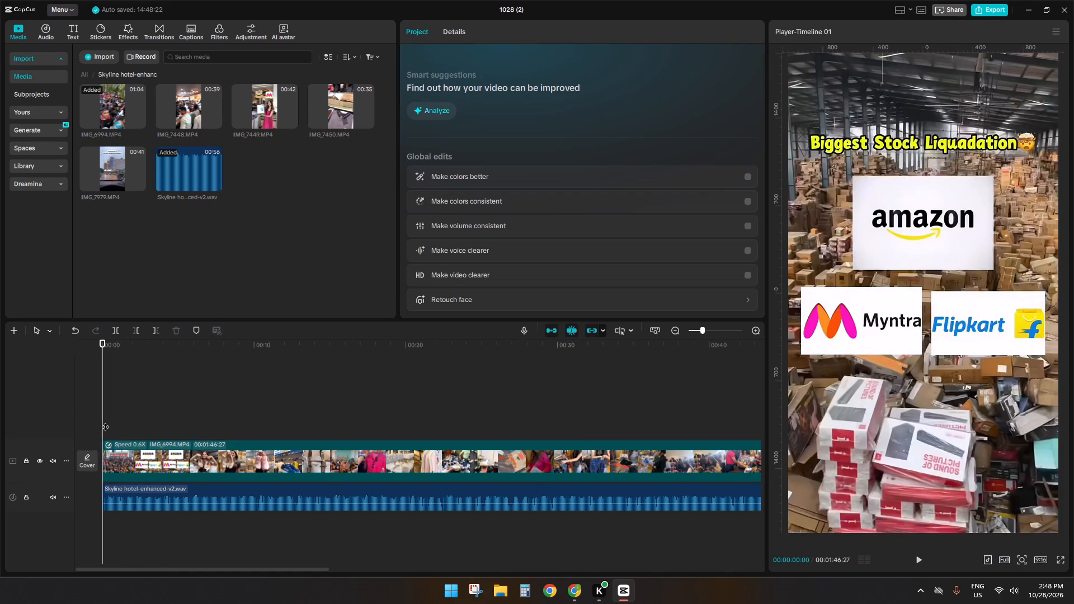
{"action": "key", "text": "space"}
{"action": "key", "text": "space"}
{"action": "left_click", "coordinate": [124, 459]}
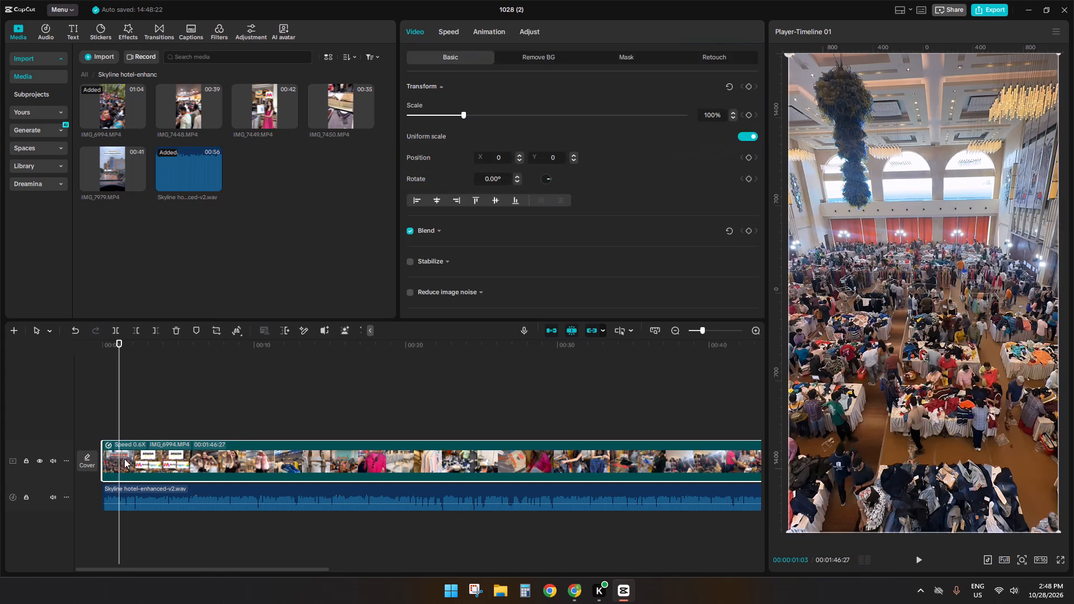
{"action": "key", "text": "s"}
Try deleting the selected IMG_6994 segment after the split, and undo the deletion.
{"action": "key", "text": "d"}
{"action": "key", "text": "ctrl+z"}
Skim the second IMG_6994 segment and trim its start at about 24 seconds so the shoe store shot follows the hall shot.
{"action": "left_click", "coordinate": [379, 431]}
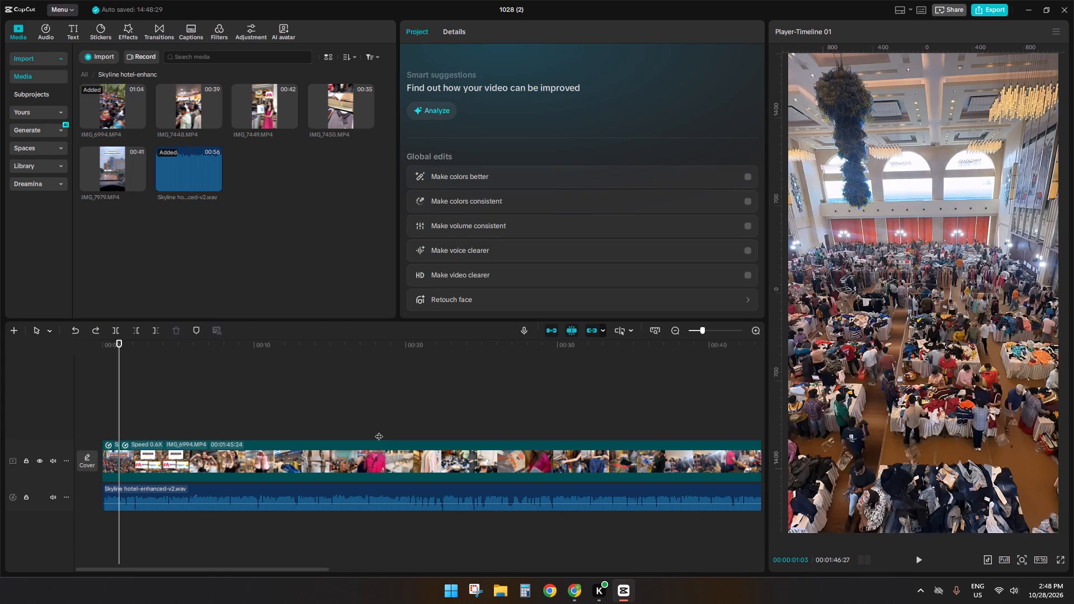
{"action": "left_click_drag", "start_coordinate": [379, 431], "coordinate": [231, 414]}
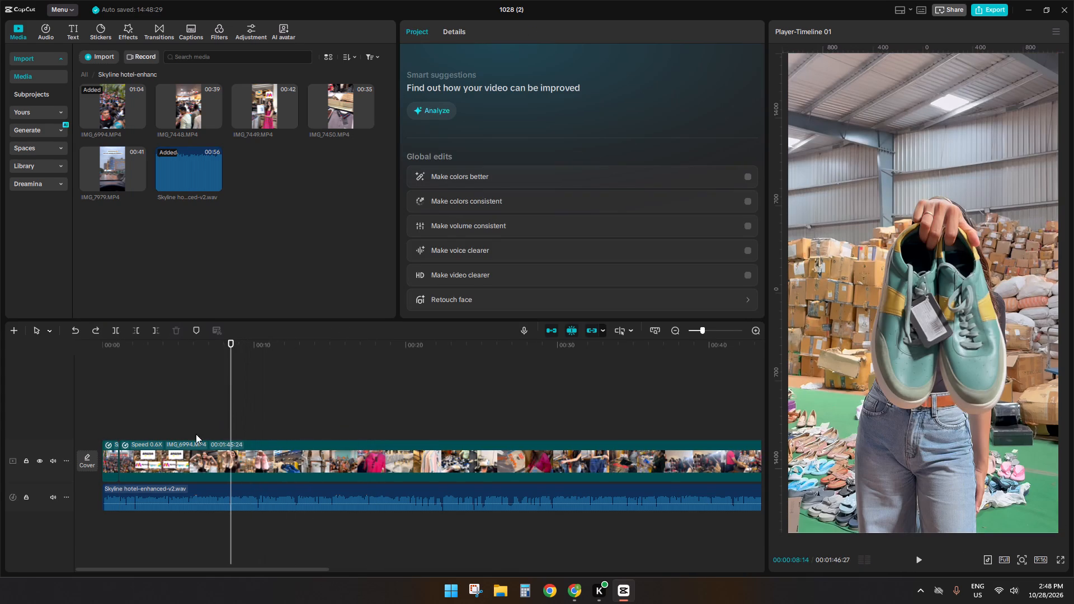
{"action": "scroll", "coordinate": [196, 434], "scroll_direction": "down", "scroll_amount": 5, "text": "ctrl"}
{"action": "left_click", "coordinate": [315, 407]}
{"action": "left_click_drag", "start_coordinate": [318, 405], "coordinate": [378, 414]}
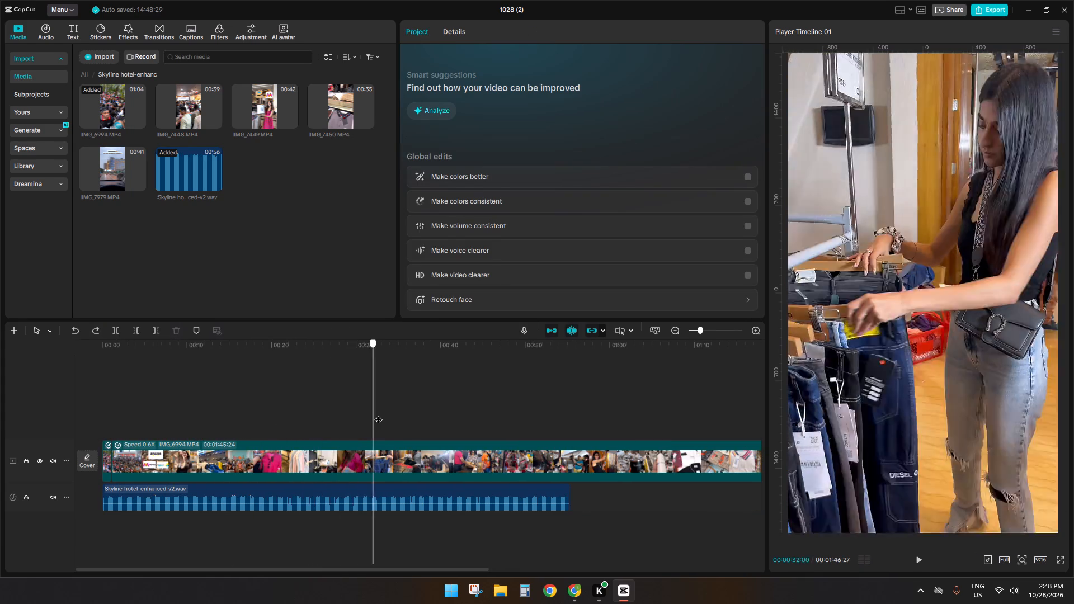
{"action": "left_click_drag", "start_coordinate": [378, 414], "coordinate": [318, 425]}
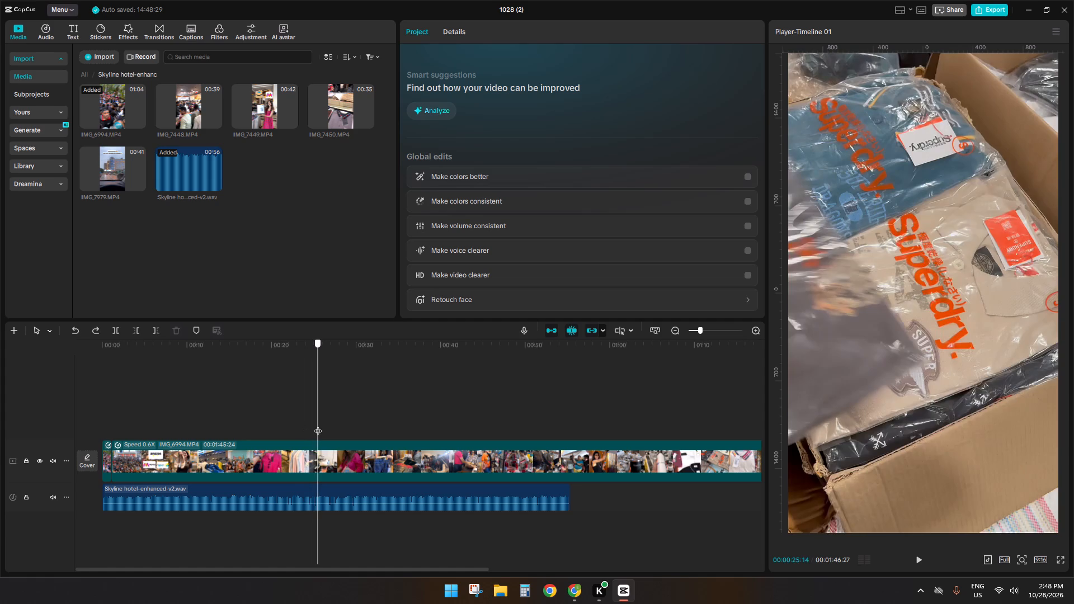
{"action": "left_click_drag", "start_coordinate": [318, 425], "coordinate": [304, 430]}
{"action": "left_click", "coordinate": [306, 442]}
{"action": "key", "text": "q"}
Play the edited sequence against the voiceover up to about 10 seconds.
{"action": "key", "text": "space"}
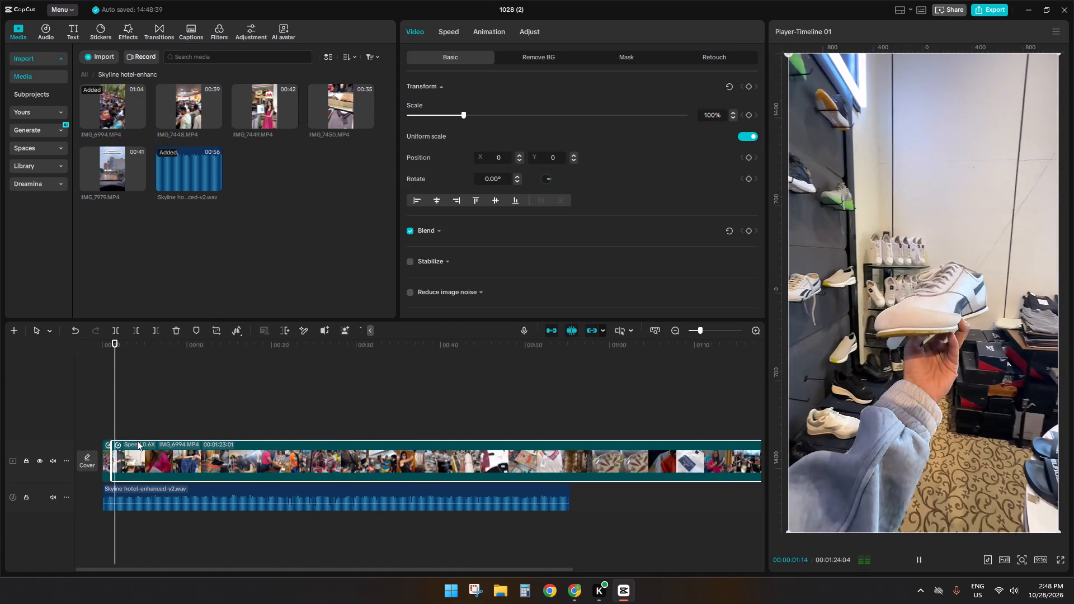
{"action": "scroll", "coordinate": [142, 453], "scroll_direction": "up", "scroll_amount": 14, "text": "ctrl"}
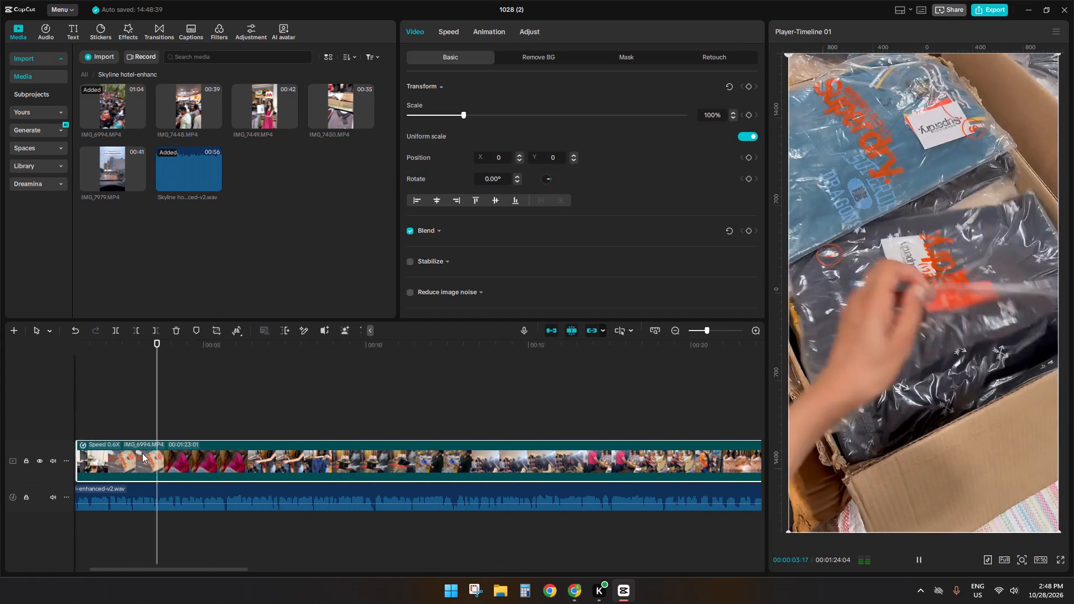
{"action": "scroll", "coordinate": [142, 453], "scroll_direction": "up", "scroll_amount": 5, "text": "ctrl"}
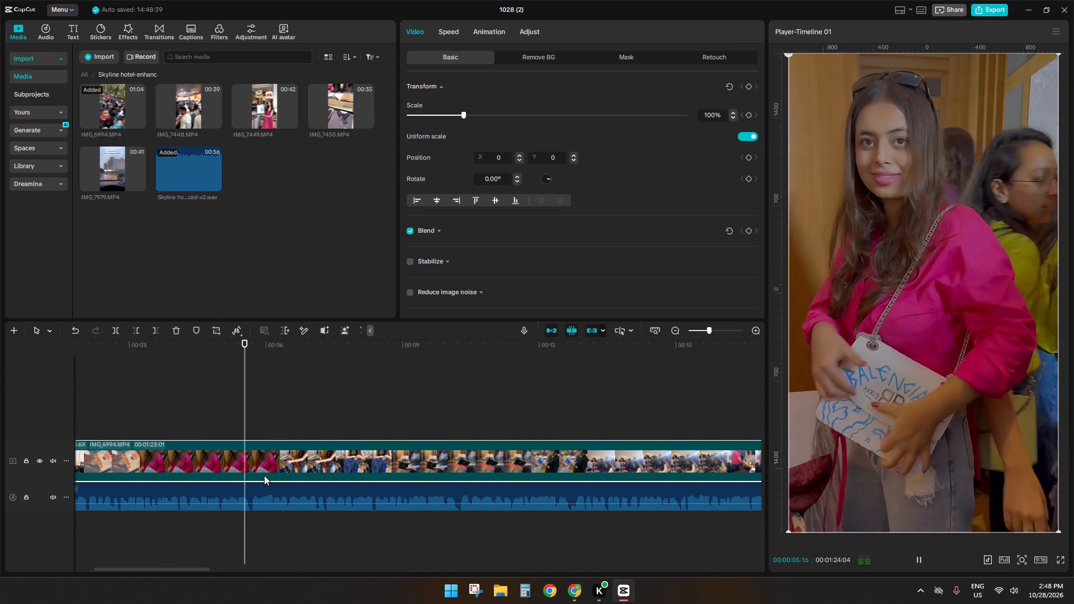
{"action": "key", "text": "space"}
{"action": "key", "text": "space"}
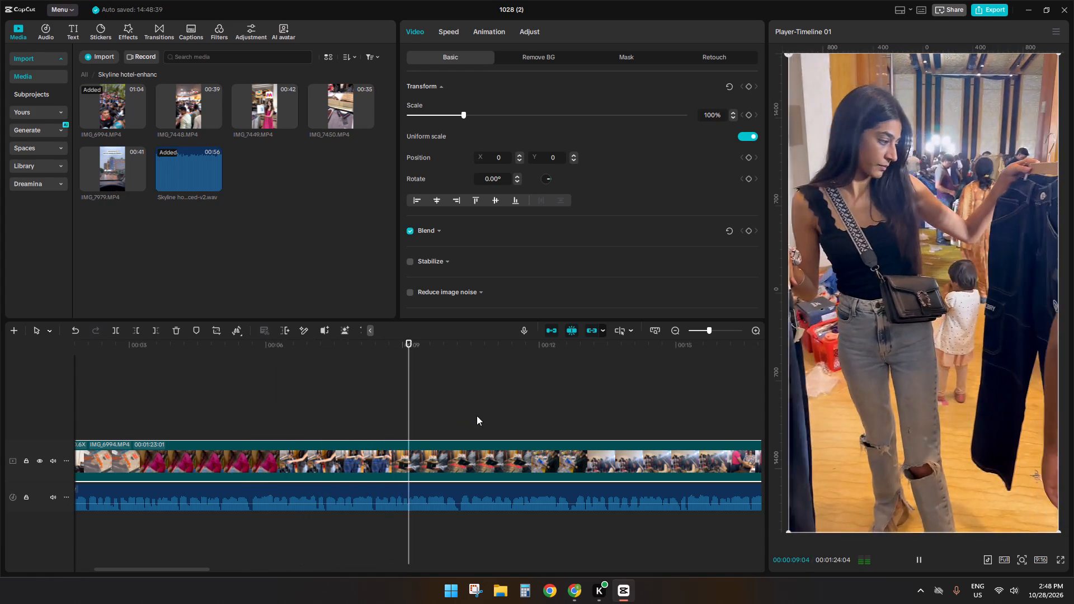
{"action": "key", "text": "space"}
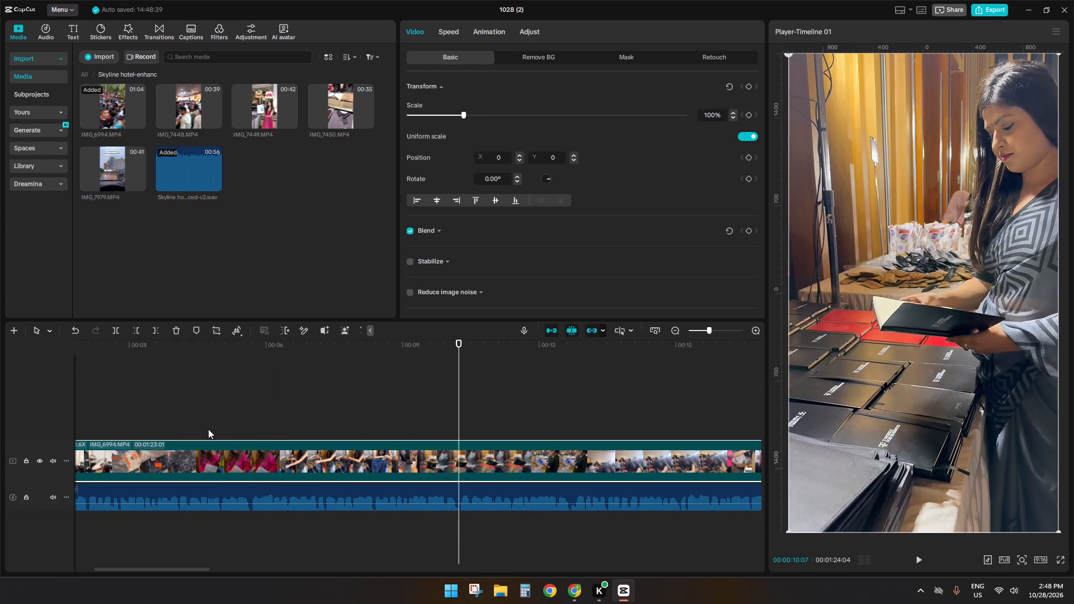
Skim and replay the shots between about 1 and 7 seconds, checking the change from the handbag to the jeans shot near 6 seconds.
{"action": "left_click", "coordinate": [208, 429]}
{"action": "left_click_drag", "start_coordinate": [208, 429], "coordinate": [362, 442]}
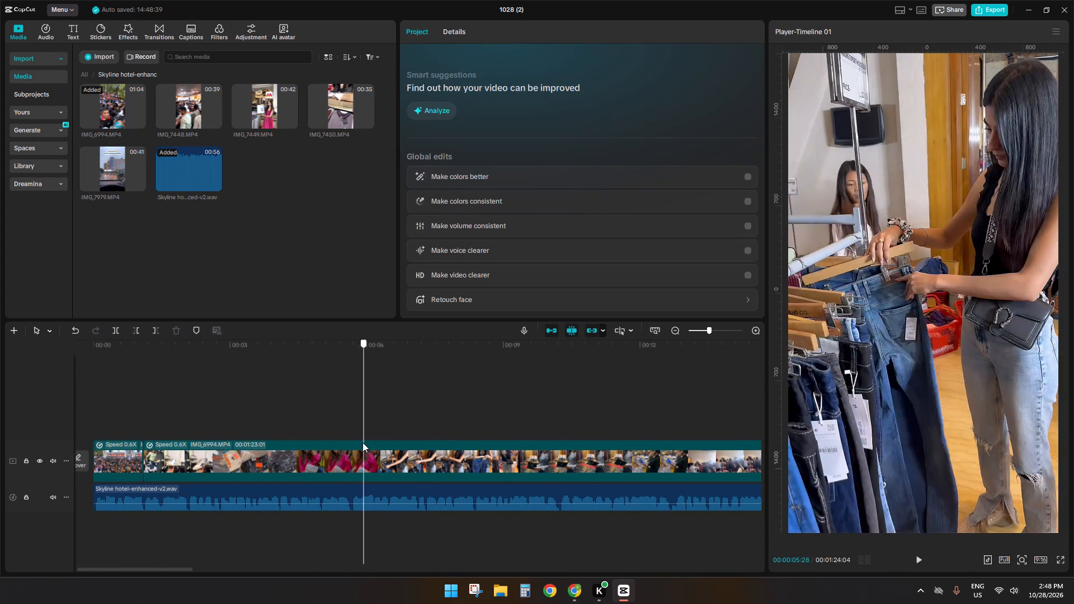
{"action": "left_click_drag", "start_coordinate": [362, 442], "coordinate": [290, 446]}
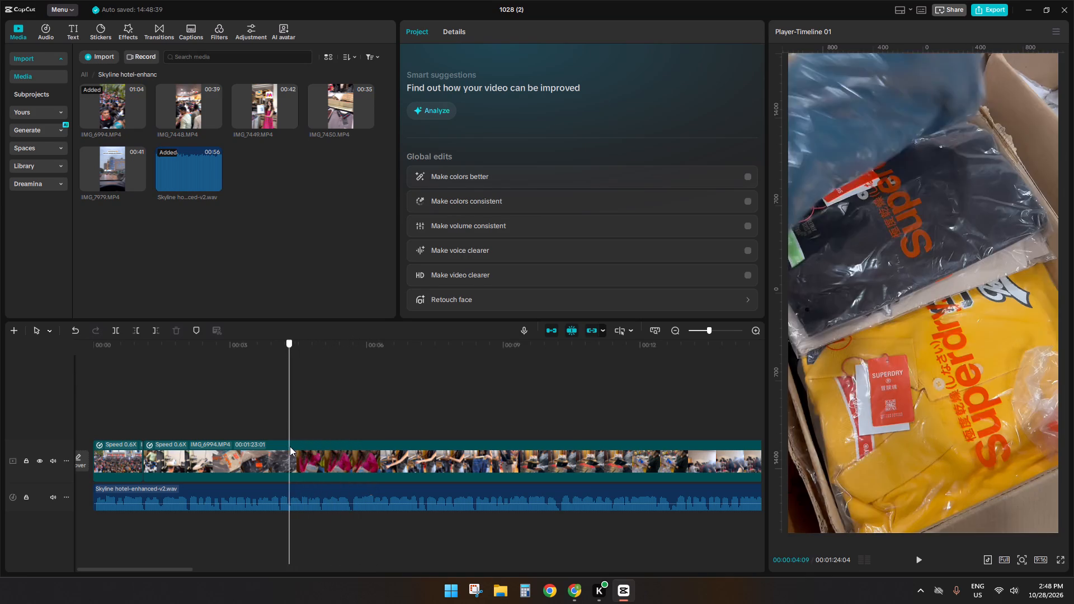
{"action": "left_click_drag", "start_coordinate": [290, 446], "coordinate": [201, 443]}
{"action": "left_click", "coordinate": [138, 436]}
{"action": "key", "text": "space"}
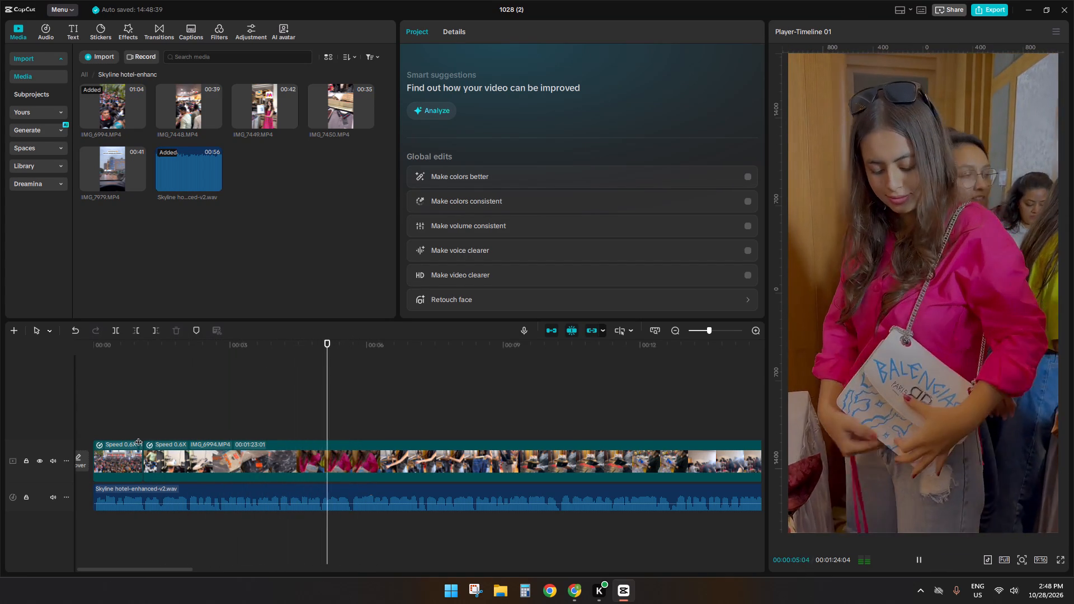
{"action": "key", "text": "space"}
{"action": "key", "text": "space"}
{"action": "left_click", "coordinate": [365, 414]}
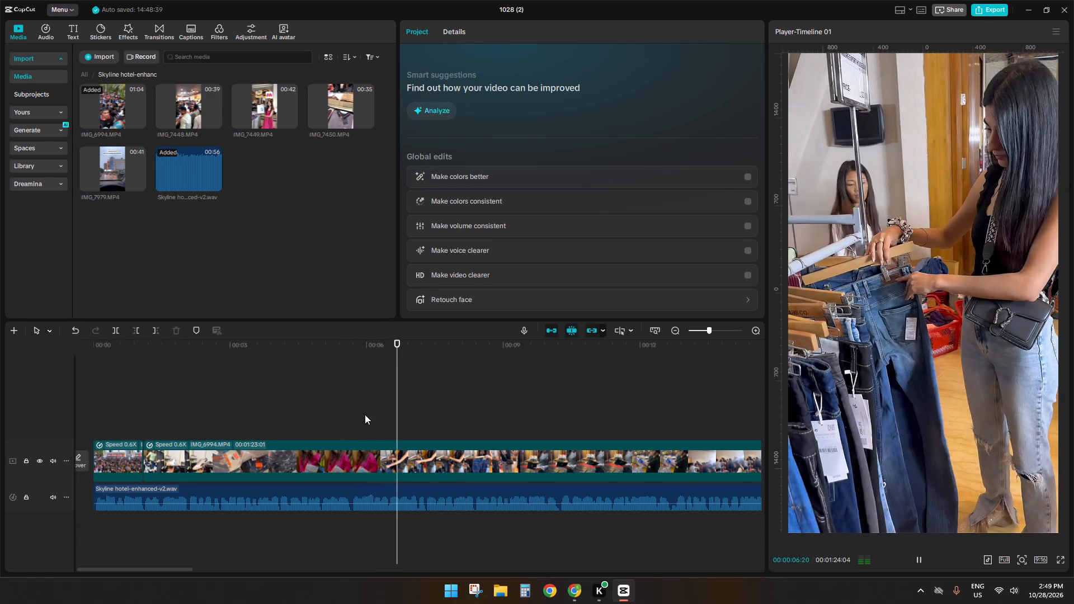
{"action": "key", "text": "space"}
{"action": "key", "text": "space"}
{"action": "left_click", "coordinate": [345, 426]}
{"action": "key", "text": "space"}
{"action": "key", "text": "space"}
{"action": "key", "text": "space"}
{"action": "key", "text": "space"}
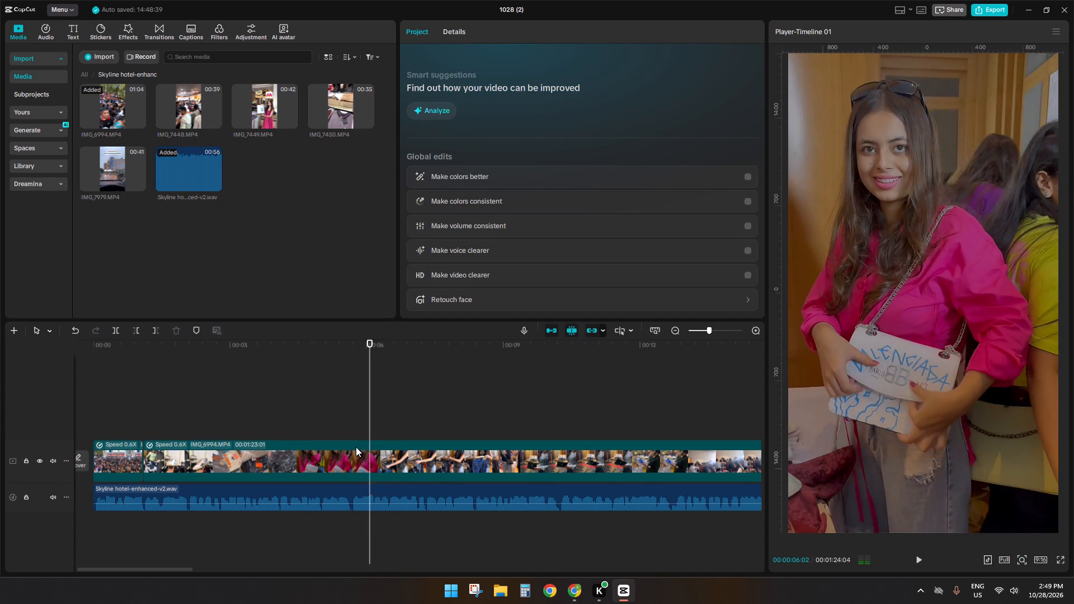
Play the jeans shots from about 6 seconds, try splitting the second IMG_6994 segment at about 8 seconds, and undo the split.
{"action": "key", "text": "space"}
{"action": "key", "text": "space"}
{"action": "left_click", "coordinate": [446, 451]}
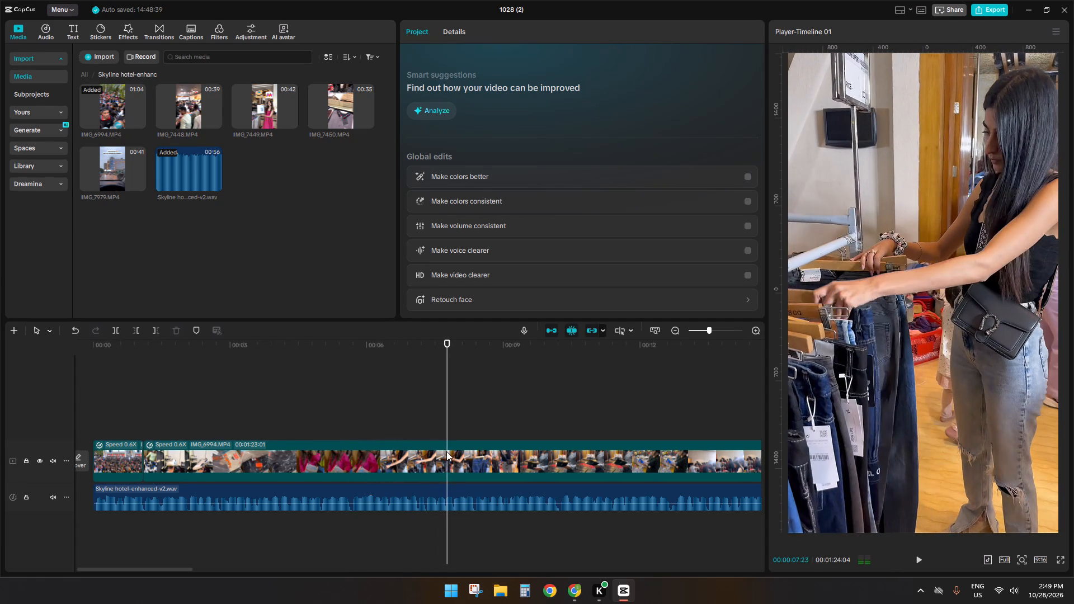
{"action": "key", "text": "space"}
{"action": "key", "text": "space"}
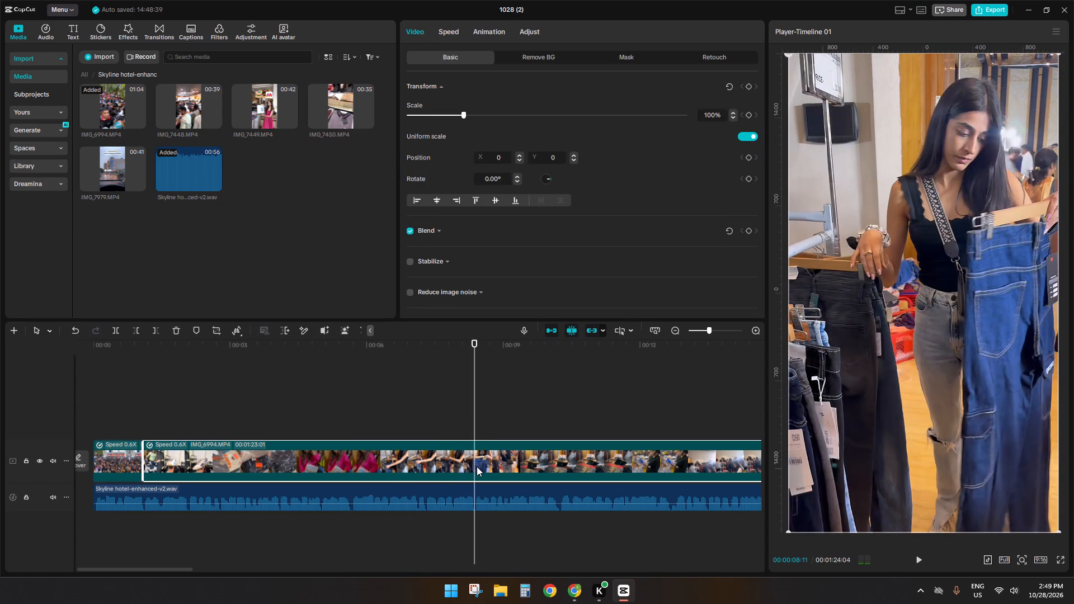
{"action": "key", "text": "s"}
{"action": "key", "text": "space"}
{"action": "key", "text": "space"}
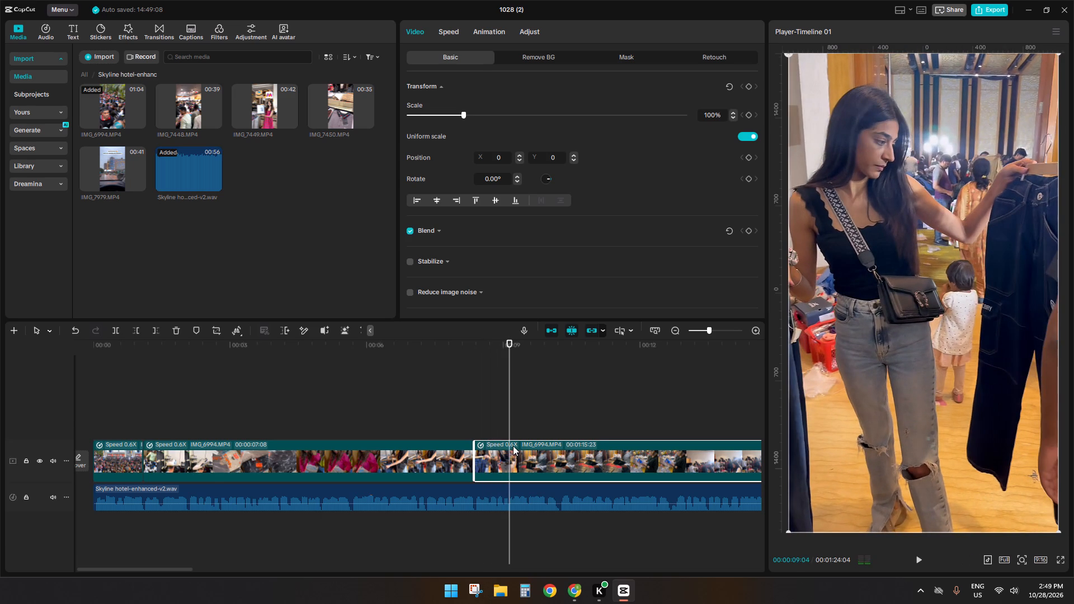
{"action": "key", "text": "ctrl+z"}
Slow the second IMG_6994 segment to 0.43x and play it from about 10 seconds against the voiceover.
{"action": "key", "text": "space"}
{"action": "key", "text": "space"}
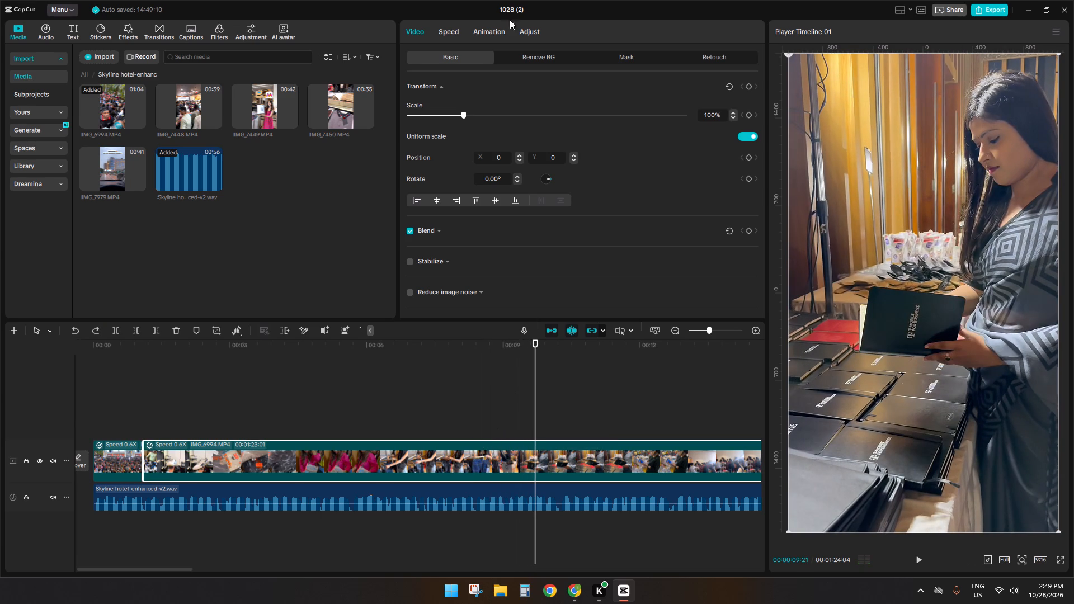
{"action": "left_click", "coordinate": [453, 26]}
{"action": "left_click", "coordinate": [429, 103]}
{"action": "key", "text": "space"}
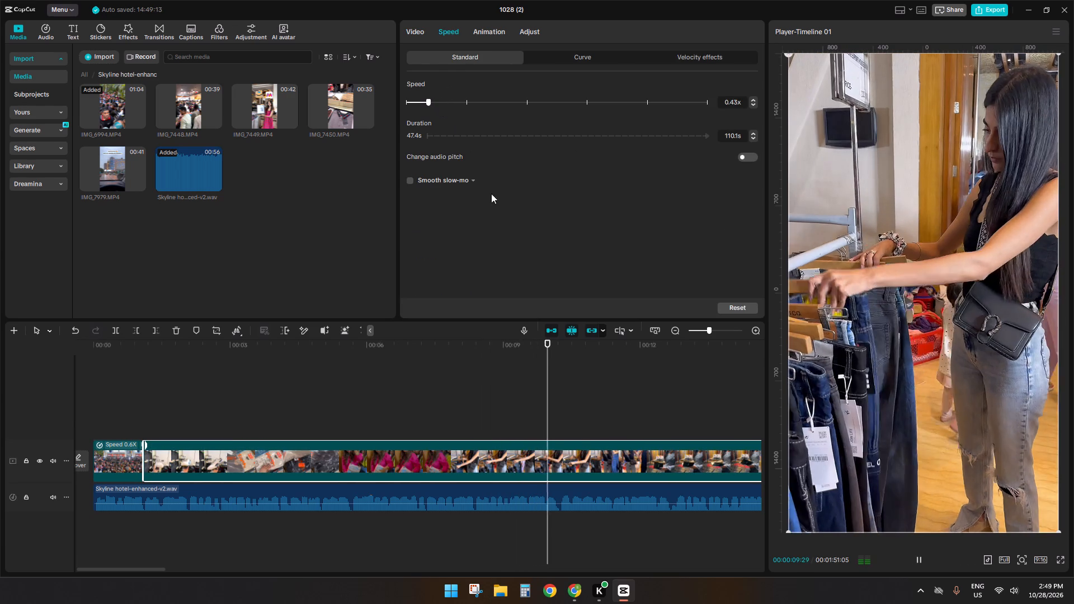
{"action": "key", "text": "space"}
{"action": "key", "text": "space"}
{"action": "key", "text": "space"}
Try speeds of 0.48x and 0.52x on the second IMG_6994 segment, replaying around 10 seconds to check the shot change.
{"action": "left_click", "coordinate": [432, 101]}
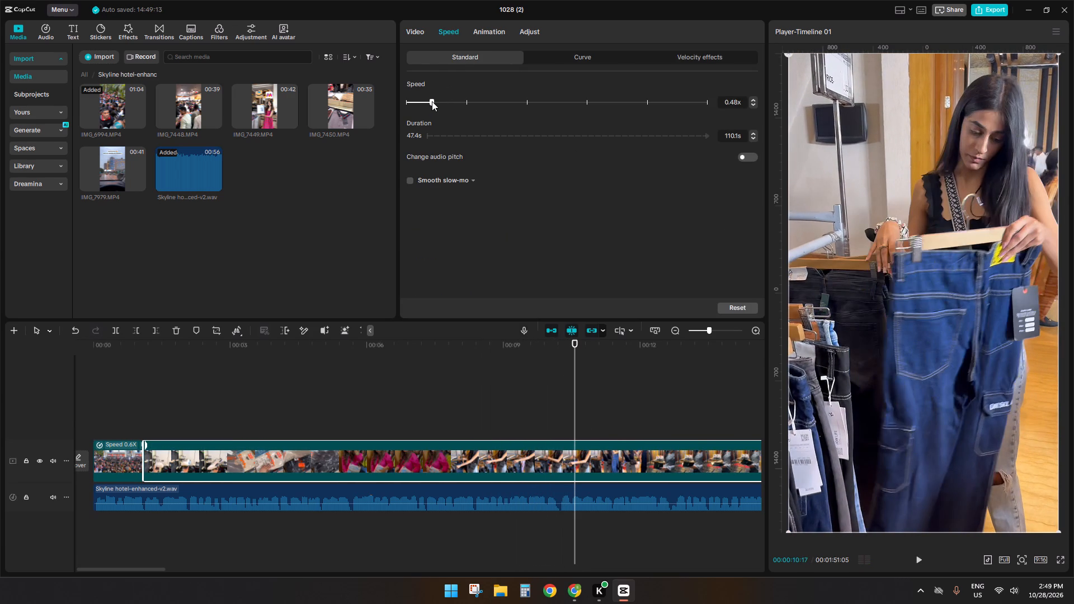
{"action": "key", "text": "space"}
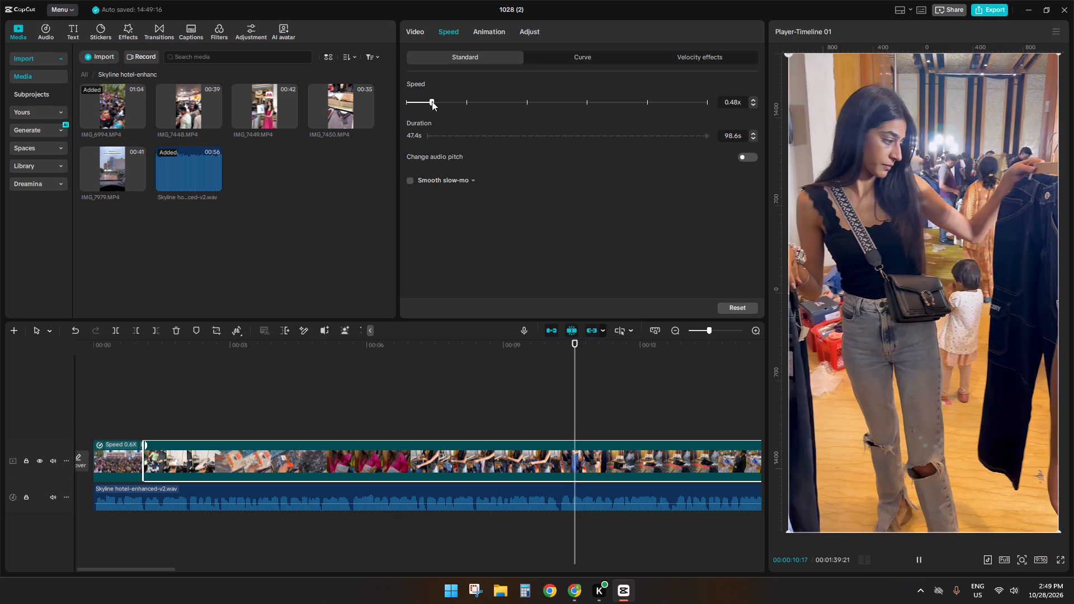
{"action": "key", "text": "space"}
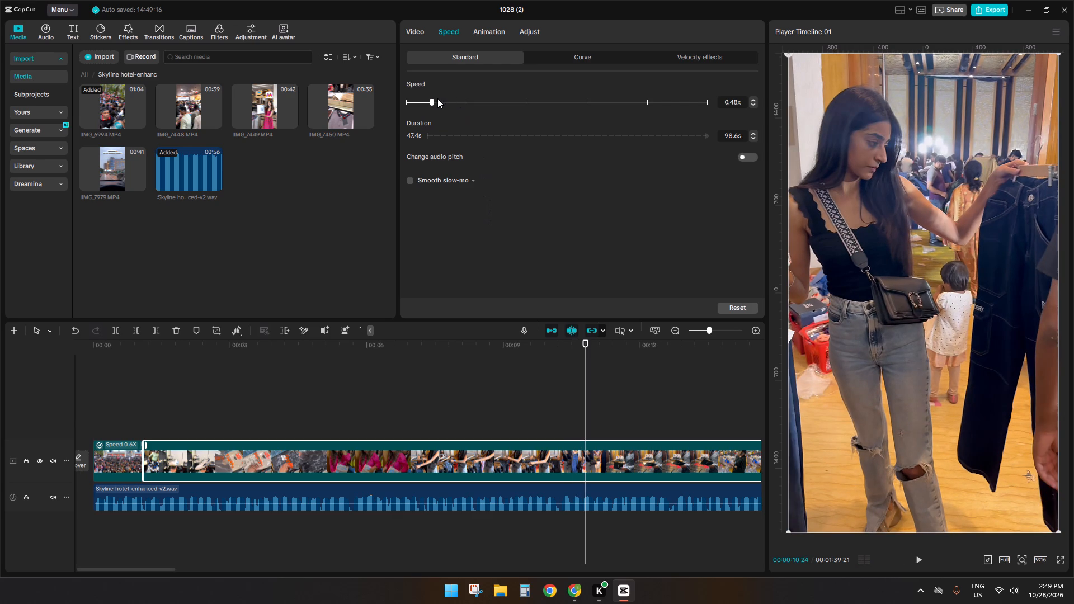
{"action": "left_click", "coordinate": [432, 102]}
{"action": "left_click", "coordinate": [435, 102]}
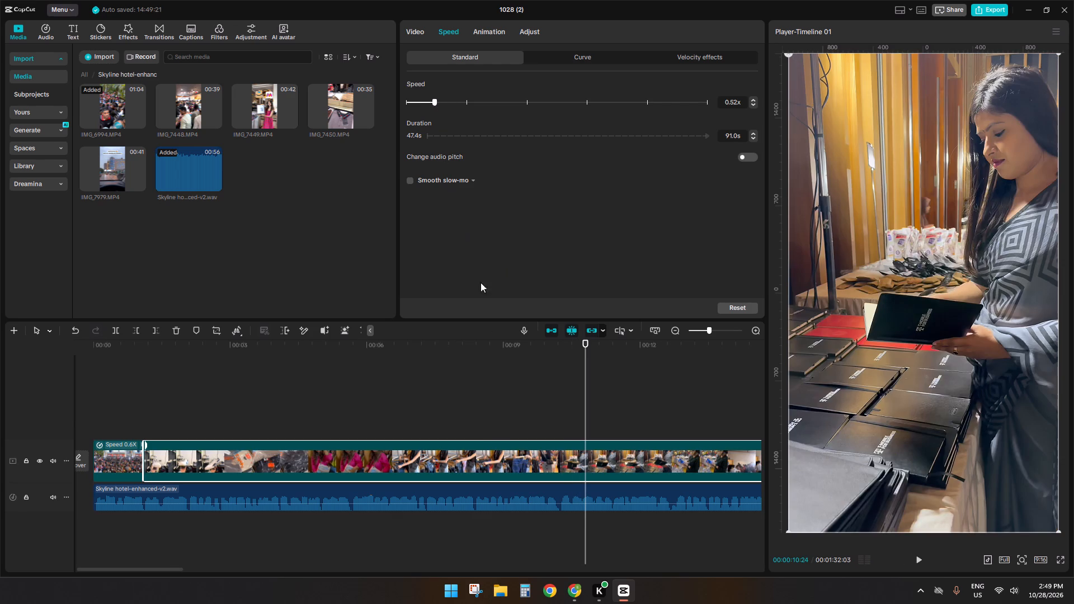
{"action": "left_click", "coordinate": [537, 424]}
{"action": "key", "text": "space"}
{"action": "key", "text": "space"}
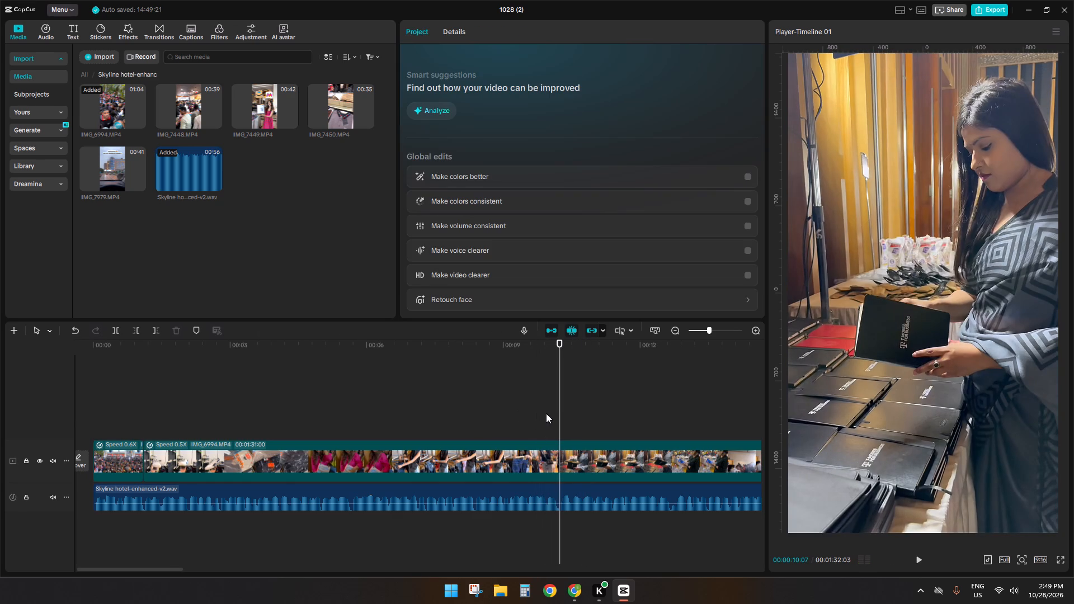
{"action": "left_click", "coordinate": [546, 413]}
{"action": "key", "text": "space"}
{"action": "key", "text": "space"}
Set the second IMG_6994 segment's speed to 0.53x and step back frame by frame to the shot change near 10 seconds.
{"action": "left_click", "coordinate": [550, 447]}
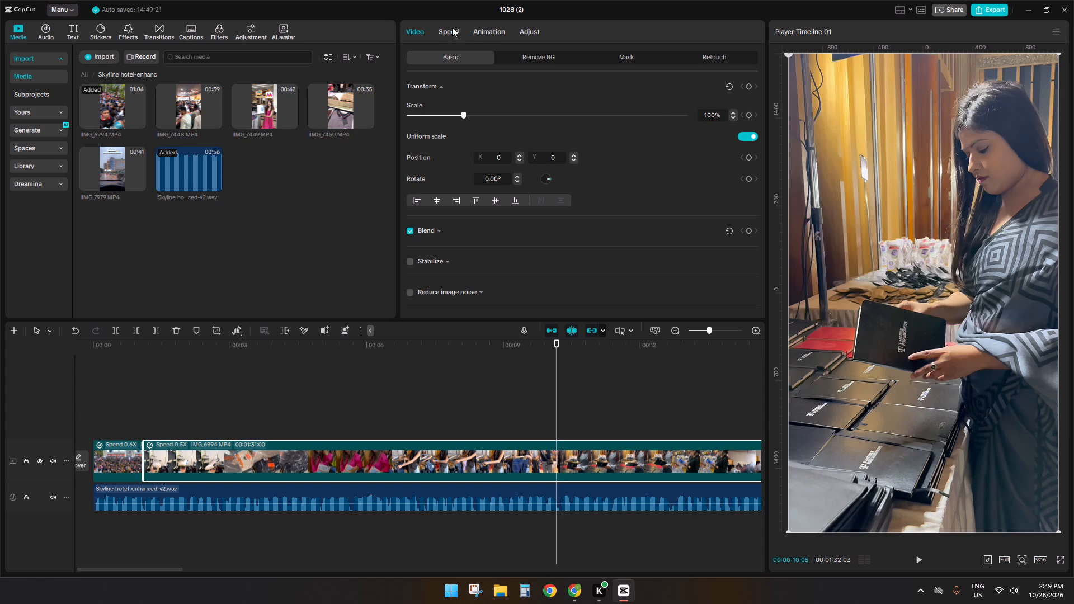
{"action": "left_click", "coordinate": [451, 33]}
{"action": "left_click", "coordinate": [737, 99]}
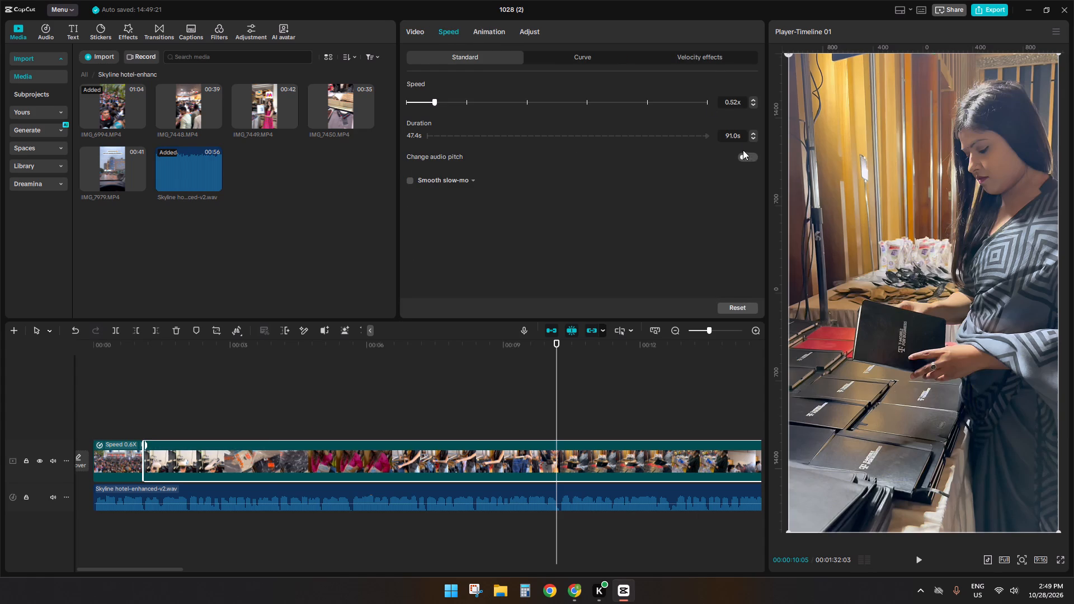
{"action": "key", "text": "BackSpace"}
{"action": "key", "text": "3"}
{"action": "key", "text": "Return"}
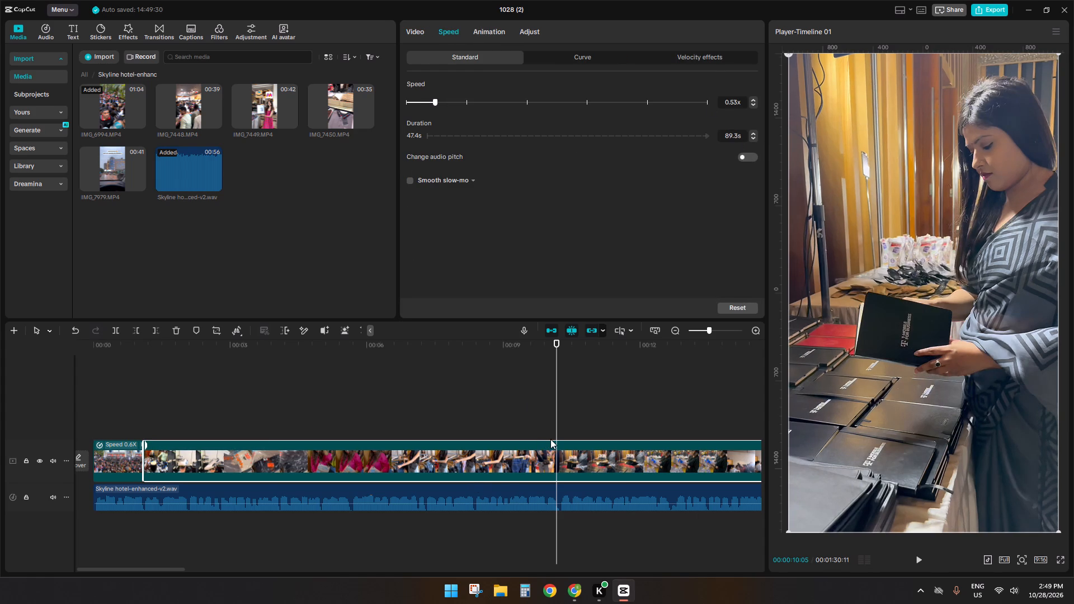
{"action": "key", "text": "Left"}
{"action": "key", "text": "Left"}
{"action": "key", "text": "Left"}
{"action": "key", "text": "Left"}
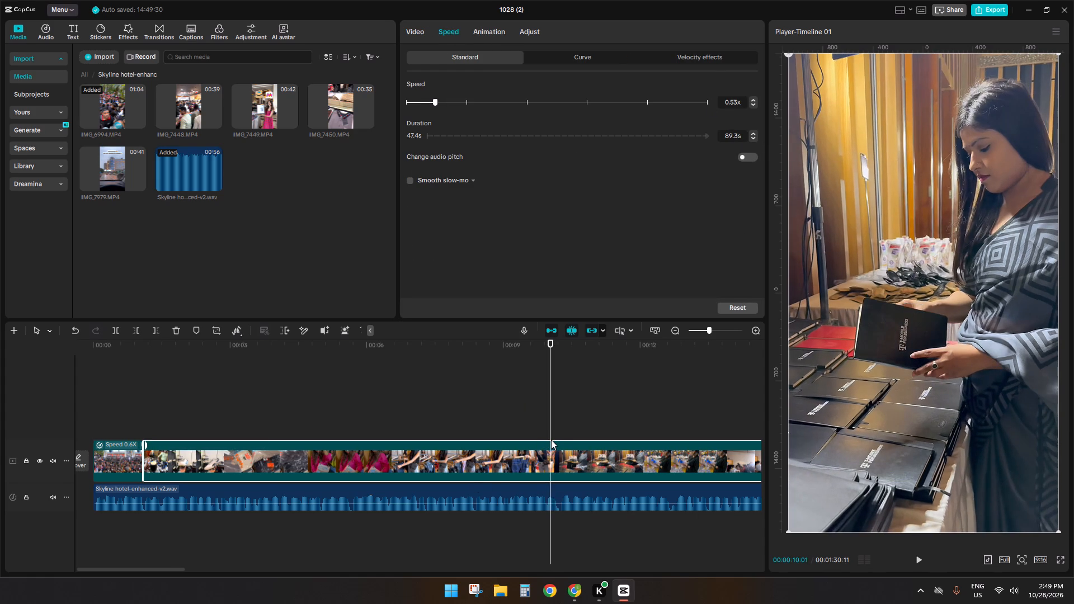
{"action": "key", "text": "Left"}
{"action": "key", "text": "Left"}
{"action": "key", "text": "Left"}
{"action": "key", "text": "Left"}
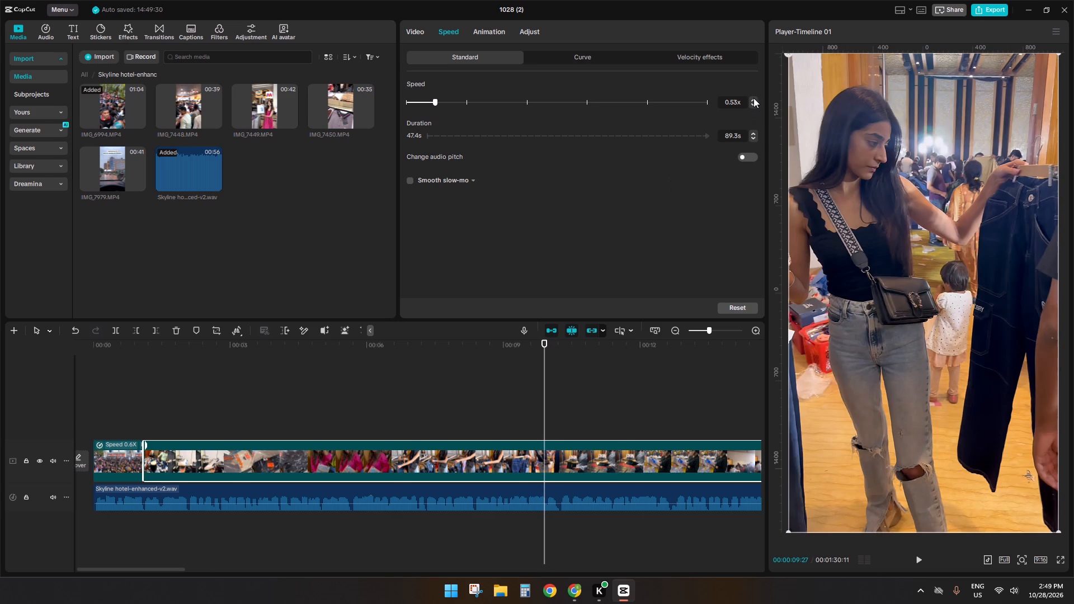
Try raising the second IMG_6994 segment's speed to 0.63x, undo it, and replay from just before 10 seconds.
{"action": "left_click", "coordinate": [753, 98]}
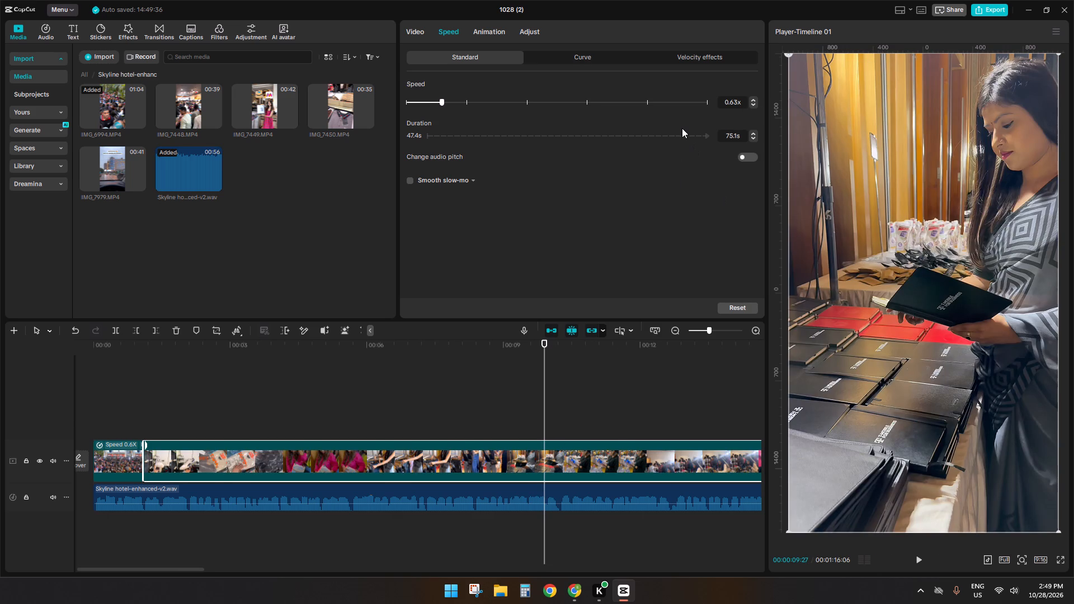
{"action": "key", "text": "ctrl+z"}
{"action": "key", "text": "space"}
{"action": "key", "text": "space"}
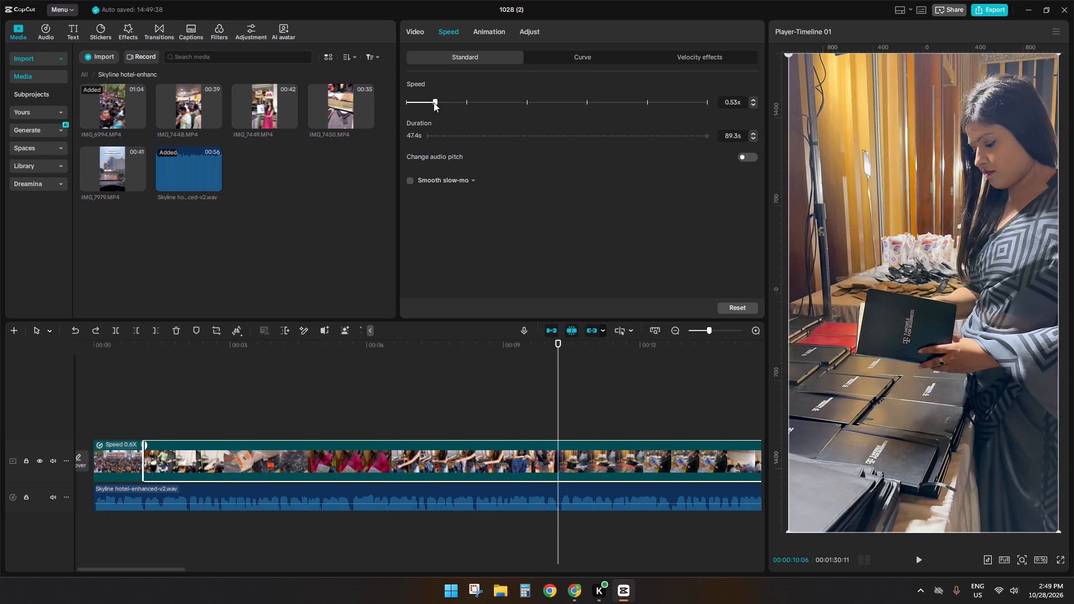
Set the second IMG_6994 segment's speed to 0.50x.
{"action": "left_click", "coordinate": [737, 101]}
{"action": "key", "text": "BackSpace"}
{"action": "key", "text": "0"}
{"action": "key", "text": "Return"}
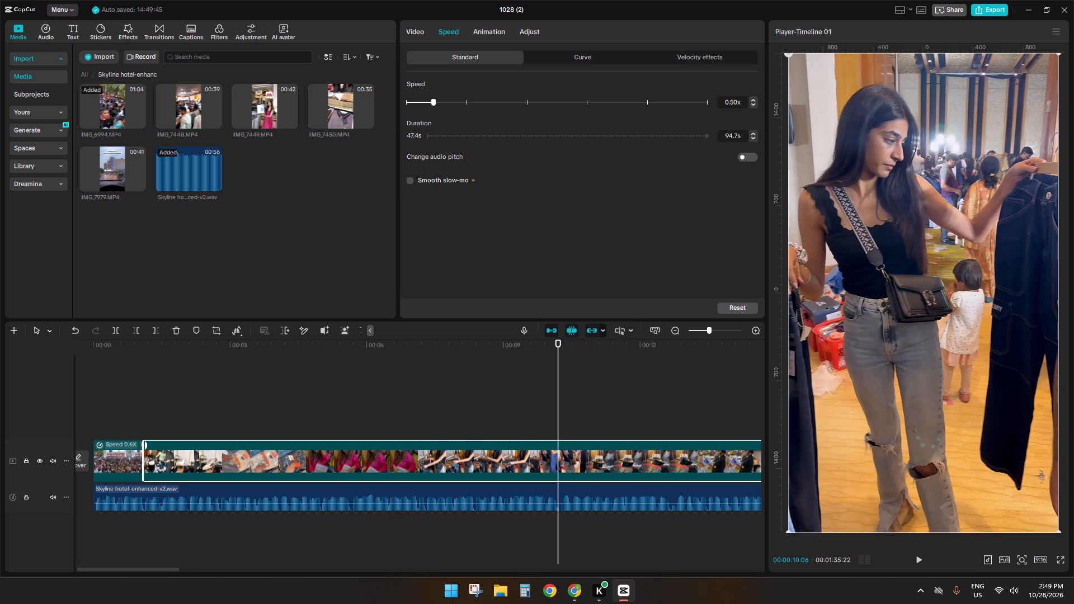
Split the second IMG_6994 segment at about 10 seconds, delete everything after the cut, and listen to the voiceover that follows.
{"action": "type", "text": "SD"}
{"action": "key", "text": "space"}
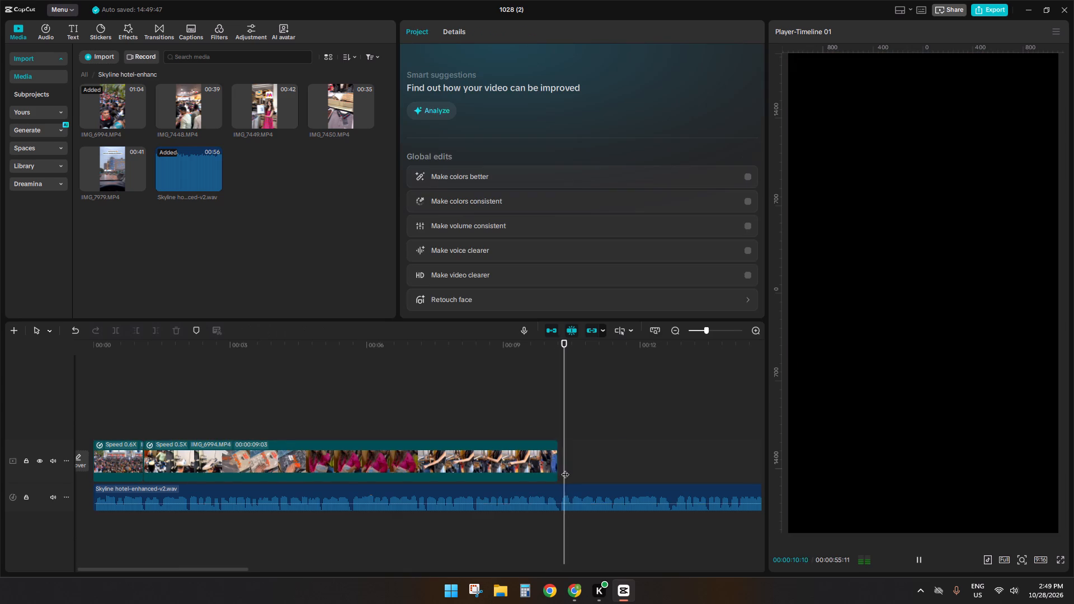
{"action": "scroll", "coordinate": [391, 407], "scroll_direction": "down", "scroll_amount": 7, "text": "ctrl"}
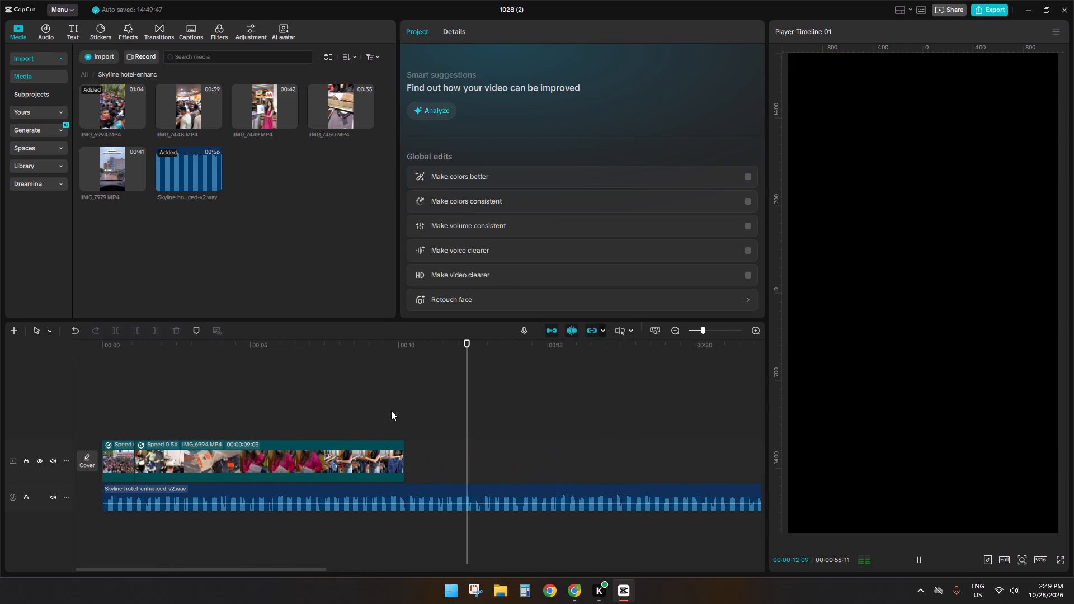
{"action": "key", "text": "space"}
Preview IMG_6994 and IMG_7448, and add IMG_6994 again at the end of the video track.
{"action": "left_click", "coordinate": [112, 115]}
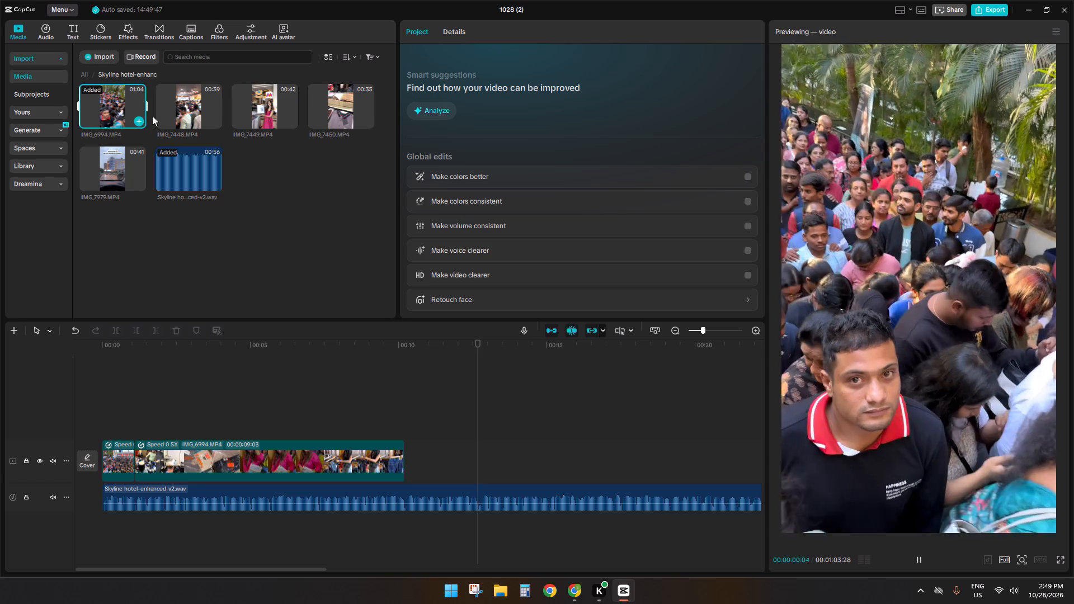
{"action": "left_click", "coordinate": [182, 114]}
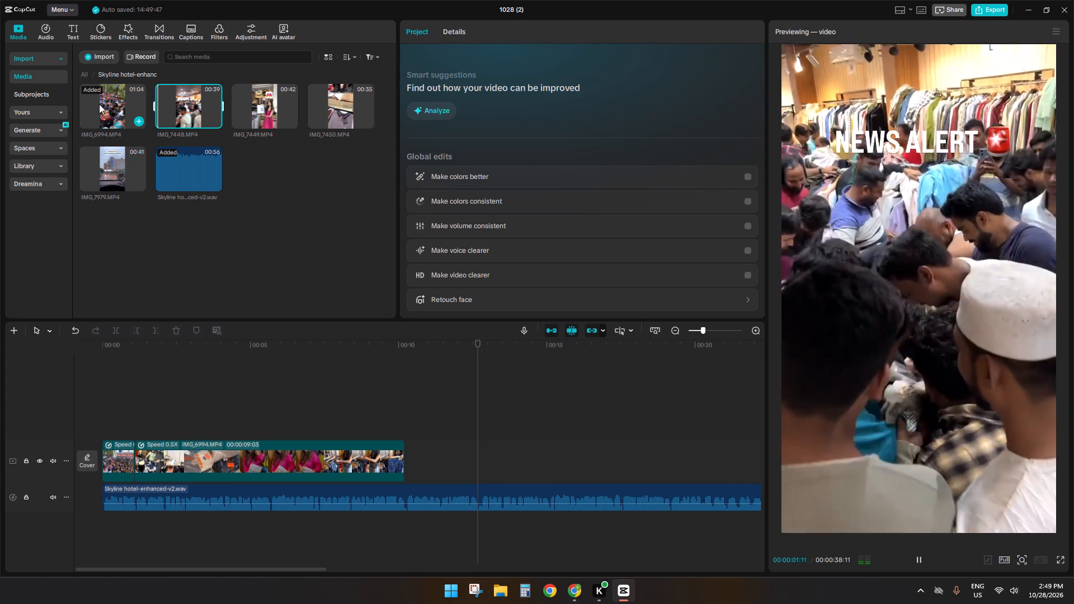
{"action": "left_click", "coordinate": [98, 104]}
{"action": "left_click_drag", "start_coordinate": [98, 104], "coordinate": [422, 447]}
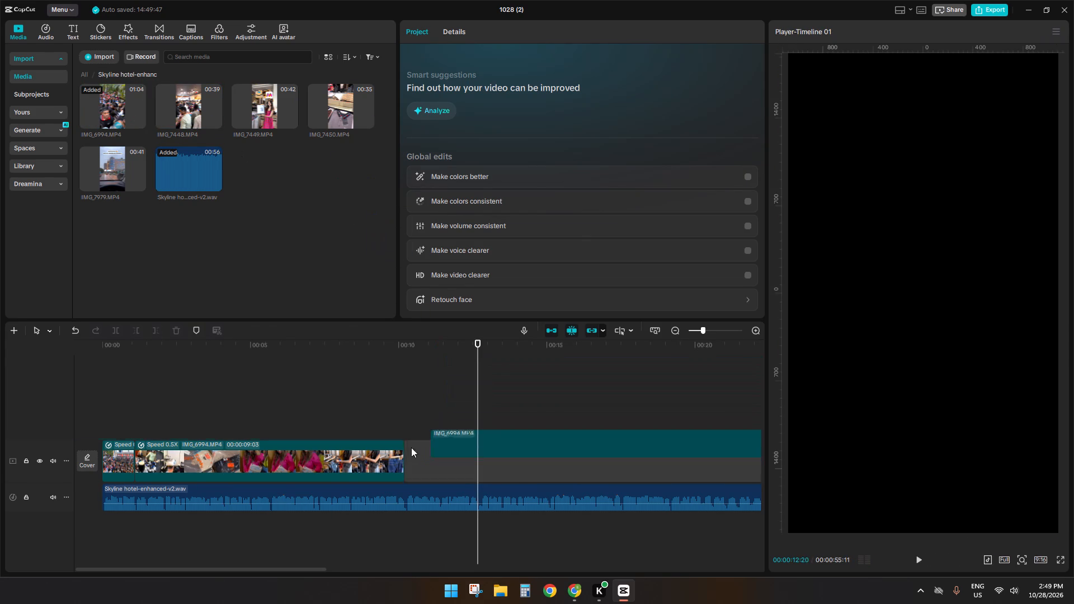
Play the newly added IMG_6994 crowd shot against the voiceover and split the clip at about 12 seconds 22 frames.
{"action": "left_click", "coordinate": [402, 420]}
{"action": "key", "text": "space"}
{"action": "left_click", "coordinate": [441, 449]}
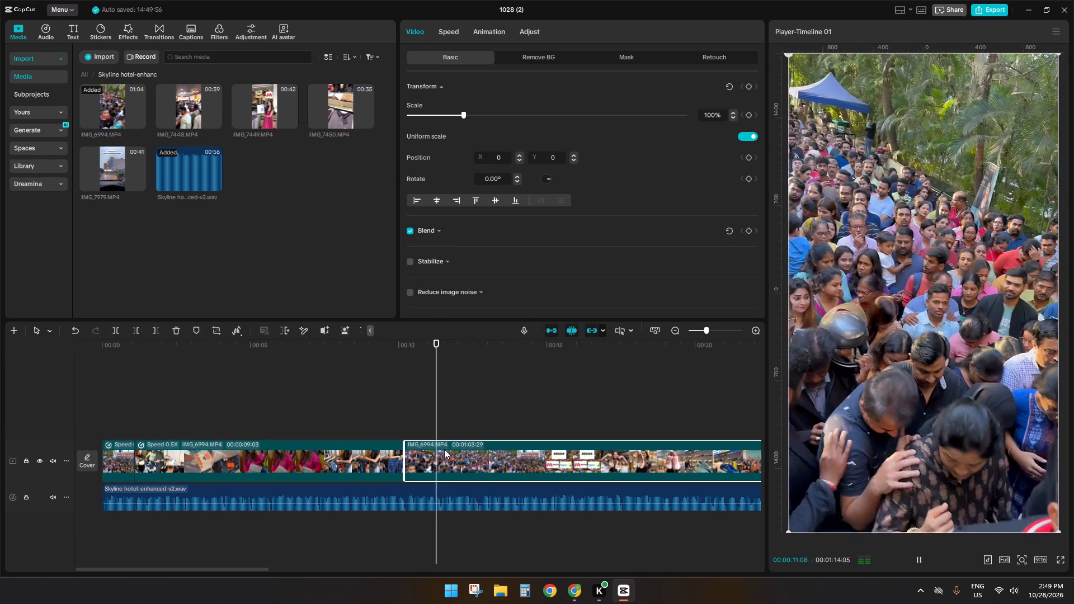
{"action": "key", "text": "space"}
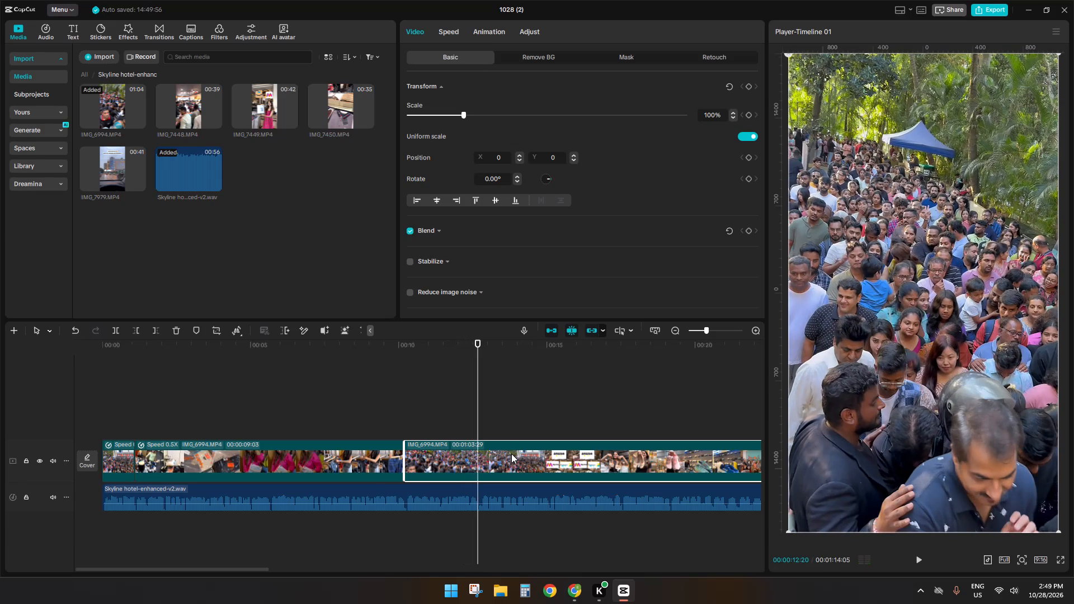
{"action": "key", "text": "space"}
{"action": "left_click", "coordinate": [458, 407]}
{"action": "key", "text": "space"}
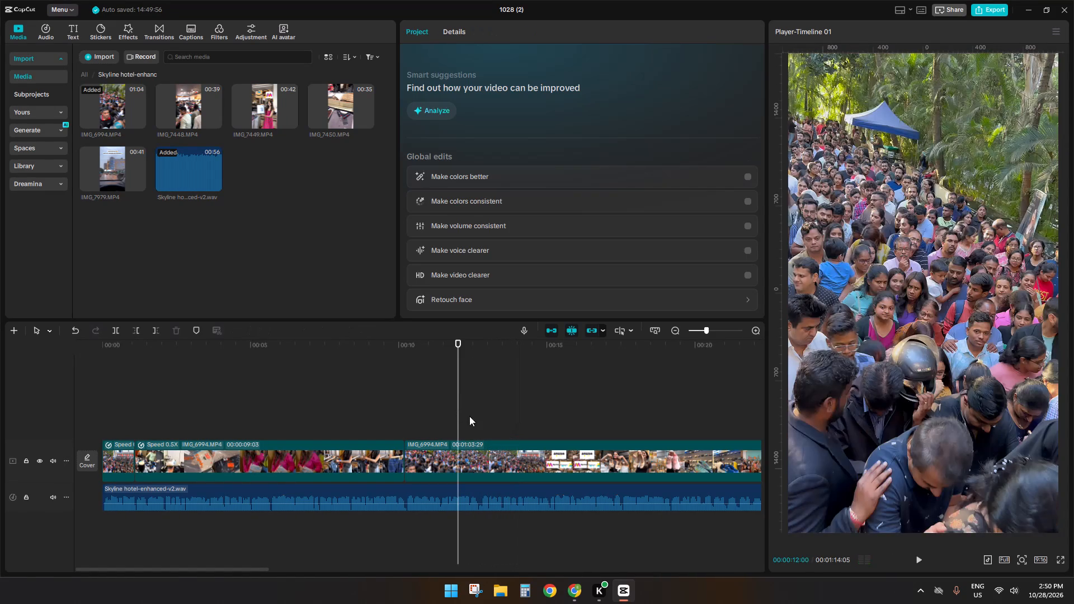
{"action": "key", "text": "space"}
{"action": "key", "text": "space"}
{"action": "left_click", "coordinate": [493, 469]}
{"action": "key", "text": "s"}
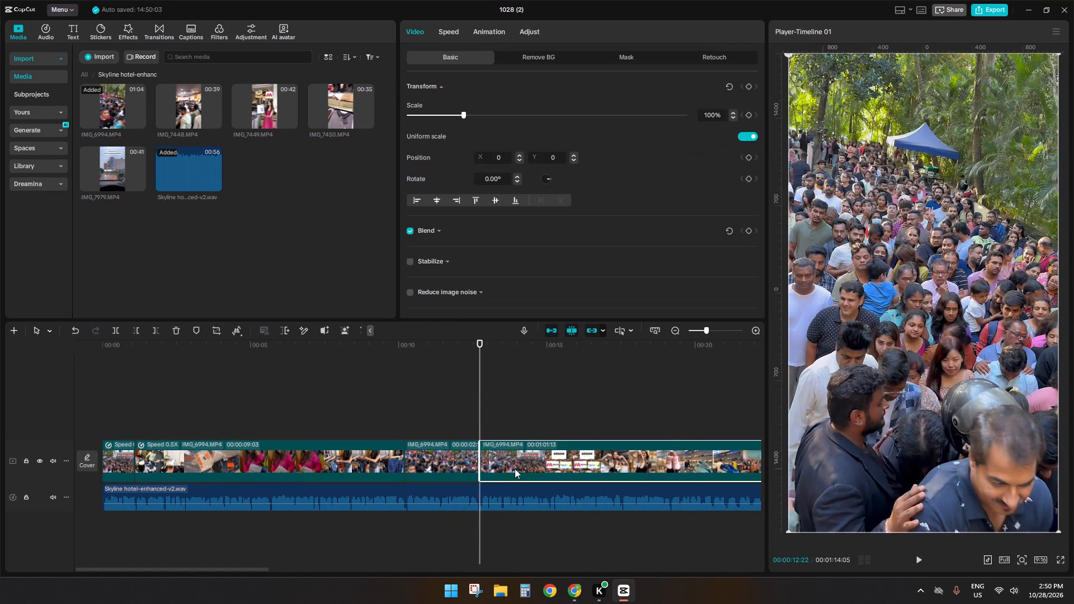
Skim the rest of the newly split IMG_6994 clip and delete the portion after the crowd shot.
{"action": "key", "text": "space"}
{"action": "left_click", "coordinate": [653, 419]}
{"action": "scroll", "coordinate": [647, 423], "scroll_direction": "down", "scroll_amount": 9, "text": "ctrl"}
{"action": "left_click", "coordinate": [449, 464], "text": "ctrl"}
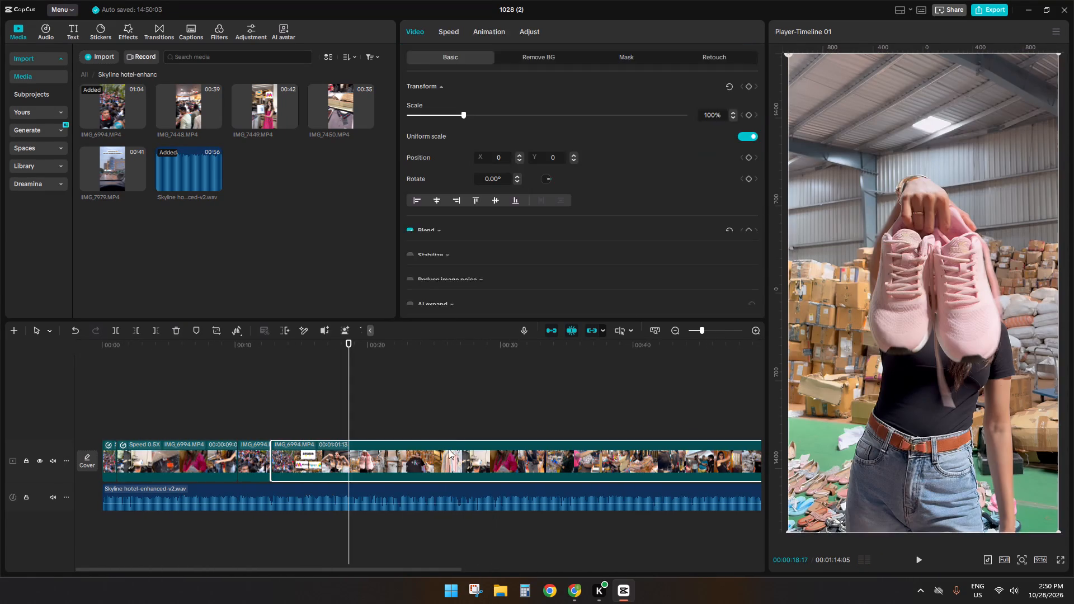
{"action": "left_click", "coordinate": [449, 440]}
{"action": "key", "text": "space"}
{"action": "scroll", "coordinate": [441, 494], "scroll_direction": "down", "scroll_amount": 5, "text": "ctrl"}
{"action": "left_click", "coordinate": [430, 454]}
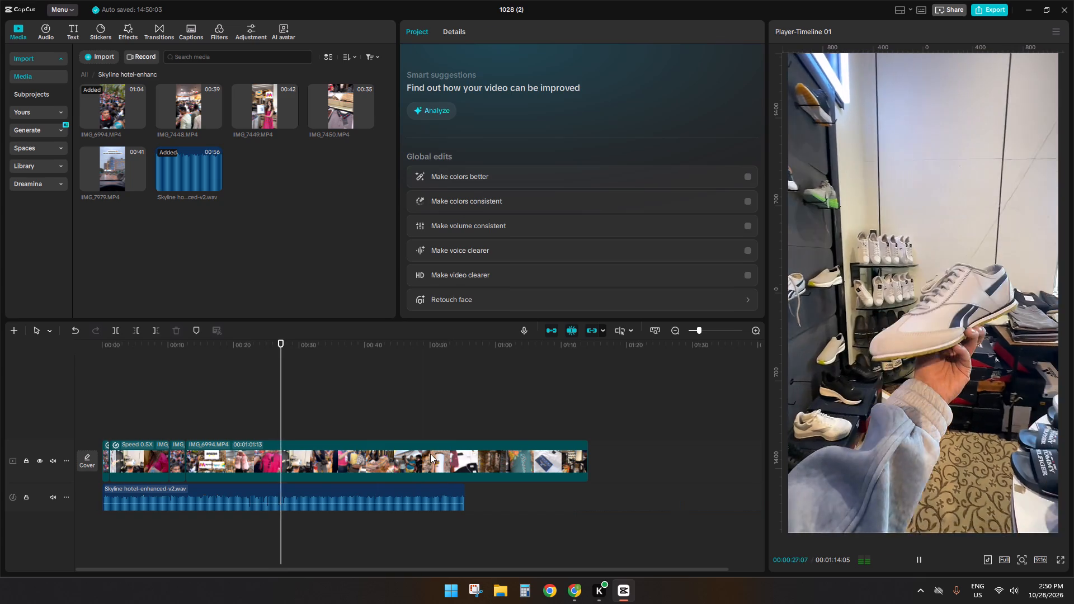
{"action": "key", "text": "d"}
Preview IMG_7979, IMG_7449 and IMG_7450, and add IMG_7979 to the video track right after the crowd shot.
{"action": "left_click", "coordinate": [123, 165]}
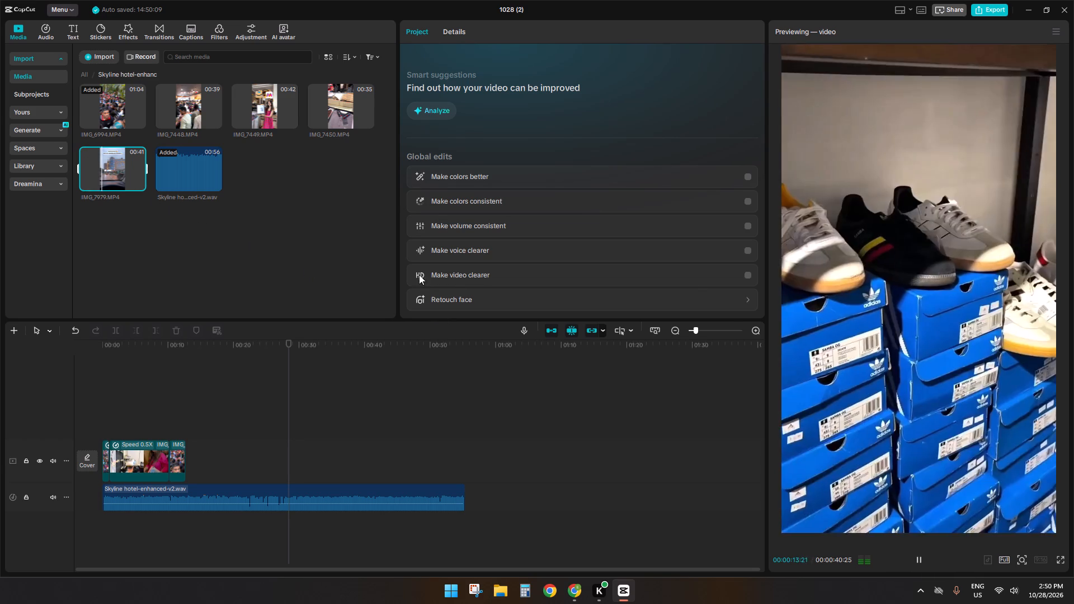
{"action": "left_click", "coordinate": [265, 116]}
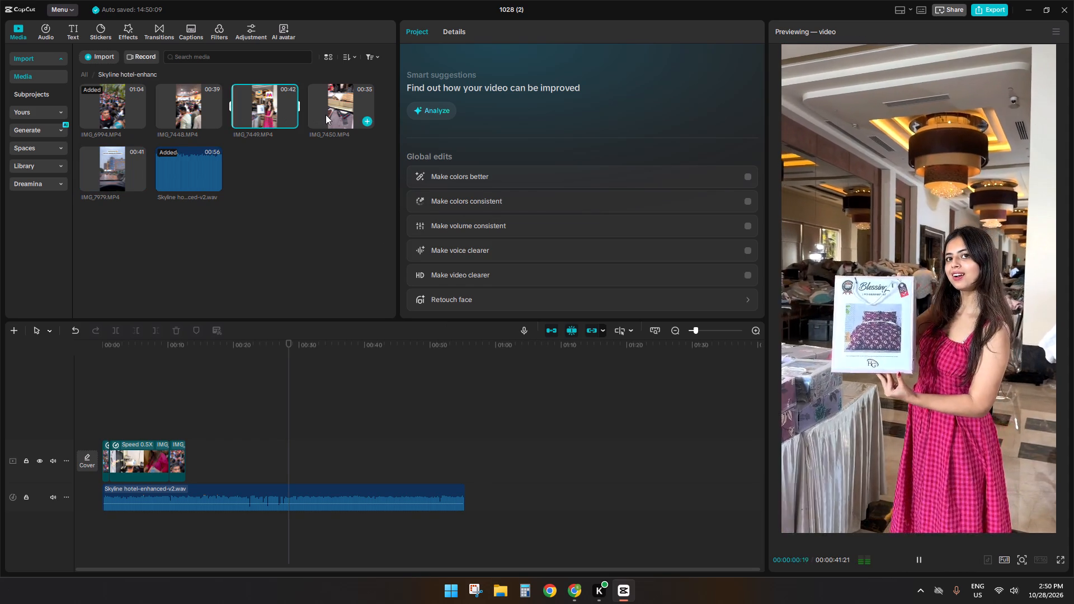
{"action": "left_click", "coordinate": [326, 115]}
{"action": "left_click", "coordinate": [275, 114]}
{"action": "left_click", "coordinate": [120, 168]}
{"action": "left_click_drag", "start_coordinate": [120, 168], "coordinate": [222, 388]}
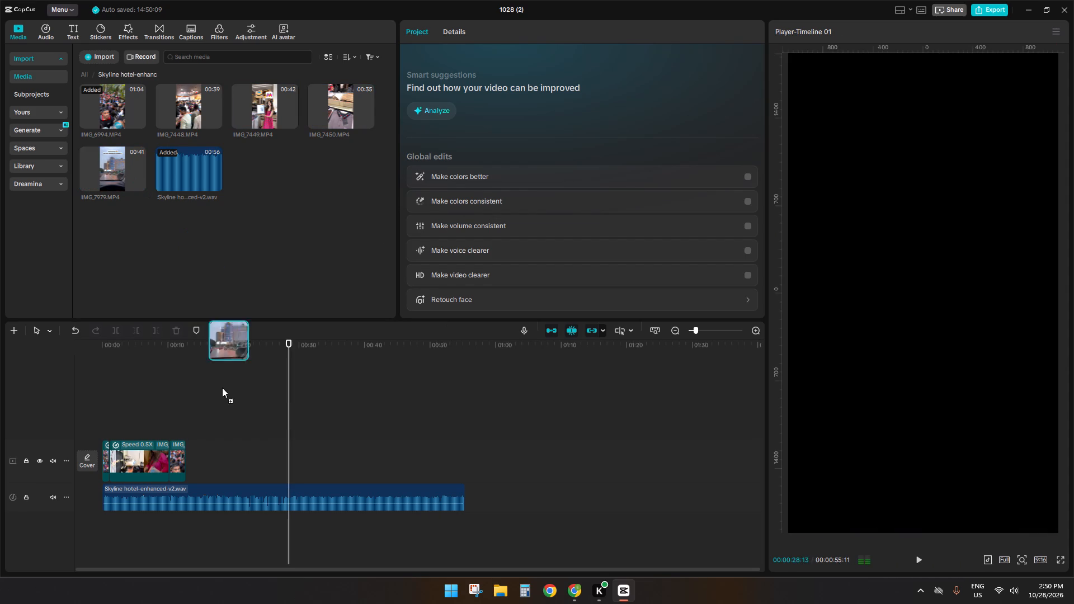
{"action": "left_click_drag", "start_coordinate": [222, 388], "coordinate": [200, 461]}
Play the sequence from the crowd shot into the IMG_7979 clip and mute the main video track.
{"action": "left_click", "coordinate": [171, 390]}
{"action": "key", "text": "space"}
{"action": "scroll", "coordinate": [264, 445], "scroll_direction": "up", "scroll_amount": 4, "text": "ctrl"}
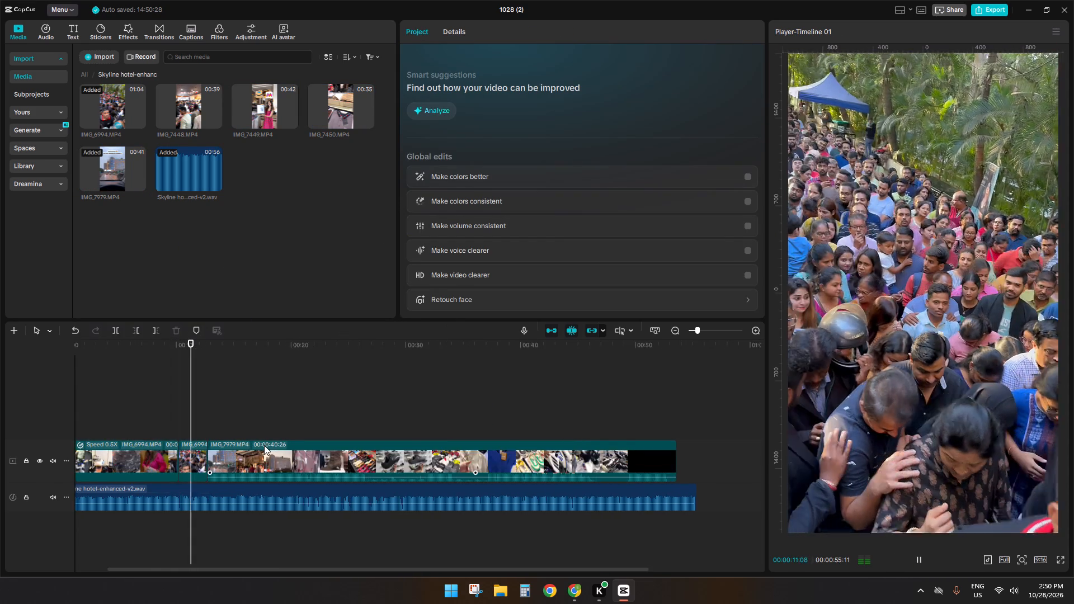
{"action": "scroll", "coordinate": [264, 445], "scroll_direction": "up", "scroll_amount": 8, "text": "ctrl"}
{"action": "left_click", "coordinate": [290, 460], "text": "ctrl"}
{"action": "left_click", "coordinate": [56, 461]}
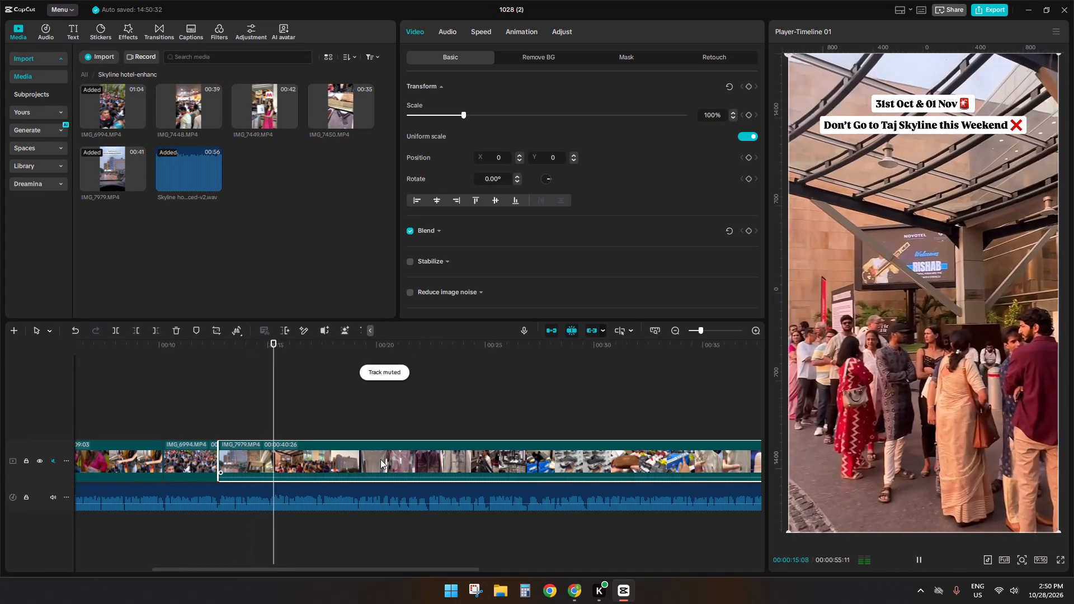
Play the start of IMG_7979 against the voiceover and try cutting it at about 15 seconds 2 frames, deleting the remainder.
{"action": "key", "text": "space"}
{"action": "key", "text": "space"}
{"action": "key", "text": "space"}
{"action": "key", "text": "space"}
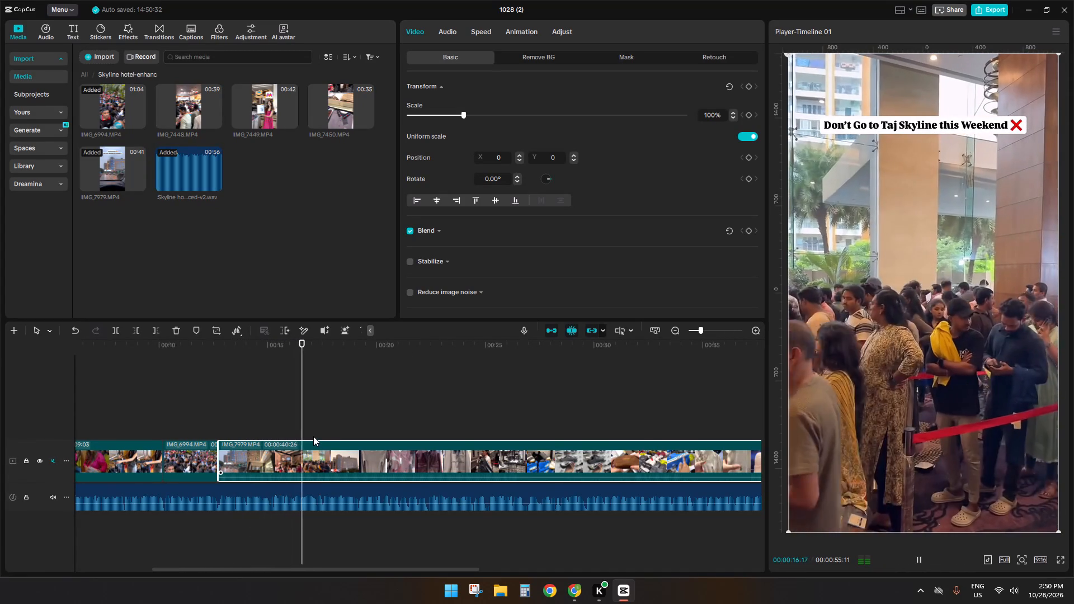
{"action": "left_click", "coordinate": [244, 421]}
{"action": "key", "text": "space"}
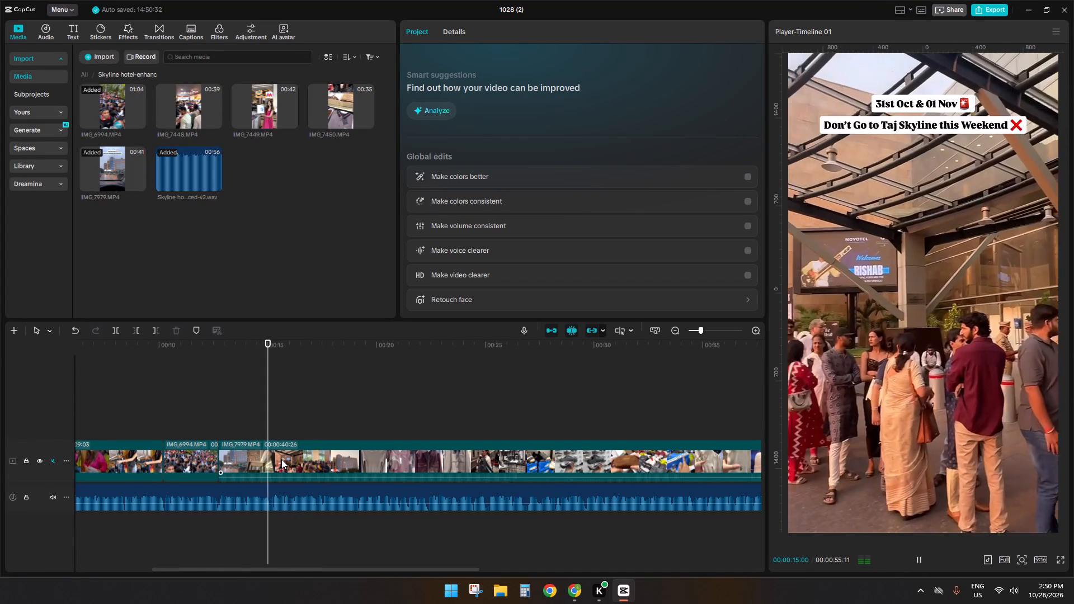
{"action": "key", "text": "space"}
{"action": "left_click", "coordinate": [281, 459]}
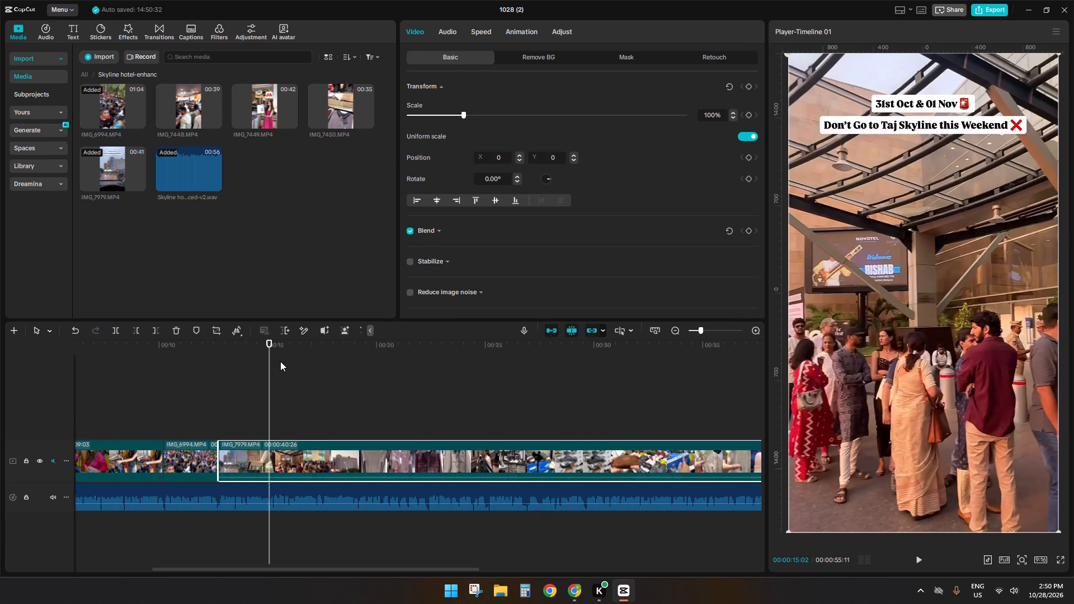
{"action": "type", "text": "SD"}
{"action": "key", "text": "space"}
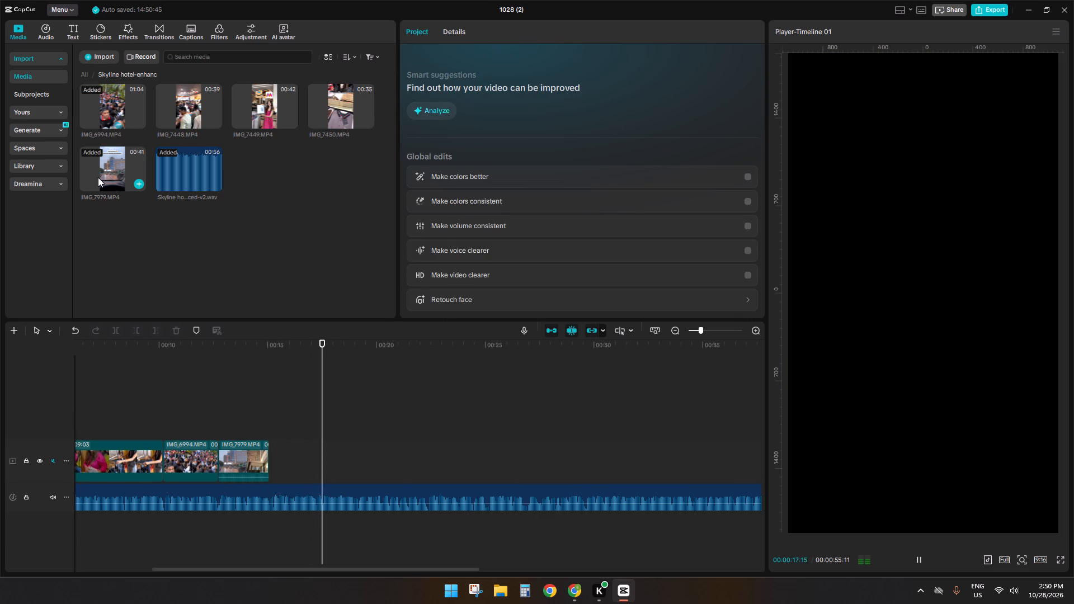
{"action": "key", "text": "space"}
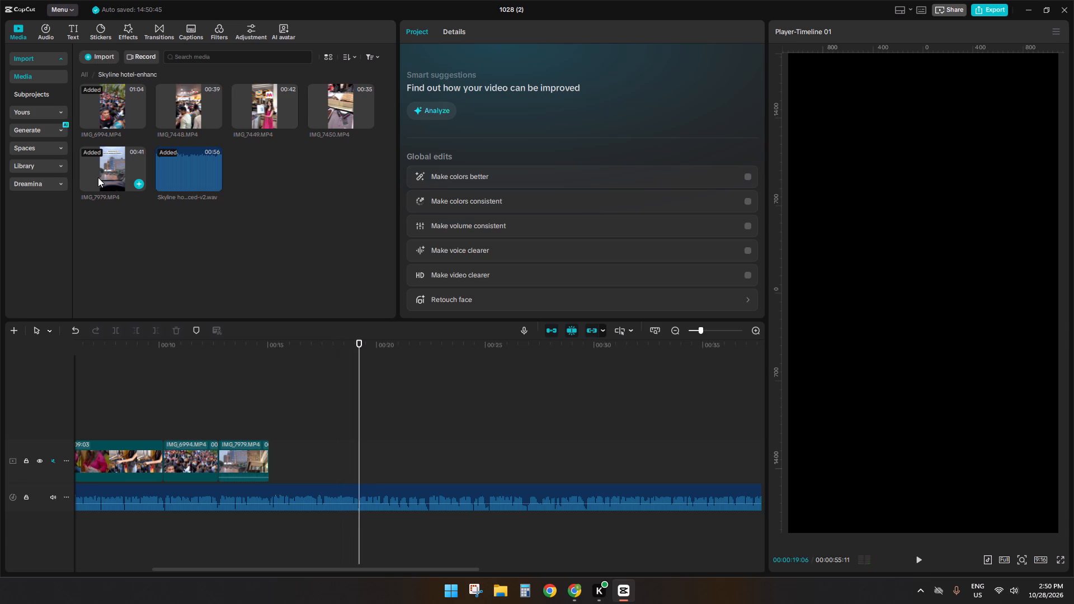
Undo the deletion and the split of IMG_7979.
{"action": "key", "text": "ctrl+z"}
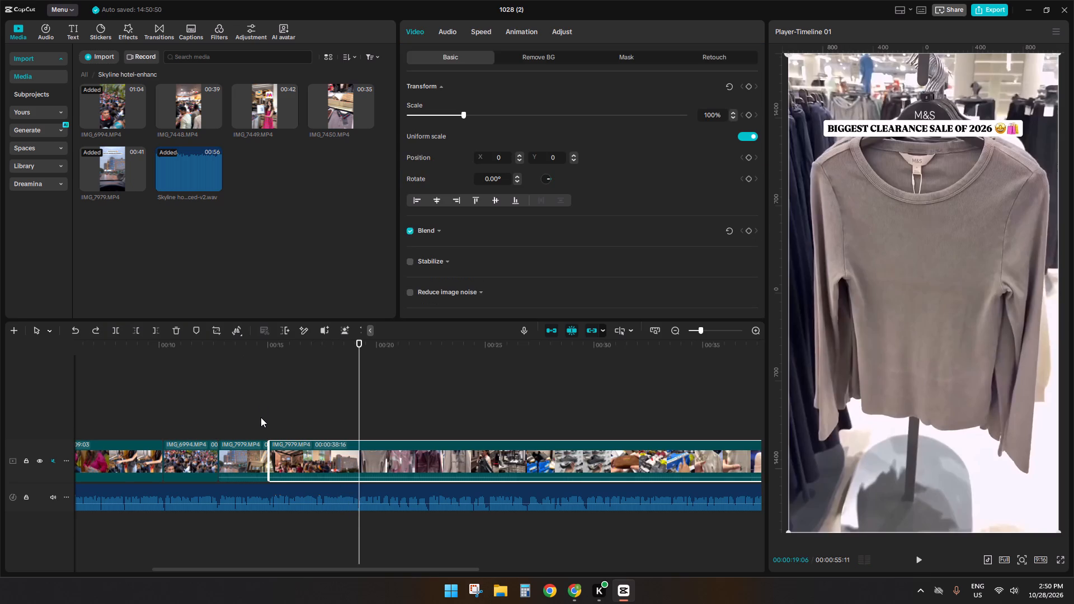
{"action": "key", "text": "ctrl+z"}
Replay the opening hotel shots of IMG_7979 and slow the clip to 0.60x speed.
{"action": "left_click", "coordinate": [233, 430], "text": "ctrl"}
{"action": "key", "text": "space"}
{"action": "left_click", "coordinate": [248, 459]}
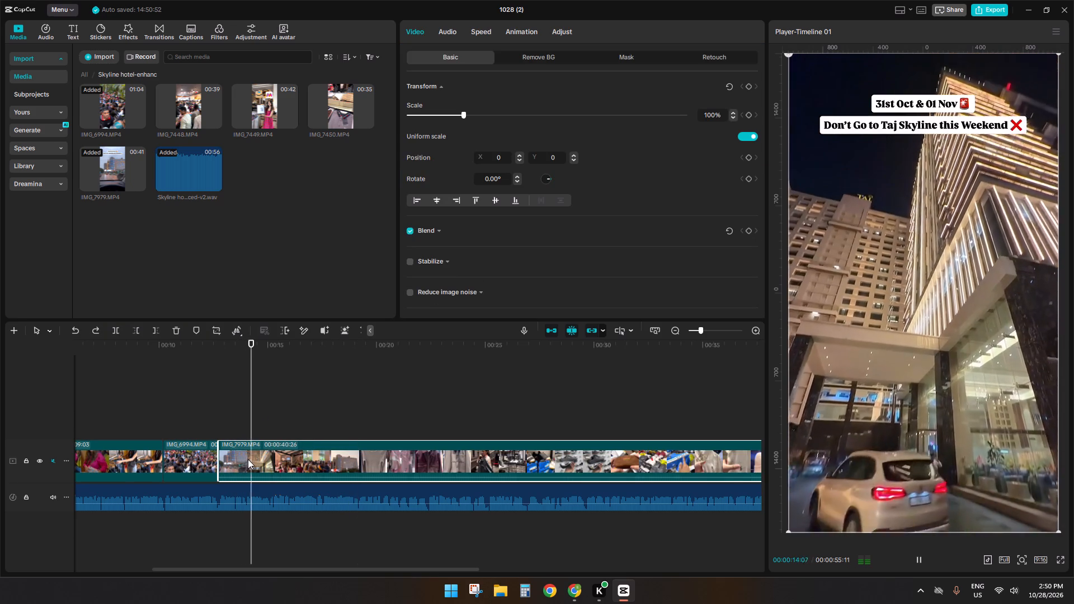
{"action": "left_click", "coordinate": [215, 430]}
{"action": "key", "text": "space"}
{"action": "left_click", "coordinate": [238, 450]}
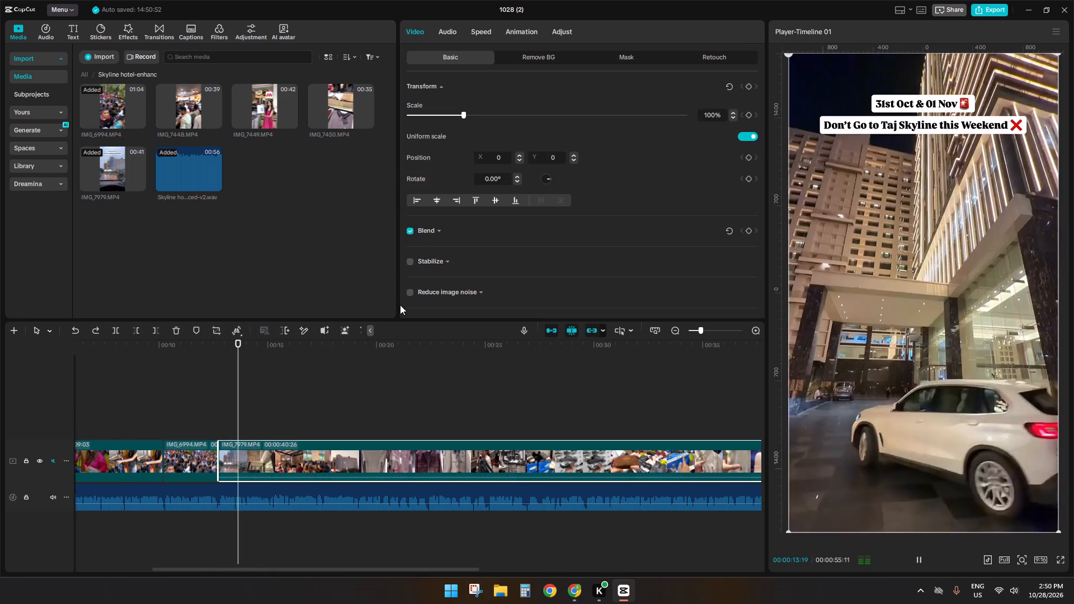
{"action": "key", "text": "space"}
{"action": "left_click", "coordinate": [477, 27]}
{"action": "left_click", "coordinate": [440, 100]}
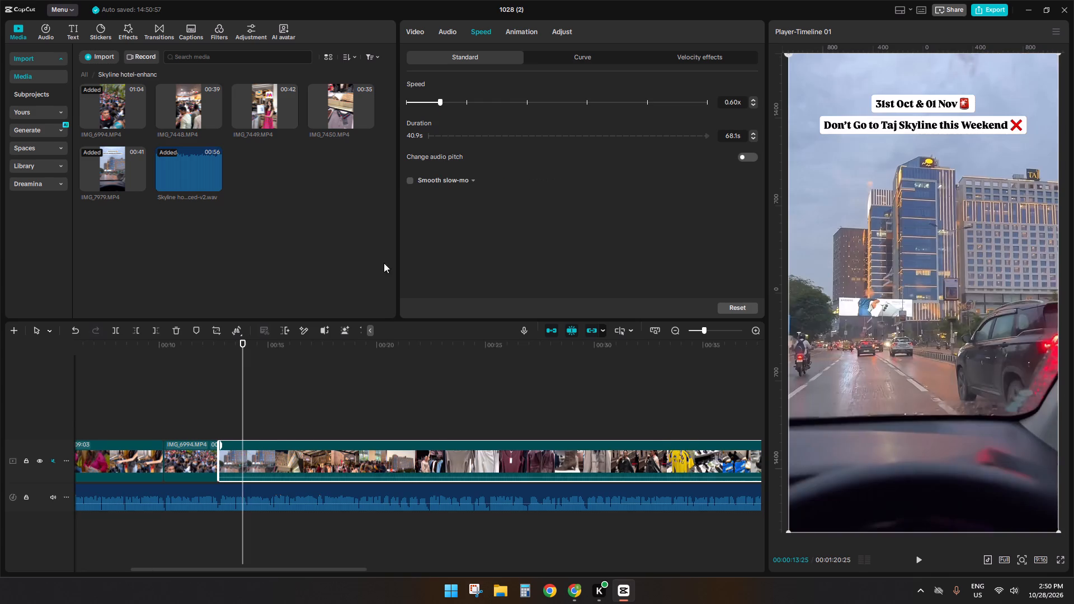
Review the slowed IMG_7979 clip, split it at about 21 seconds 10 frames and delete the rest.
{"action": "key", "text": "space"}
{"action": "left_click", "coordinate": [235, 424]}
{"action": "key", "text": "space"}
{"action": "left_click", "coordinate": [224, 426]}
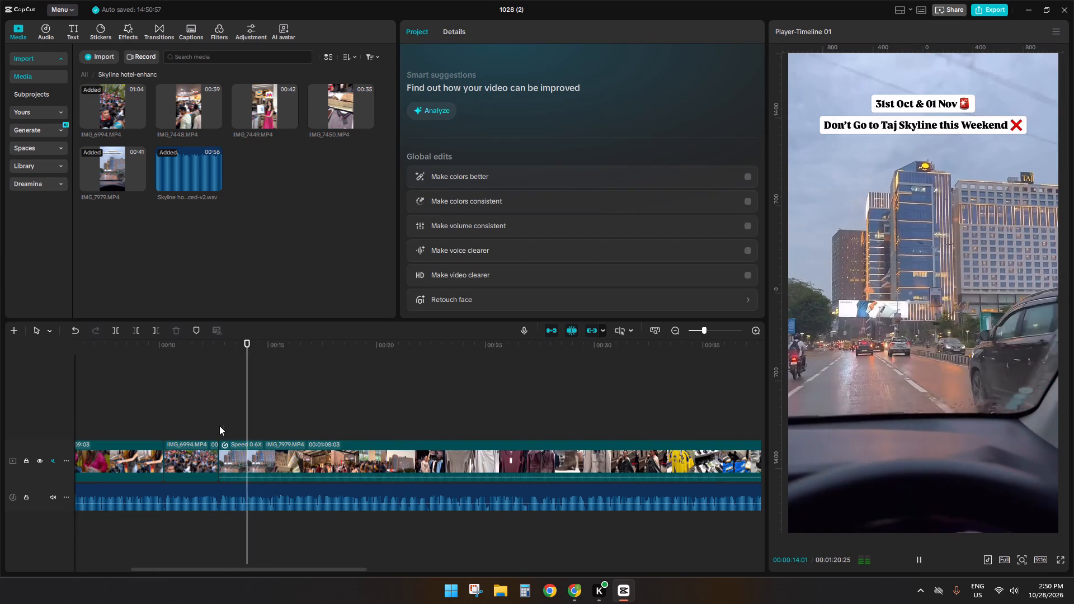
{"action": "left_click", "coordinate": [219, 426]}
{"action": "key", "text": "space"}
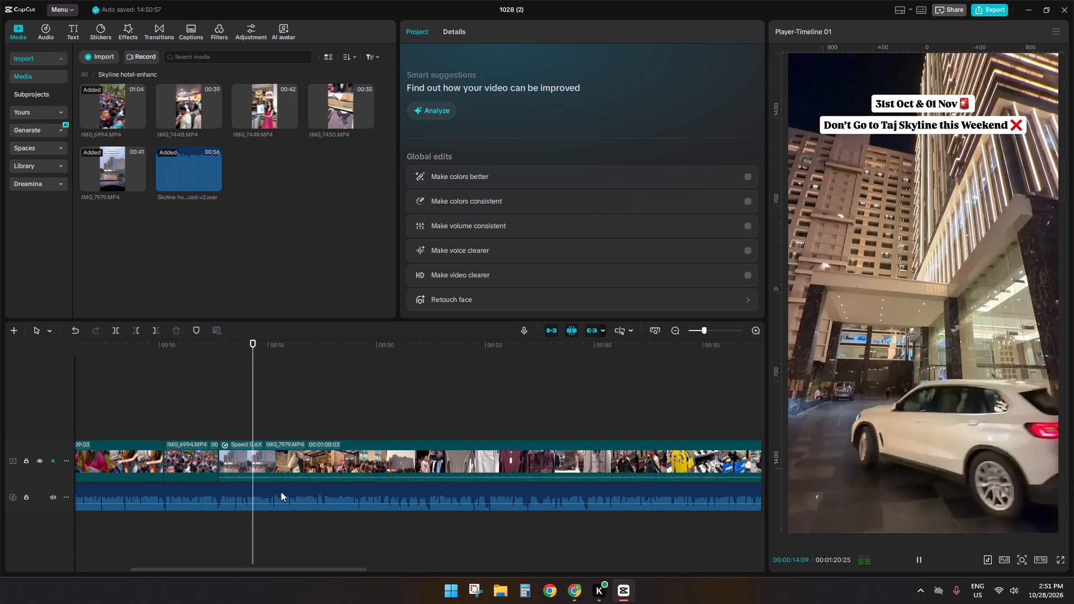
{"action": "key", "text": "space"}
{"action": "left_click", "coordinate": [322, 424]}
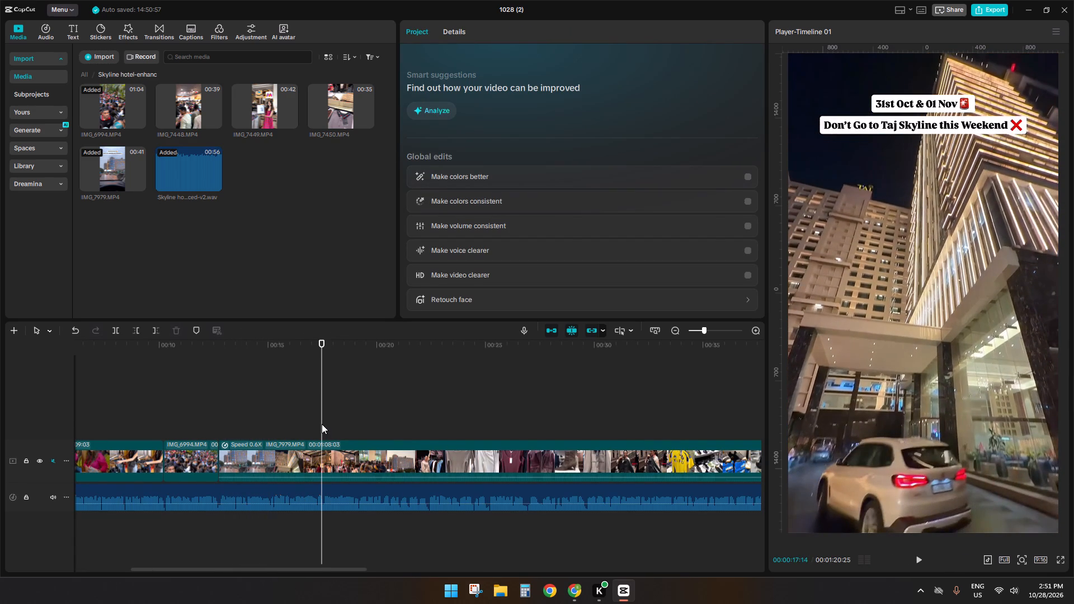
{"action": "left_click_drag", "start_coordinate": [322, 424], "coordinate": [406, 428]}
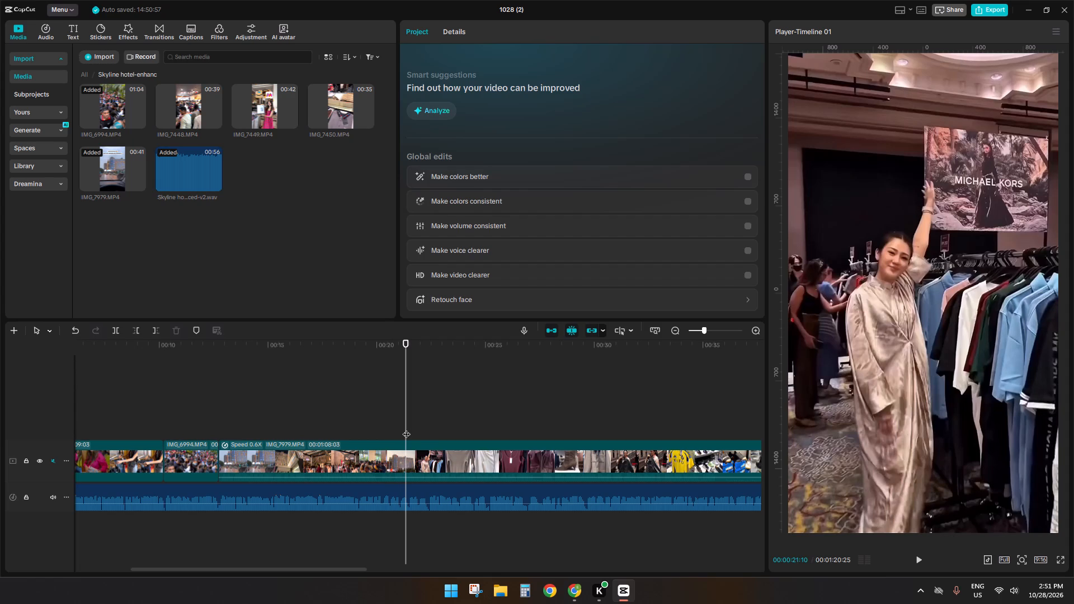
{"action": "left_click", "coordinate": [422, 455]}
{"action": "key", "text": "s"}
{"action": "key", "text": "space"}
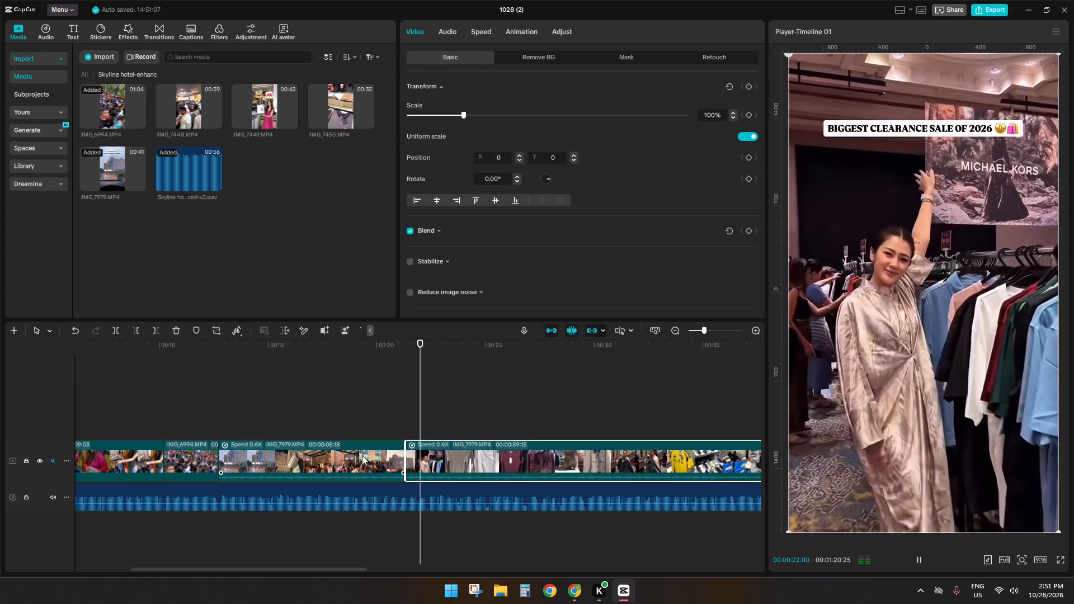
{"action": "key", "text": "space"}
{"action": "key", "text": "d"}
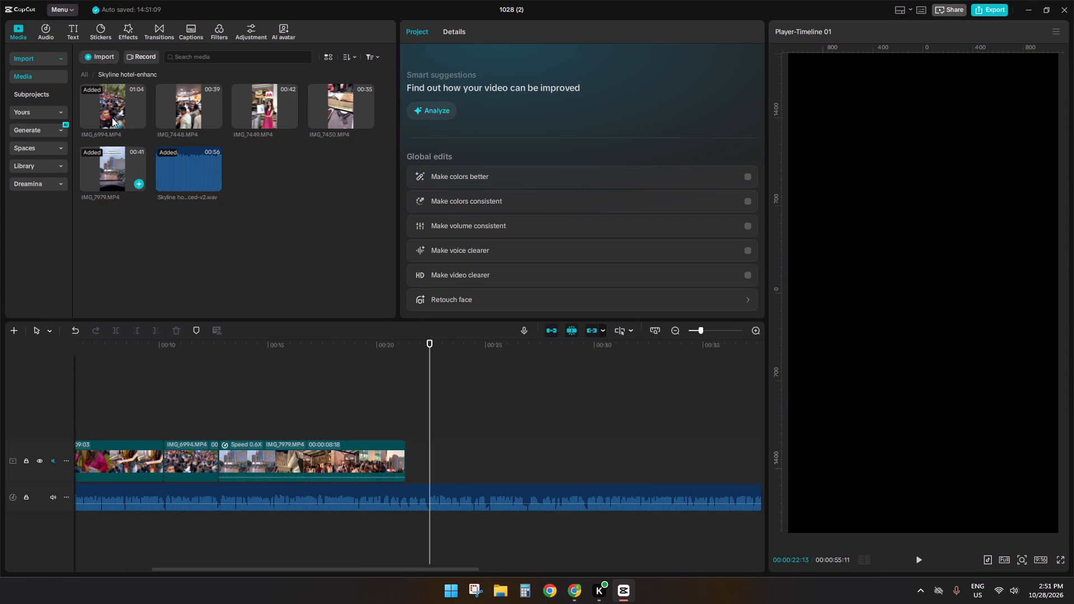
Preview IMG_7448 in the media library and set its start point at about 6 seconds 12 frames.
{"action": "left_click", "coordinate": [112, 117]}
{"action": "left_click", "coordinate": [195, 116]}
{"action": "left_click_drag", "start_coordinate": [156, 102], "coordinate": [161, 103]}
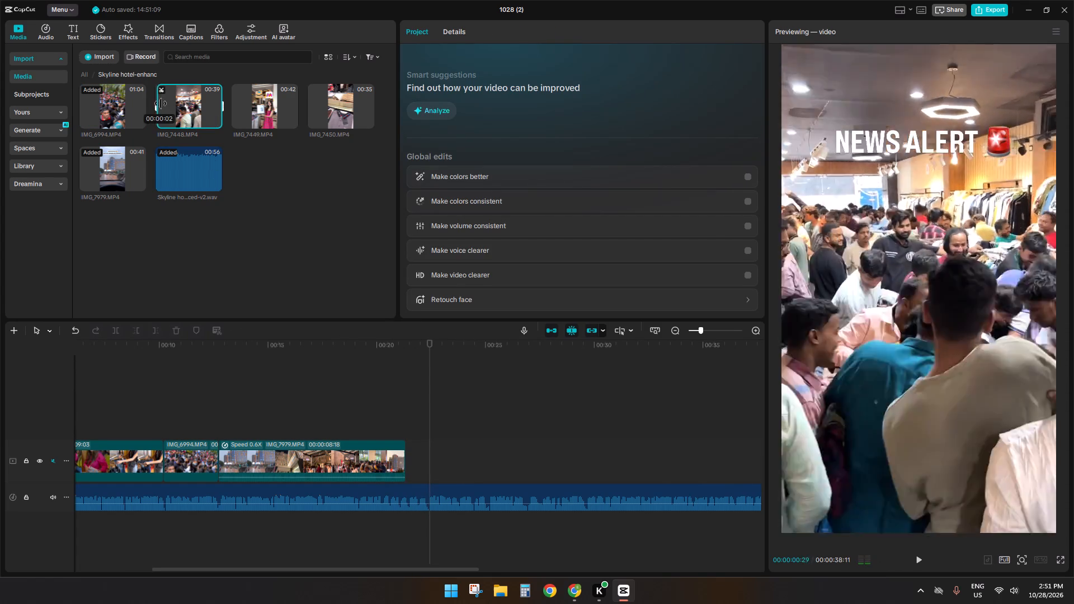
{"action": "left_click_drag", "start_coordinate": [161, 103], "coordinate": [181, 112]}
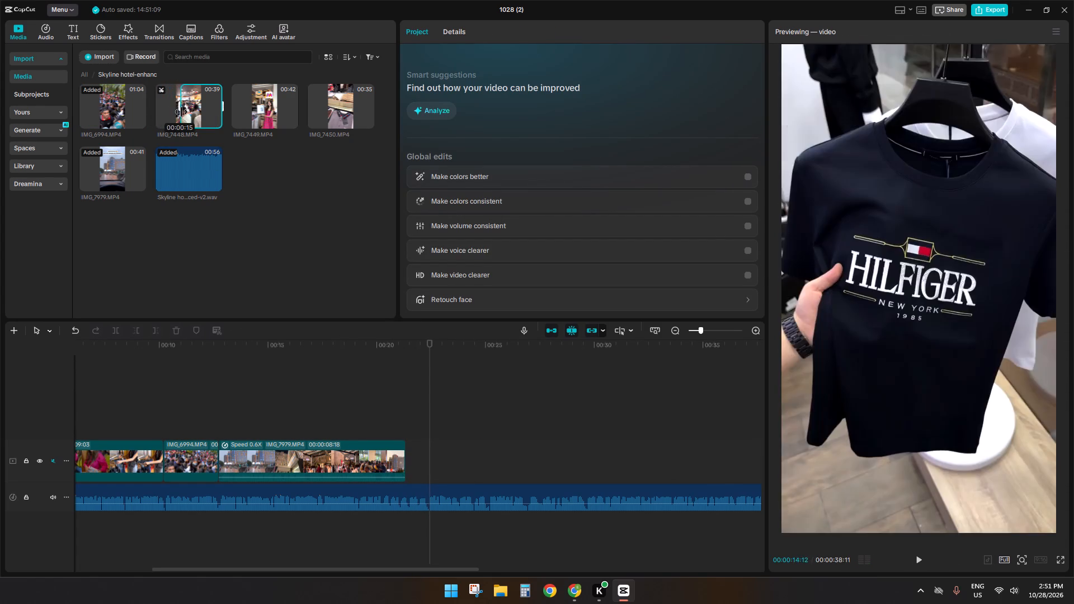
{"action": "left_click_drag", "start_coordinate": [181, 112], "coordinate": [175, 116]}
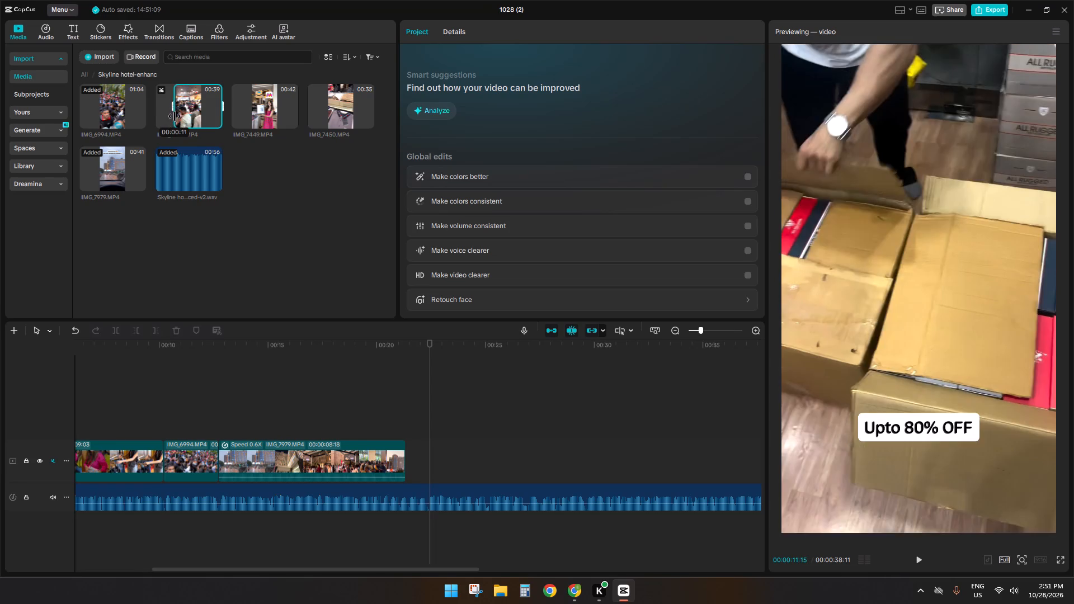
{"action": "left_click_drag", "start_coordinate": [175, 116], "coordinate": [167, 118]}
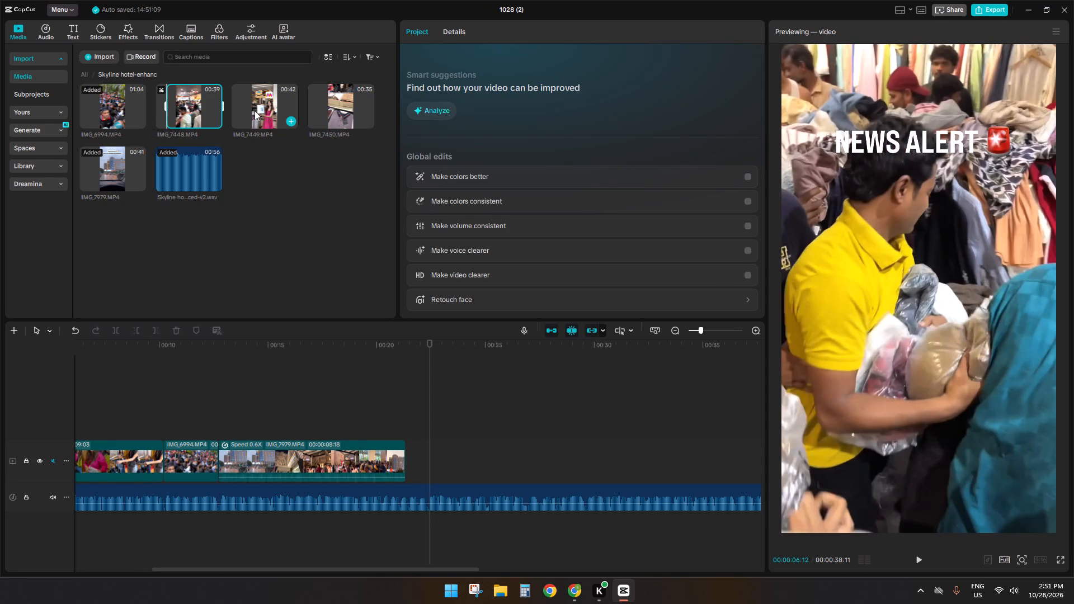
Preview IMG_7449 and set its start point at about 12 seconds 15 frames, at the red Tommy Jeans shirt shot.
{"action": "left_click", "coordinate": [255, 111]}
{"action": "left_click", "coordinate": [228, 104]}
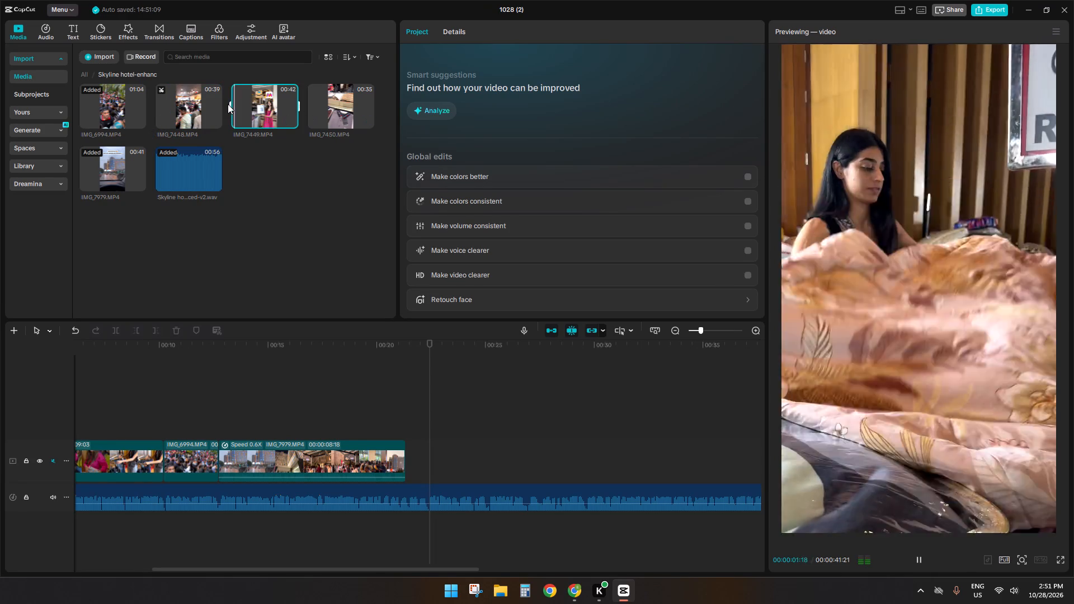
{"action": "left_click", "coordinate": [238, 107]}
{"action": "left_click_drag", "start_coordinate": [231, 106], "coordinate": [246, 109]}
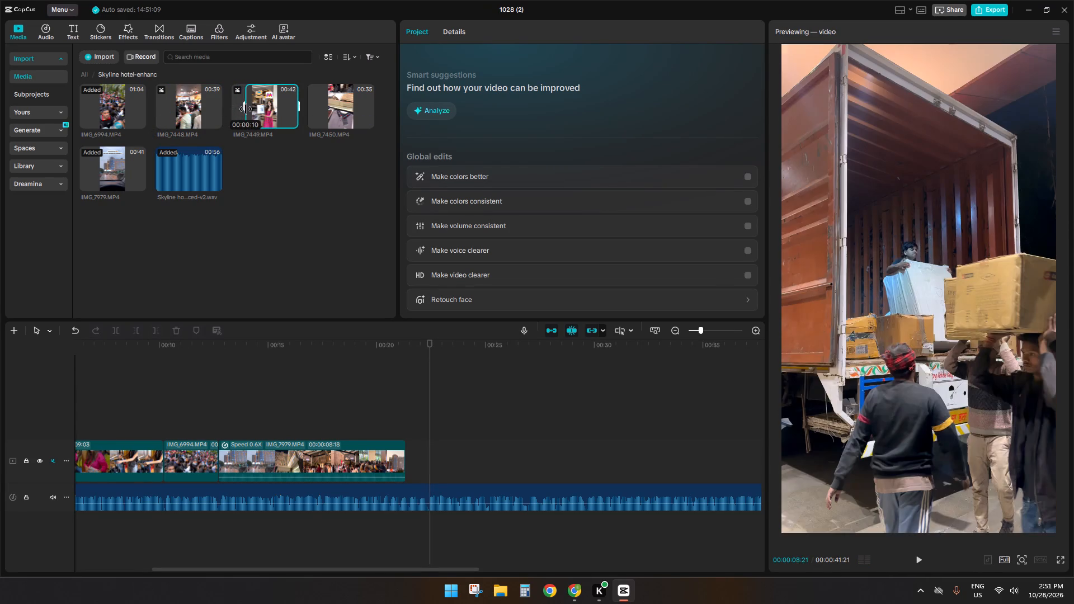
{"action": "left_click_drag", "start_coordinate": [246, 109], "coordinate": [251, 110]}
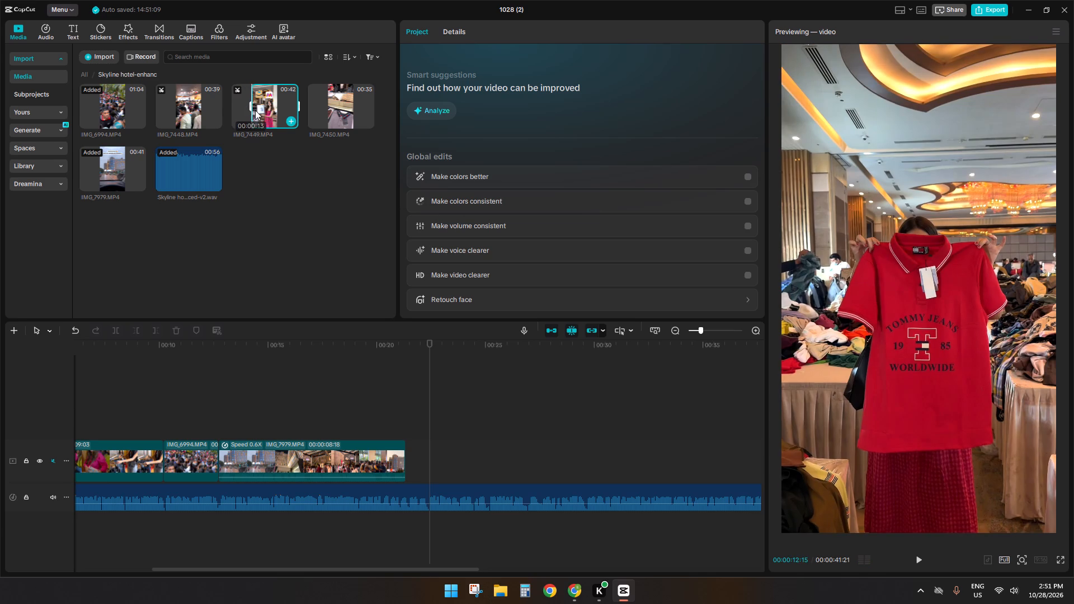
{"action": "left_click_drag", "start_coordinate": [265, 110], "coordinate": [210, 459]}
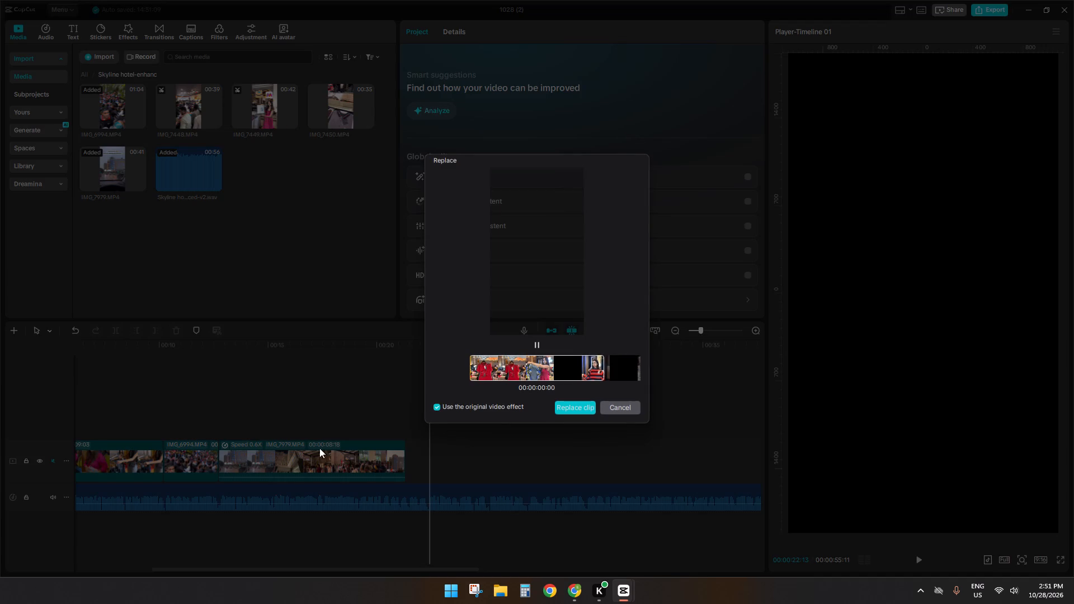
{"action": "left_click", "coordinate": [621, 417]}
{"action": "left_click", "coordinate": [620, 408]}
Insert the trimmed IMG_7449 on the video track between the crowd shot and the slowed IMG_7979 clip.
{"action": "left_click_drag", "start_coordinate": [284, 106], "coordinate": [295, 149]}
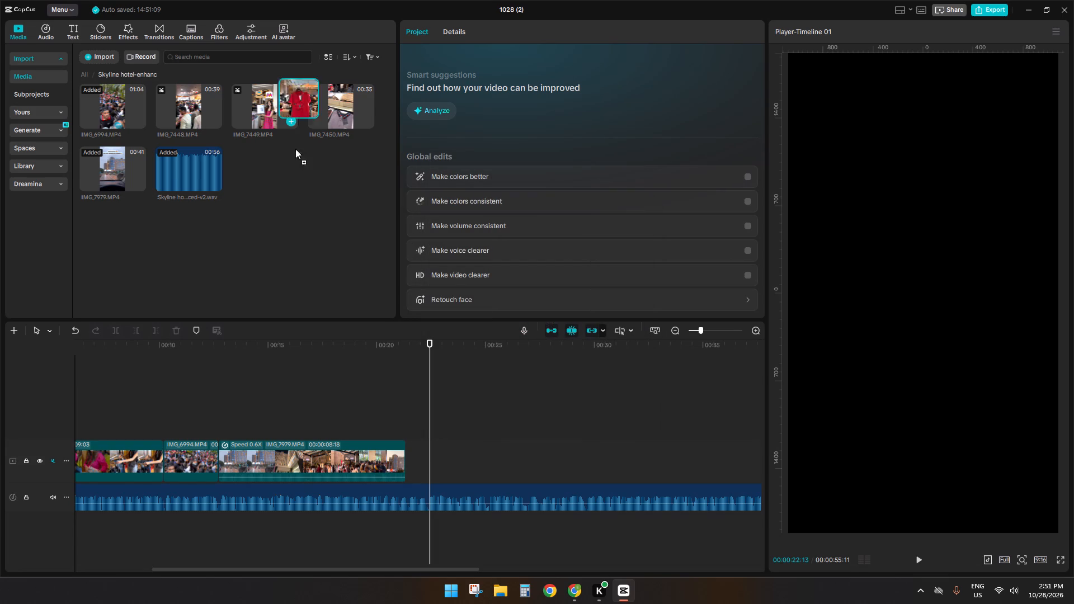
{"action": "left_click_drag", "start_coordinate": [295, 149], "coordinate": [221, 453]}
Play IMG_7449 against the voiceover, split it at about 15 seconds after the striped shirt shot, and delete the remainder.
{"action": "left_click", "coordinate": [212, 417]}
{"action": "key", "text": "space"}
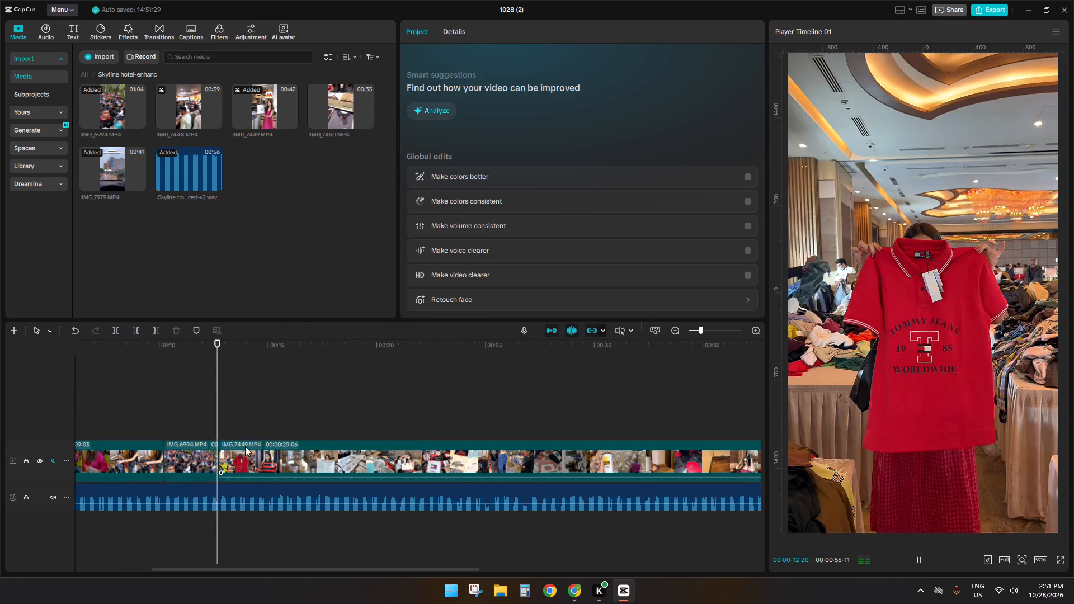
{"action": "left_click", "coordinate": [251, 456]}
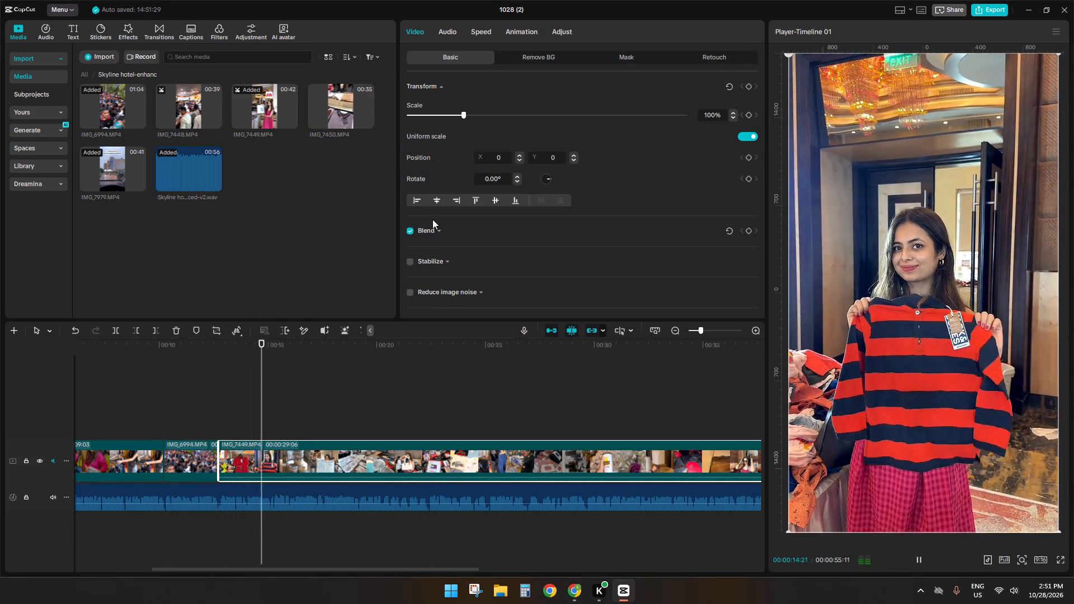
{"action": "key", "text": "space"}
{"action": "key", "text": "space"}
{"action": "key", "text": "space"}
{"action": "left_click", "coordinate": [278, 433]}
{"action": "key", "text": "space"}
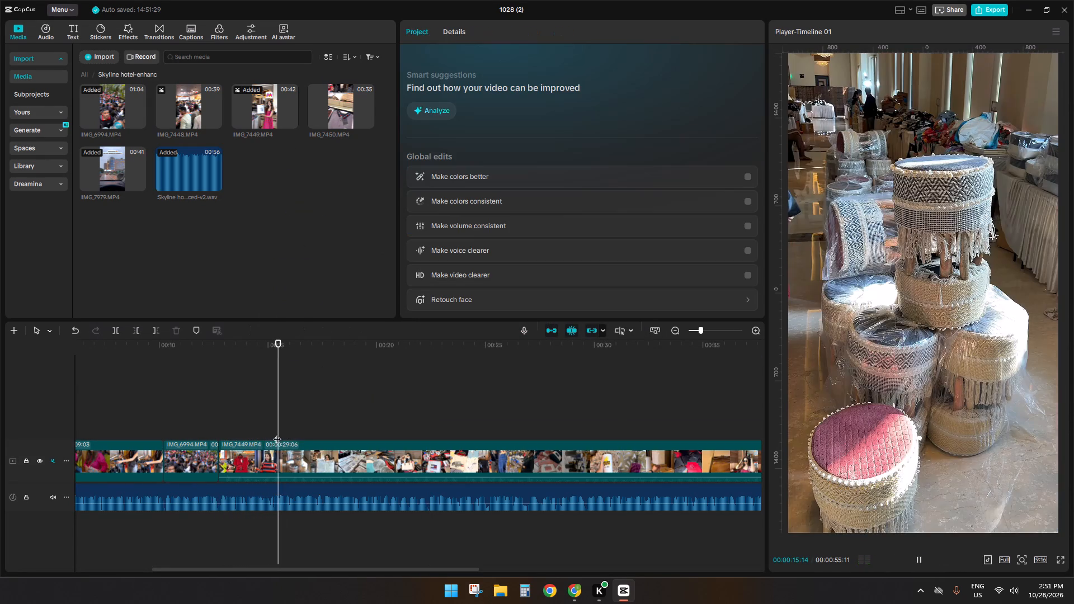
{"action": "left_click", "coordinate": [277, 433]}
{"action": "key", "text": "space"}
{"action": "key", "text": "space"}
{"action": "key", "text": "space"}
{"action": "left_click", "coordinate": [273, 437]}
{"action": "left_click", "coordinate": [263, 430]}
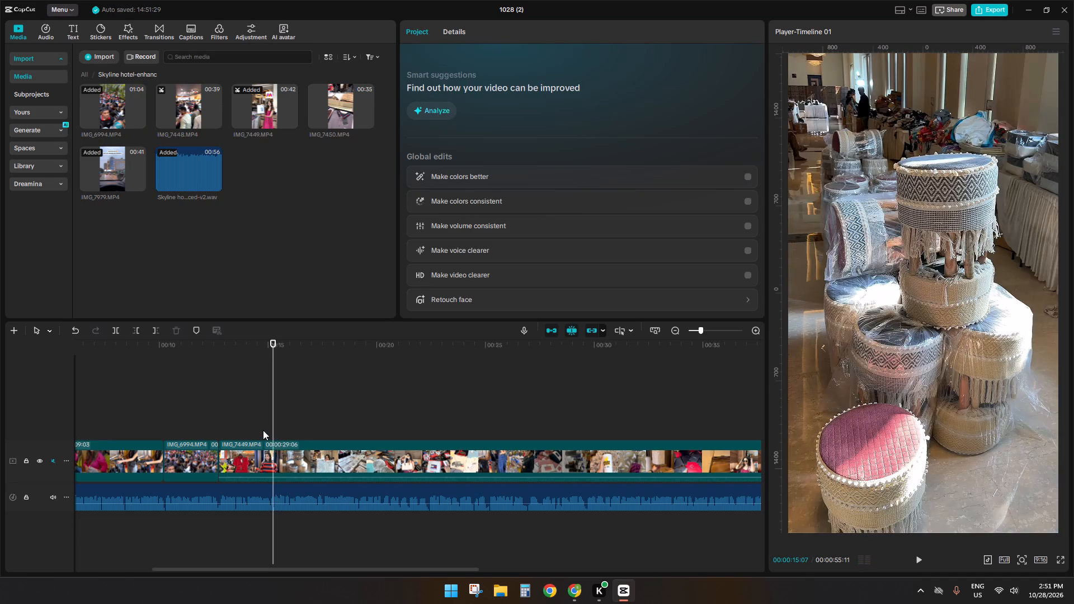
{"action": "key", "text": "space"}
{"action": "key", "text": "space"}
{"action": "left_click", "coordinate": [276, 454]}
{"action": "type", "text": "SD"}
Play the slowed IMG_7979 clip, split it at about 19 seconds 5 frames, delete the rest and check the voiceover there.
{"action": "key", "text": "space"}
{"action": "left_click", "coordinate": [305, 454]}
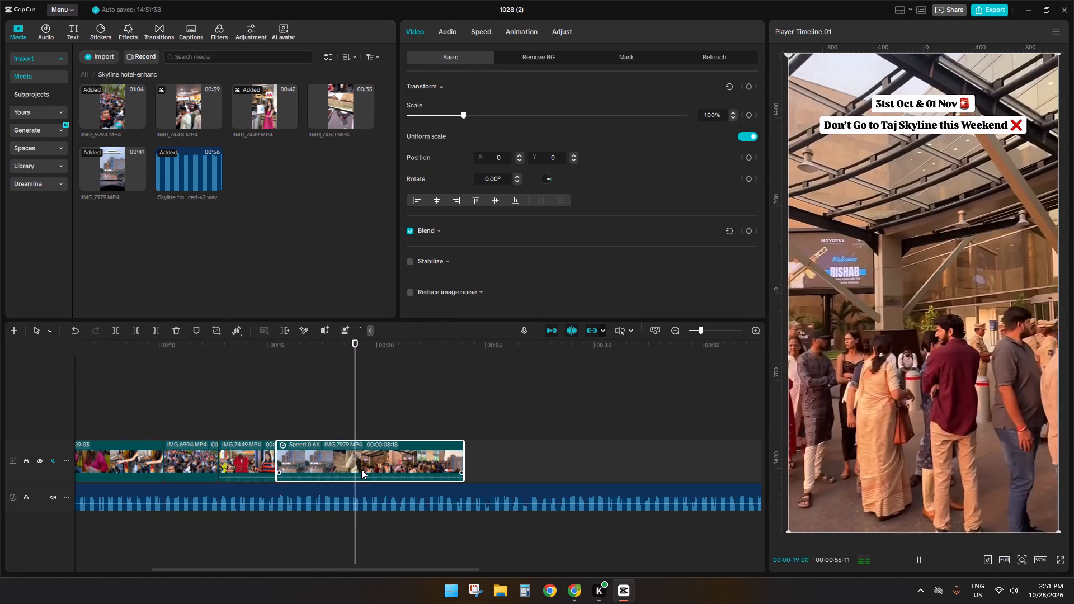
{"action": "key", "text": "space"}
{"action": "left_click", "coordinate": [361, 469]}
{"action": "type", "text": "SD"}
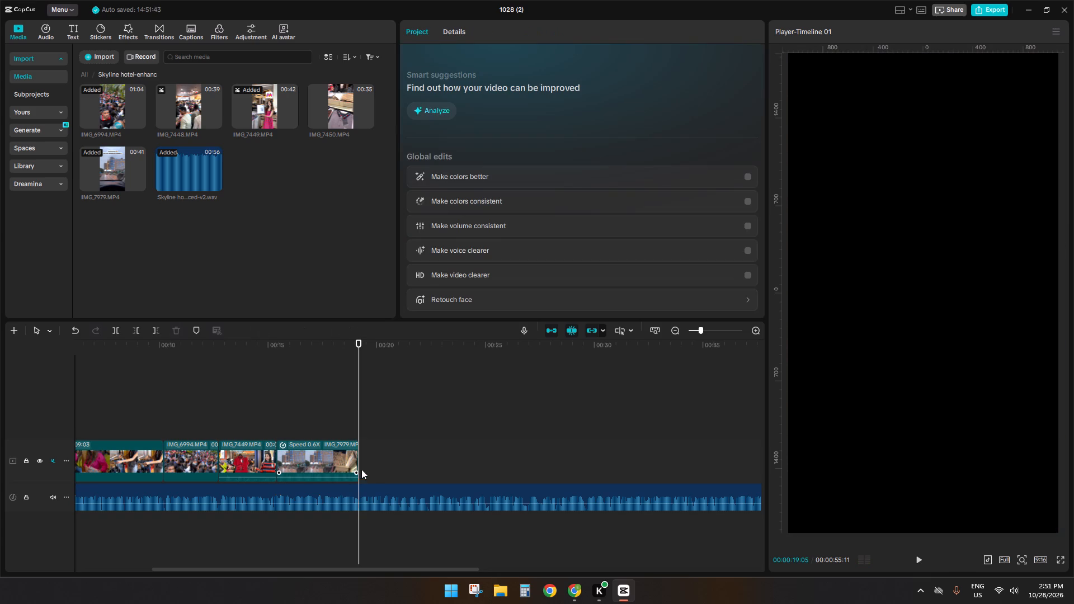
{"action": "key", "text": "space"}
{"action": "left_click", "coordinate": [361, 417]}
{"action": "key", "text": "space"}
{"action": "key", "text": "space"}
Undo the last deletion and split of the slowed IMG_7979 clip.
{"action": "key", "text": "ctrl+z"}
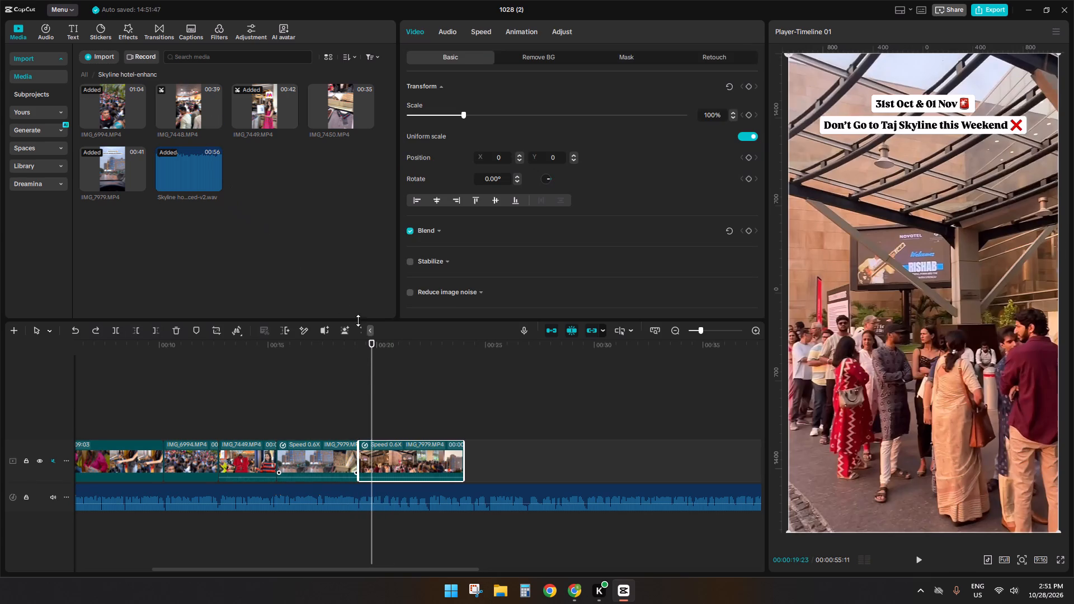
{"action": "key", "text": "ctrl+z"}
Split the slowed IMG_7979 clip at about 19 seconds 23 frames and delete the part after it.
{"action": "type", "text": "SD"}
{"action": "key", "text": "space"}
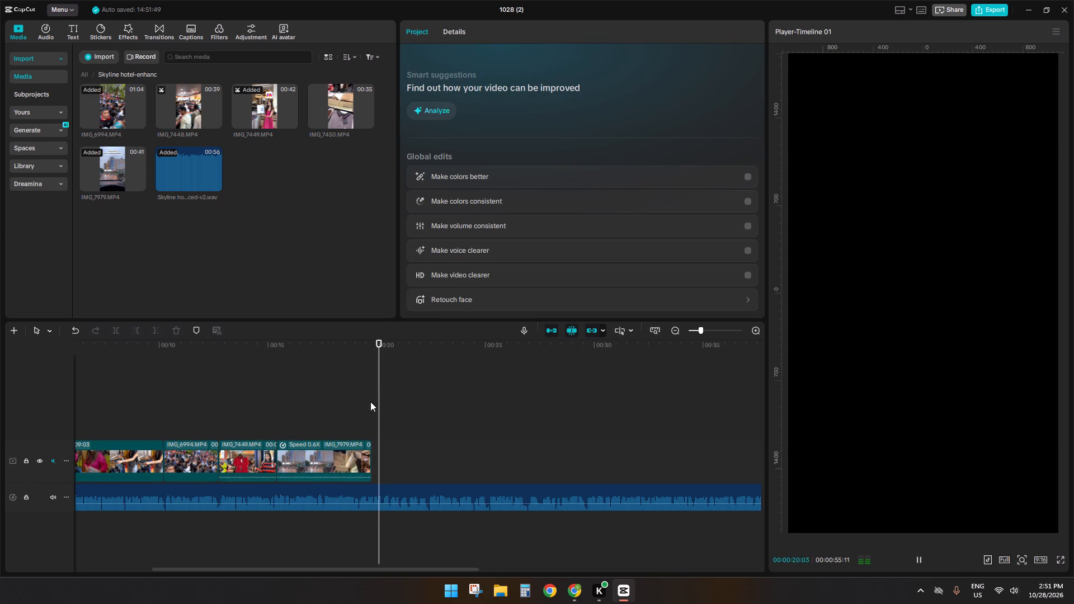
{"action": "left_click", "coordinate": [372, 411]}
Preview the source clips IMG_7448, IMG_7449 and IMG_7450, and append IMG_7450 to the main track directly after the slowed IMG_7979 clip.
{"action": "left_click", "coordinate": [176, 99]}
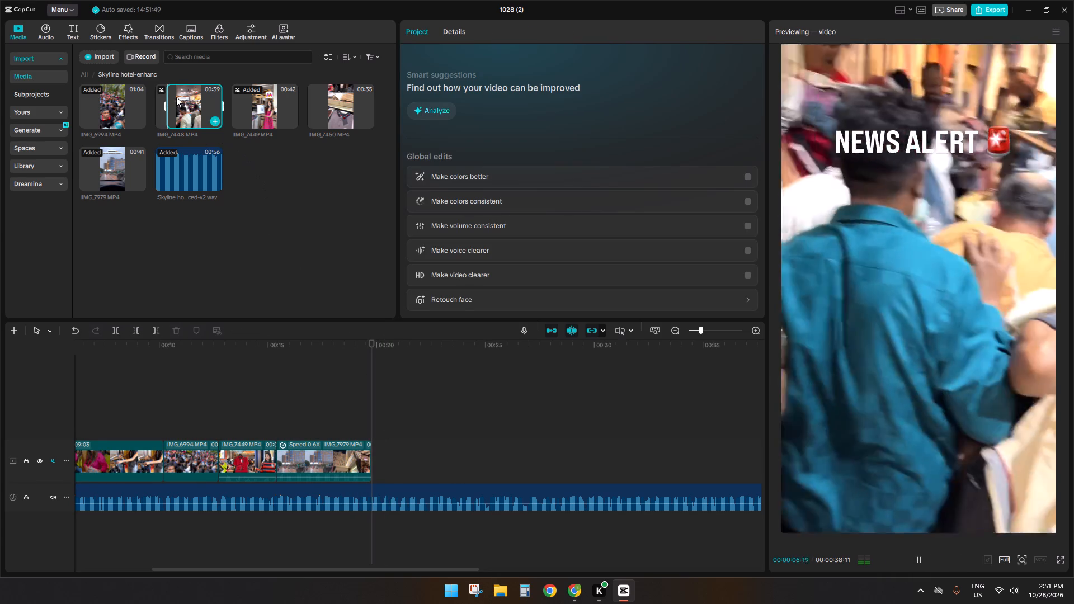
{"action": "left_click", "coordinate": [255, 111]}
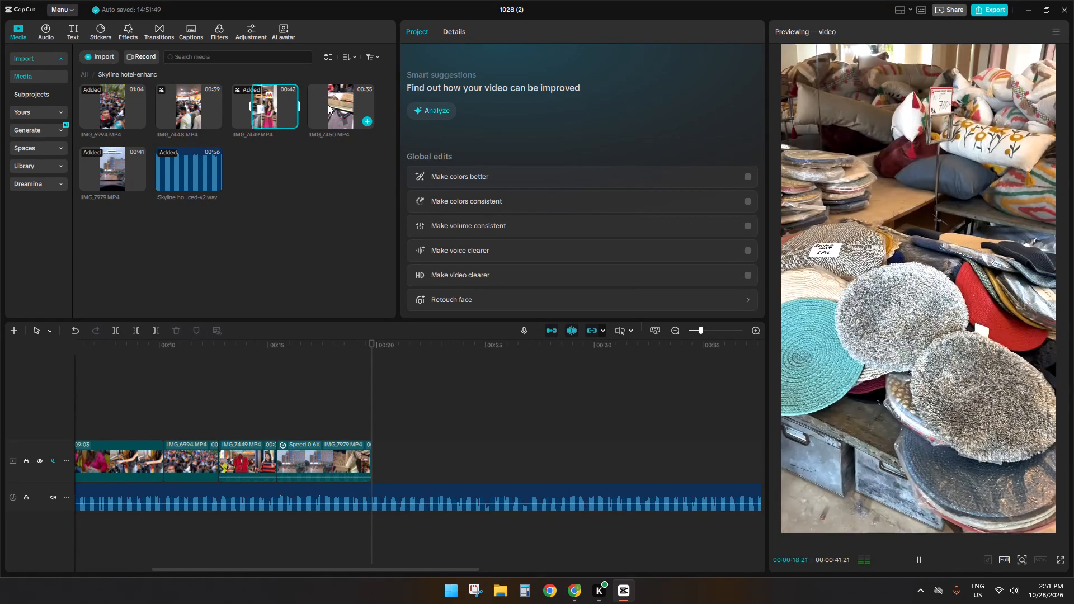
{"action": "left_click", "coordinate": [328, 105]}
{"action": "left_click", "coordinate": [328, 105]}
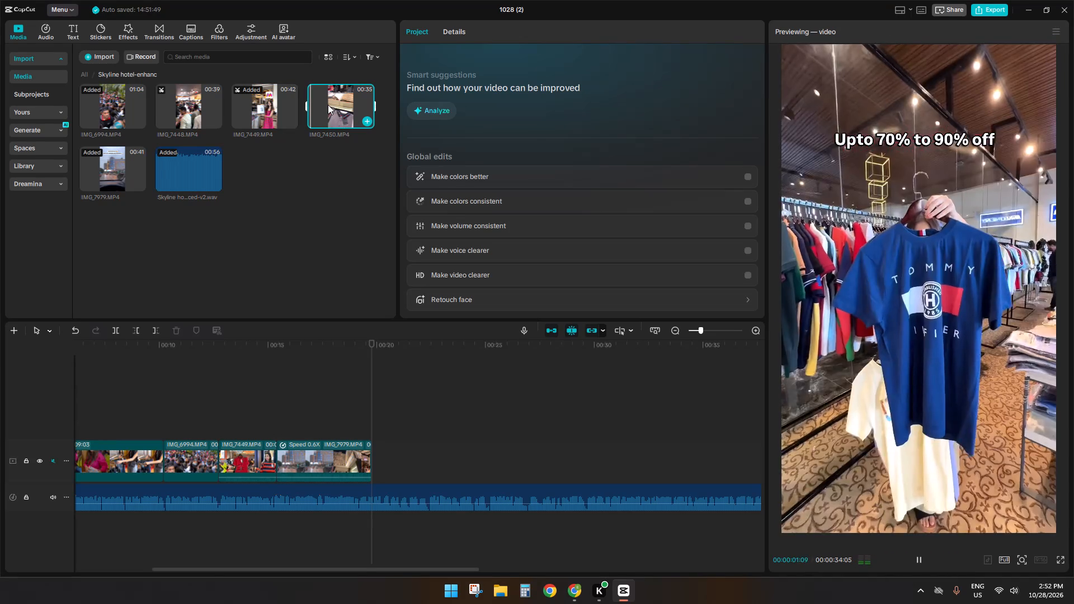
{"action": "left_click", "coordinate": [319, 105]}
{"action": "left_click_drag", "start_coordinate": [319, 105], "coordinate": [376, 450]}
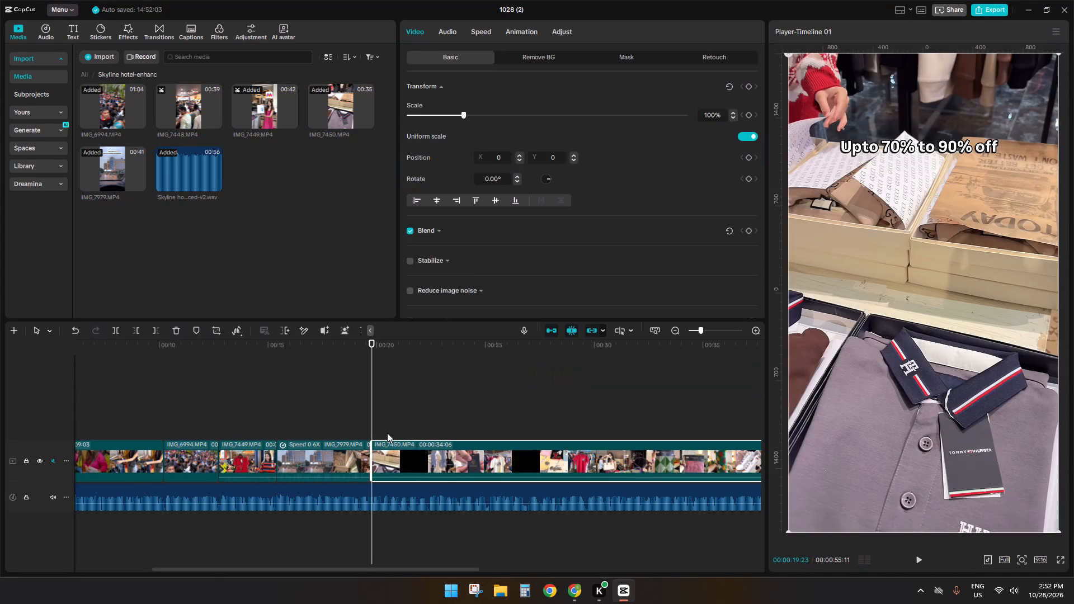
Trim away the start of the IMG_7450 clip up to the folded Lacoste shirts shot at about 27 seconds 3 frames, and play the new opening.
{"action": "left_click", "coordinate": [424, 403]}
{"action": "left_click_drag", "start_coordinate": [424, 403], "coordinate": [543, 410]}
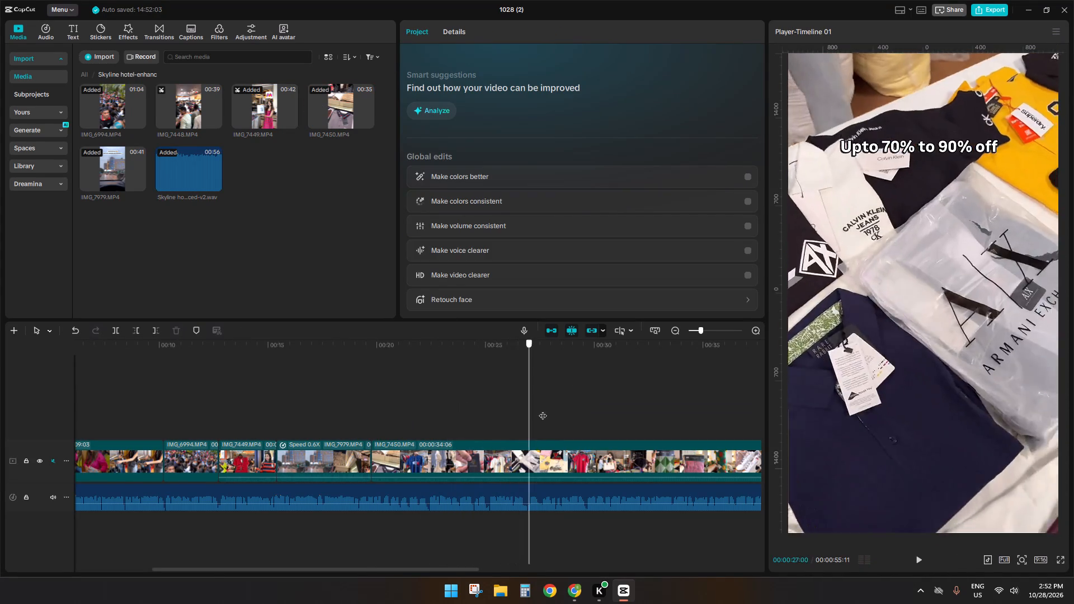
{"action": "left_click_drag", "start_coordinate": [543, 410], "coordinate": [518, 416]}
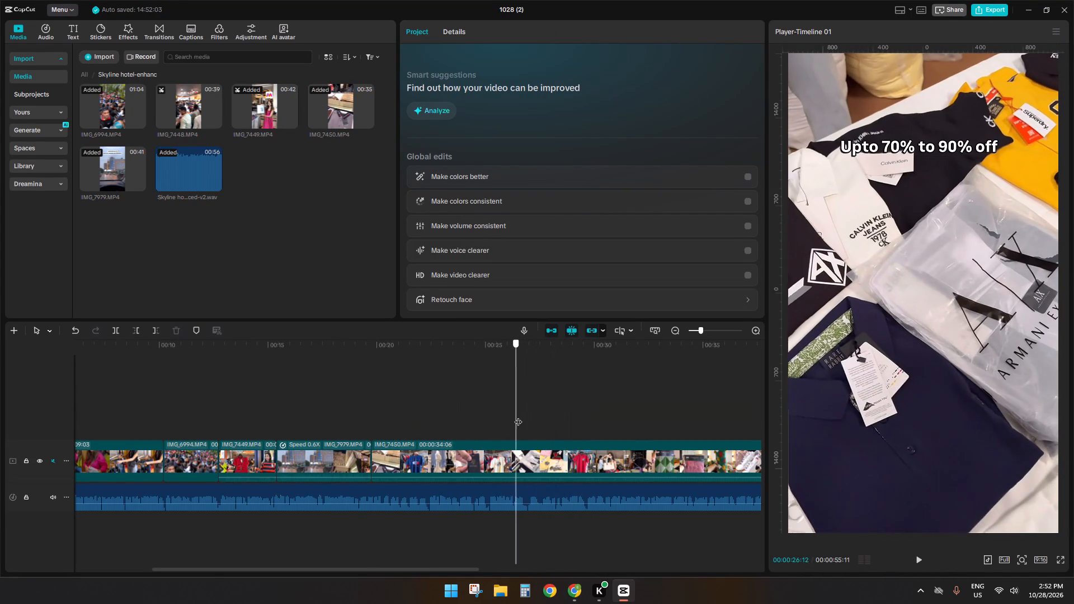
{"action": "left_click_drag", "start_coordinate": [518, 416], "coordinate": [520, 416]}
{"action": "left_click_drag", "start_coordinate": [522, 429], "coordinate": [524, 429]}
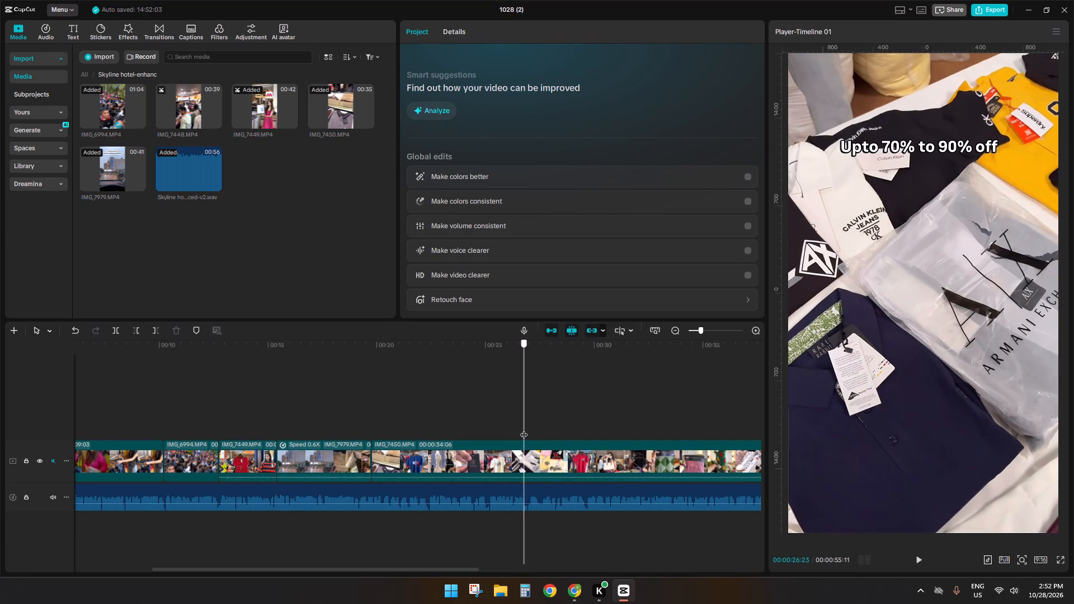
{"action": "left_click_drag", "start_coordinate": [524, 429], "coordinate": [531, 429]}
{"action": "left_click", "coordinate": [533, 447]}
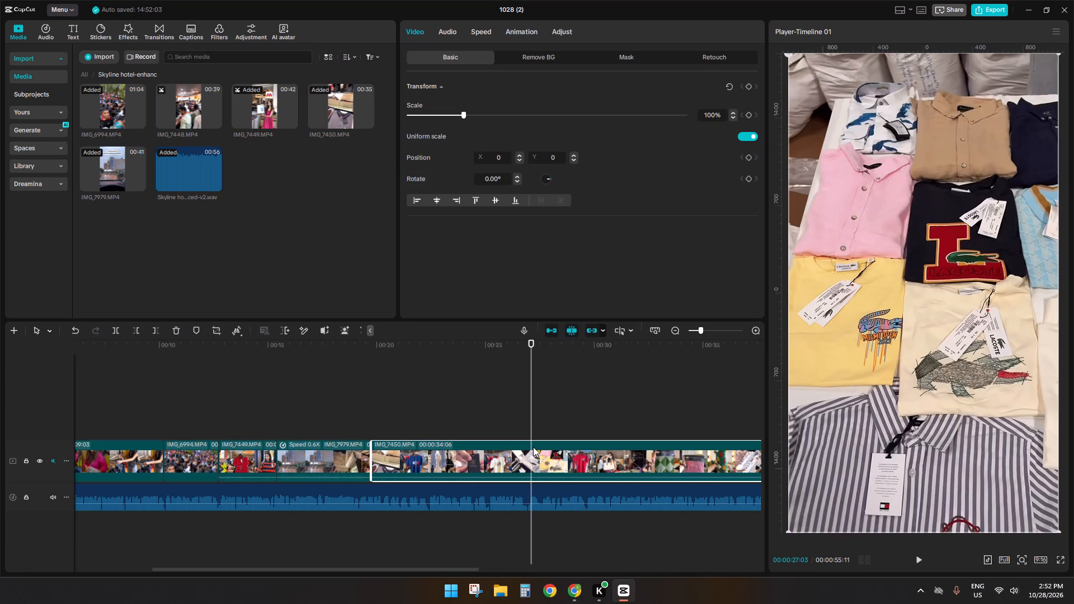
{"action": "key", "text": "q"}
{"action": "key", "text": "space"}
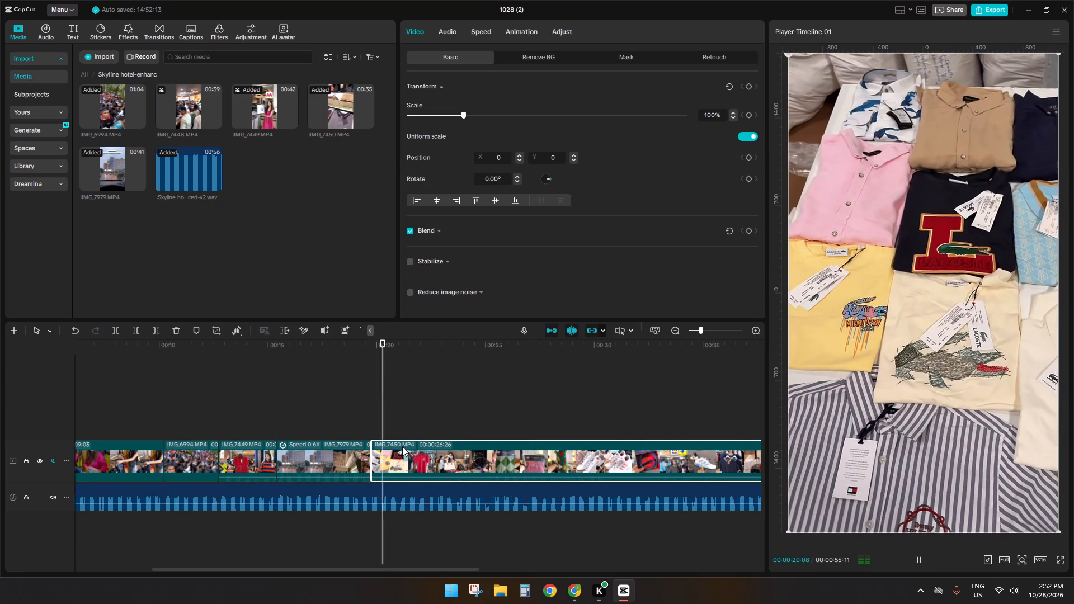
{"action": "key", "text": "space"}
Look through the remaining footage of the trimmed IMG_7450 clip on the timeline for usable shots.
{"action": "left_click", "coordinate": [447, 414]}
{"action": "left_click_drag", "start_coordinate": [447, 414], "coordinate": [494, 426]}
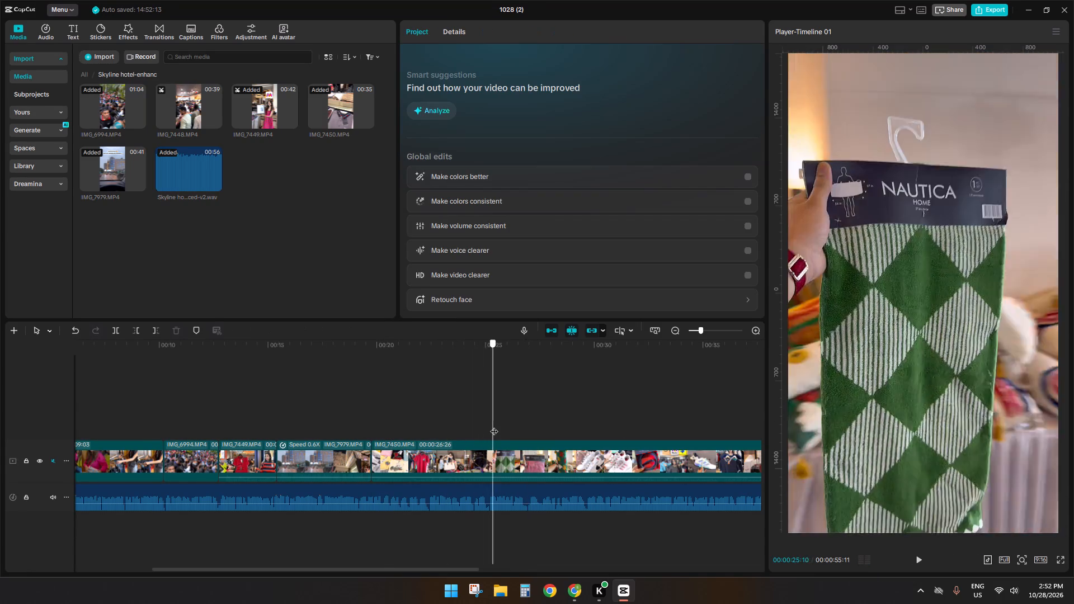
{"action": "left_click_drag", "start_coordinate": [494, 426], "coordinate": [495, 426]}
{"action": "scroll", "coordinate": [472, 424], "scroll_direction": "down", "scroll_amount": 9, "text": "ctrl"}
{"action": "left_click", "coordinate": [373, 409]}
{"action": "left_click_drag", "start_coordinate": [373, 409], "coordinate": [373, 408]}
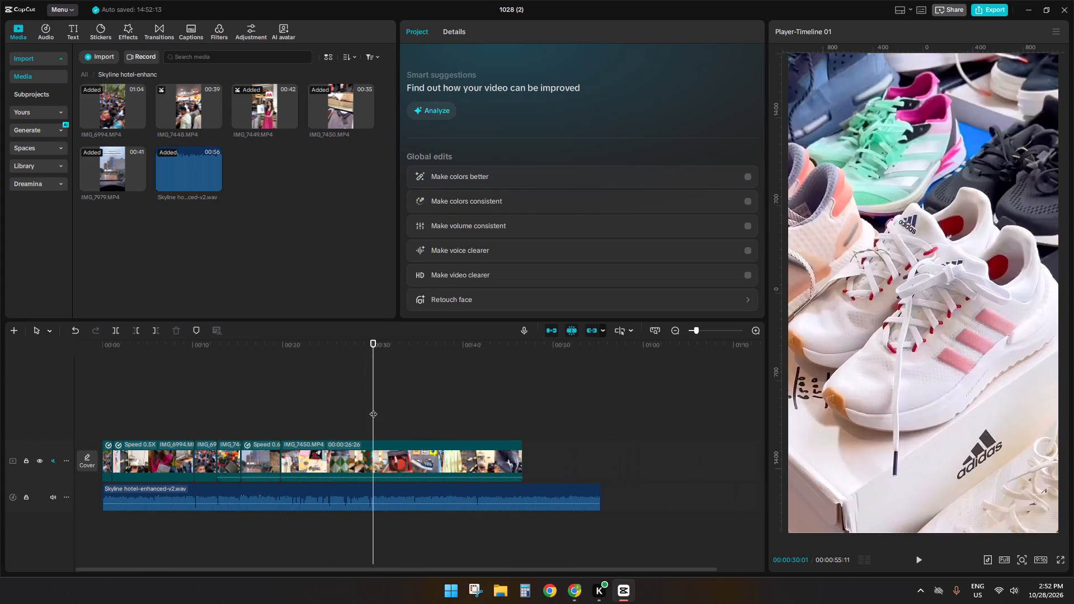
{"action": "left_click_drag", "start_coordinate": [373, 408], "coordinate": [376, 421]}
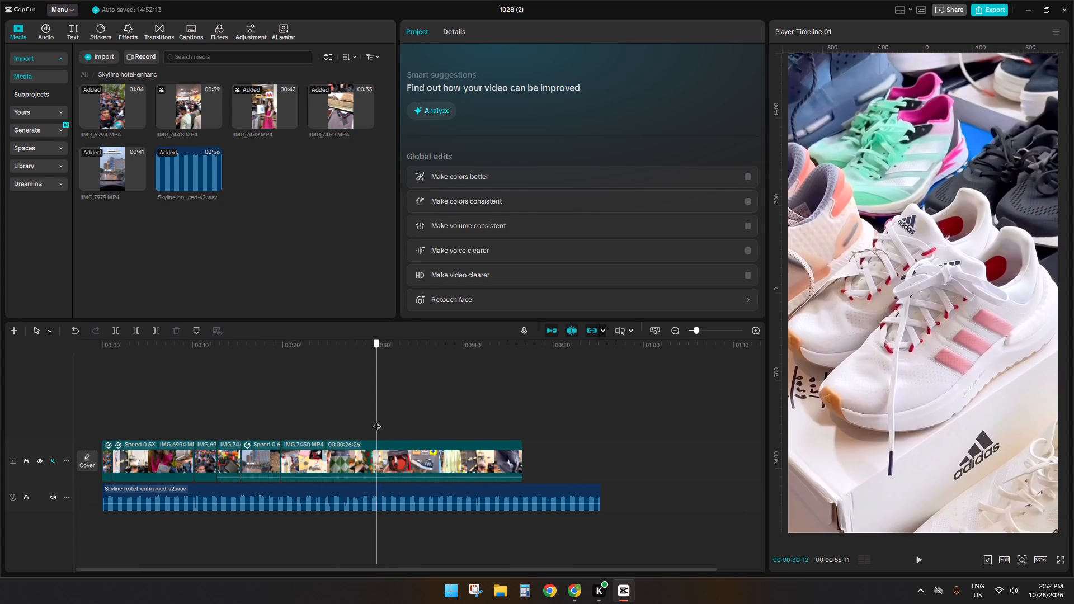
{"action": "left_click_drag", "start_coordinate": [376, 421], "coordinate": [395, 417]}
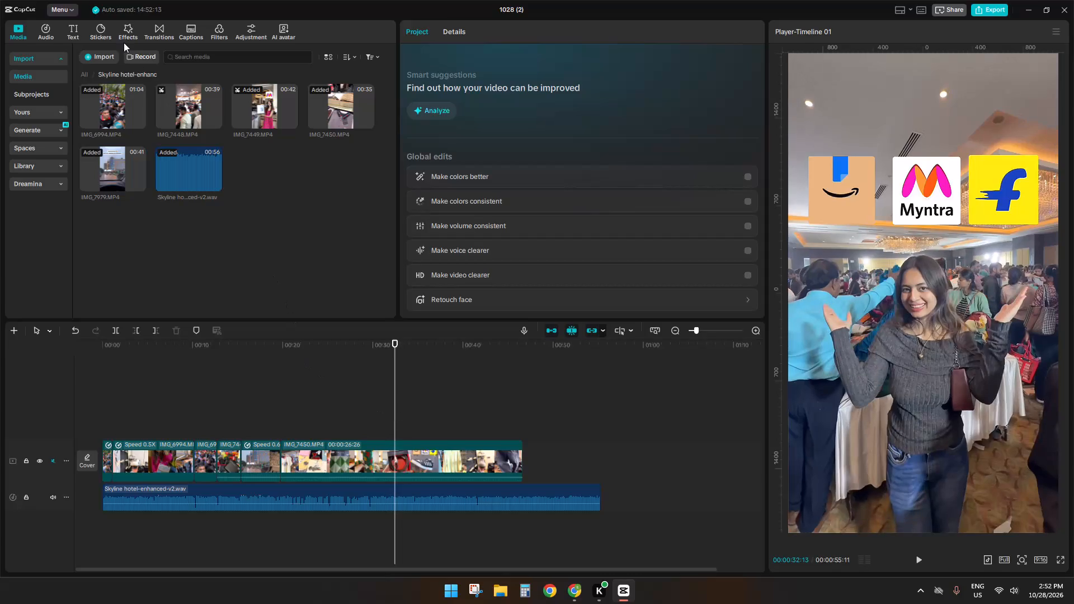
Skim through the source clips IMG_6994, IMG_7448 and IMG_7449 in the media library for further shots to use.
{"action": "left_click", "coordinate": [101, 100]}
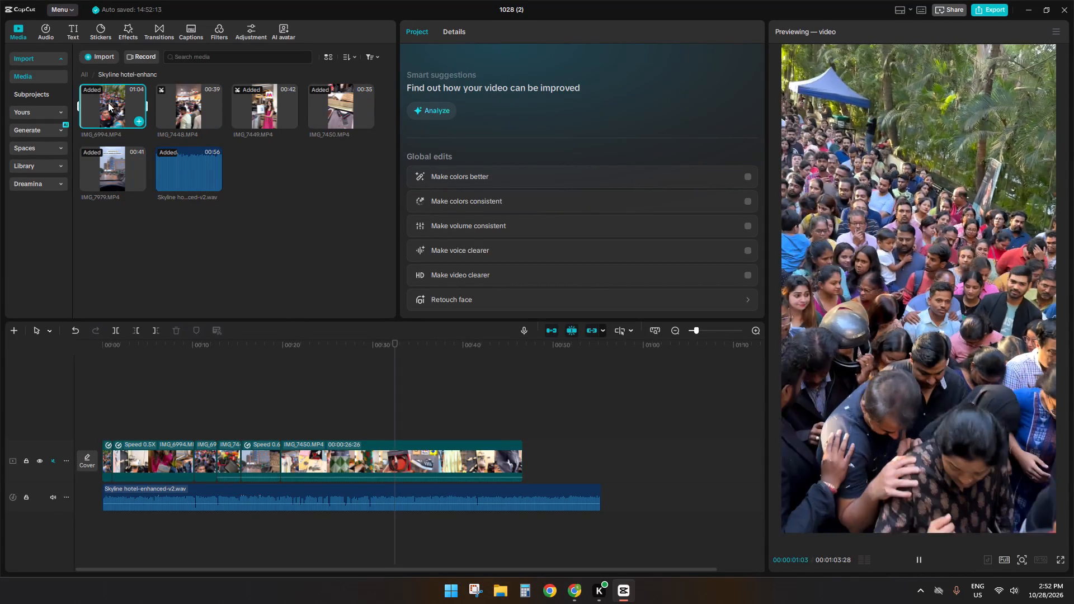
{"action": "left_click", "coordinate": [108, 102]}
{"action": "left_click", "coordinate": [117, 105]}
{"action": "left_click", "coordinate": [134, 105]}
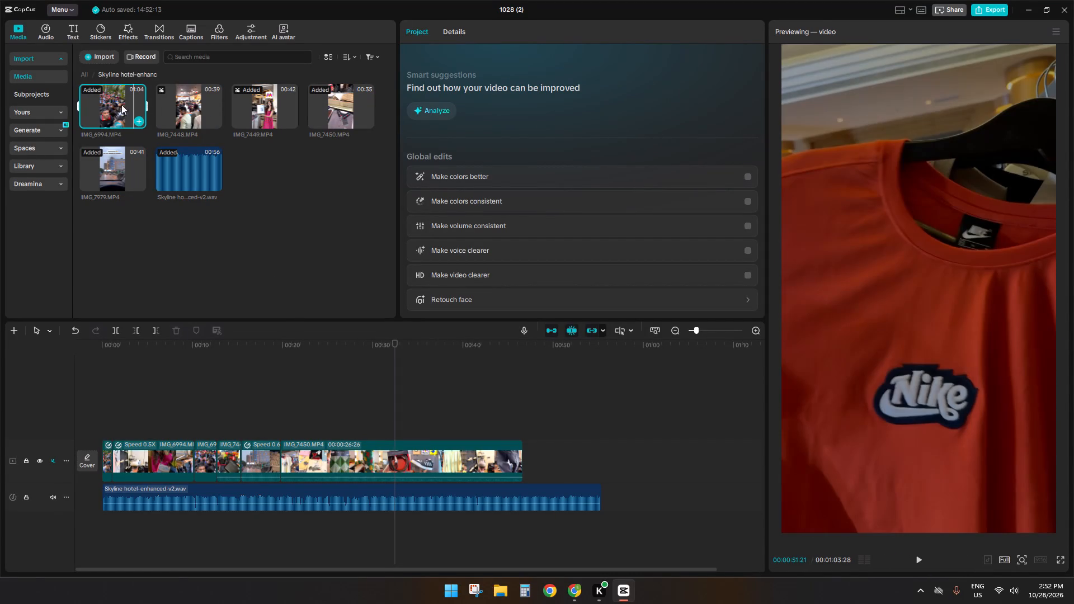
{"action": "left_click", "coordinate": [96, 105]}
{"action": "left_click", "coordinate": [89, 105]}
{"action": "left_click", "coordinate": [103, 104]}
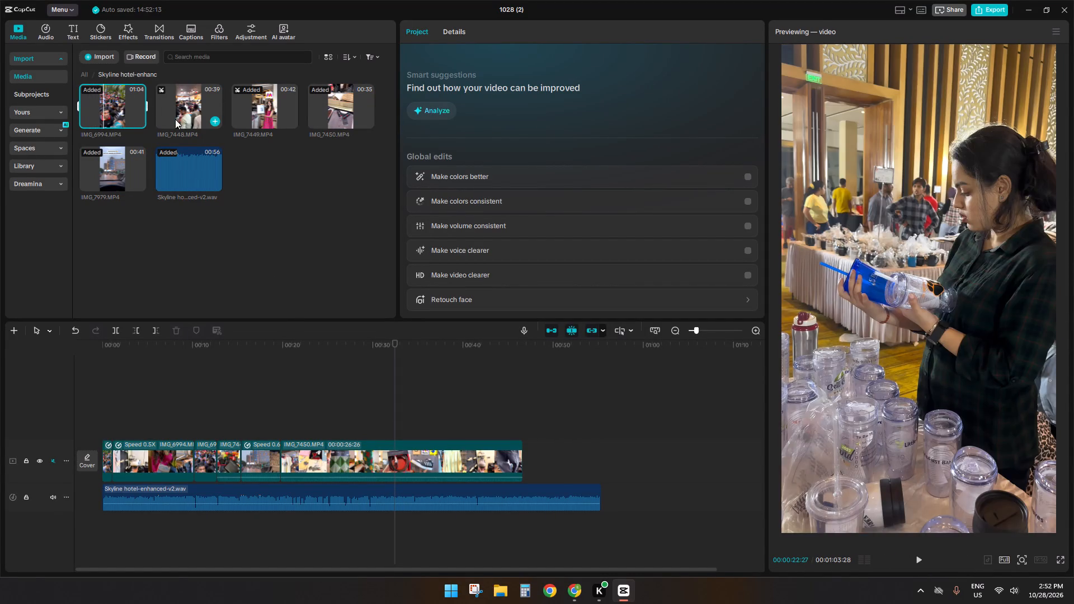
{"action": "left_click", "coordinate": [183, 119]}
{"action": "left_click", "coordinate": [190, 111]}
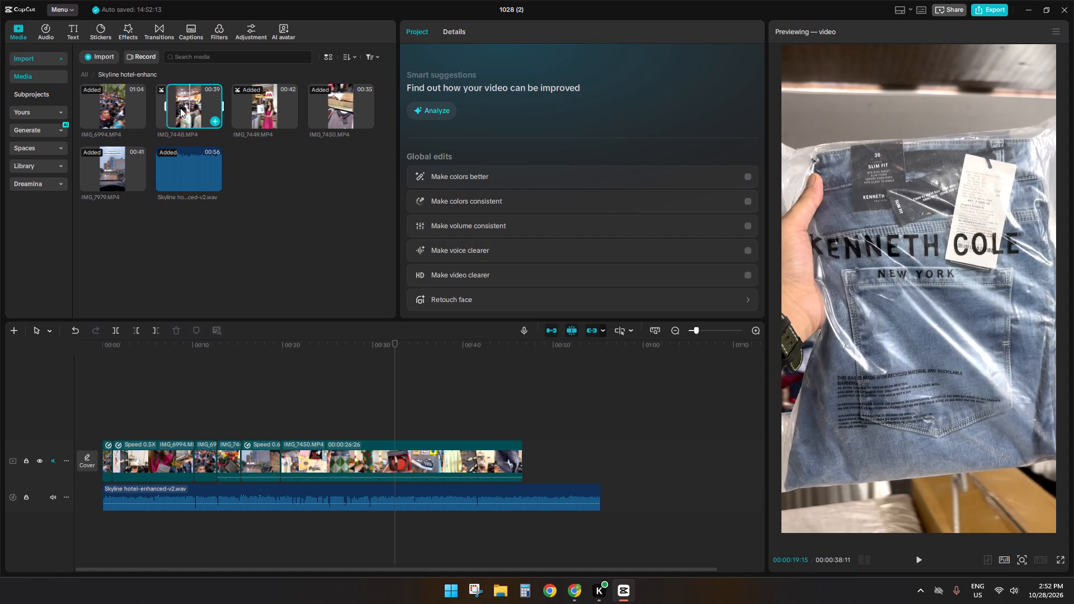
{"action": "left_click", "coordinate": [180, 108]}
{"action": "left_click", "coordinate": [178, 108]}
{"action": "left_click", "coordinate": [176, 108]}
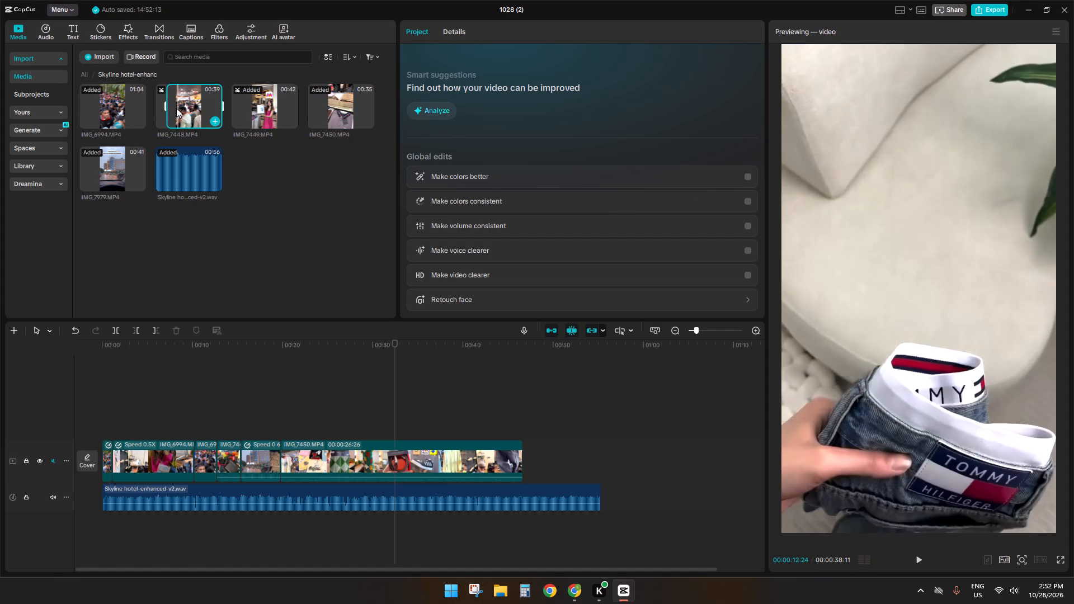
{"action": "left_click", "coordinate": [197, 112]}
{"action": "left_click", "coordinate": [213, 111]}
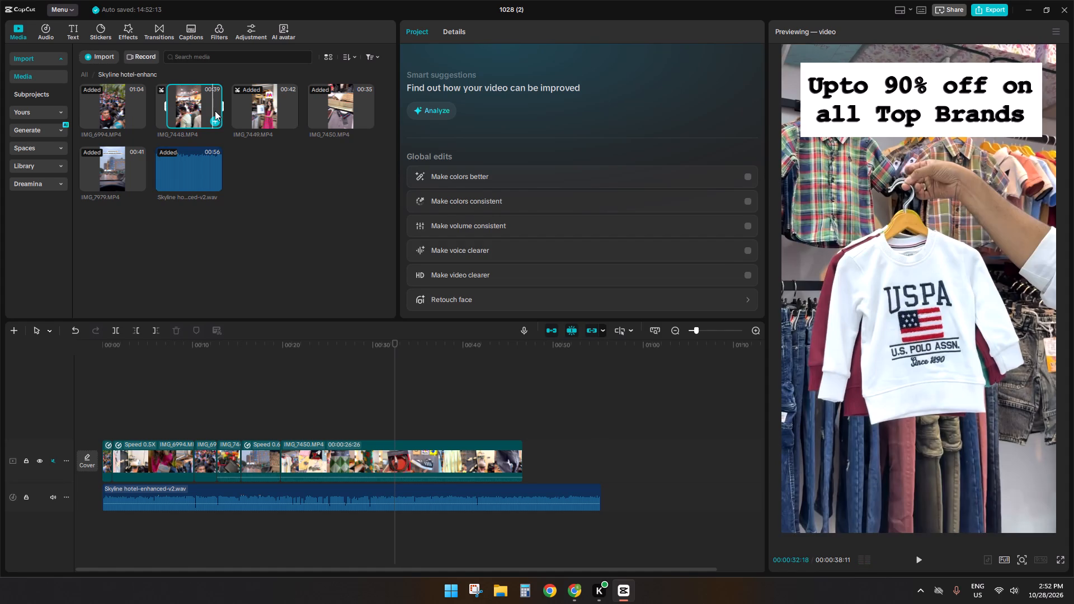
{"action": "left_click", "coordinate": [216, 111]}
{"action": "left_click", "coordinate": [218, 111]}
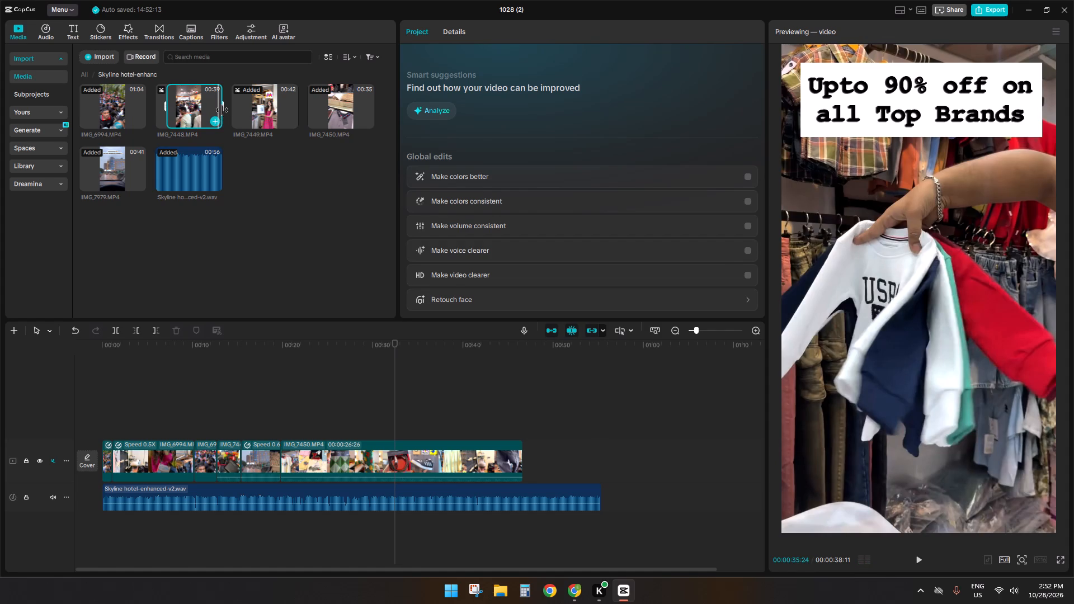
{"action": "left_click", "coordinate": [237, 110]}
{"action": "left_click", "coordinate": [273, 106]}
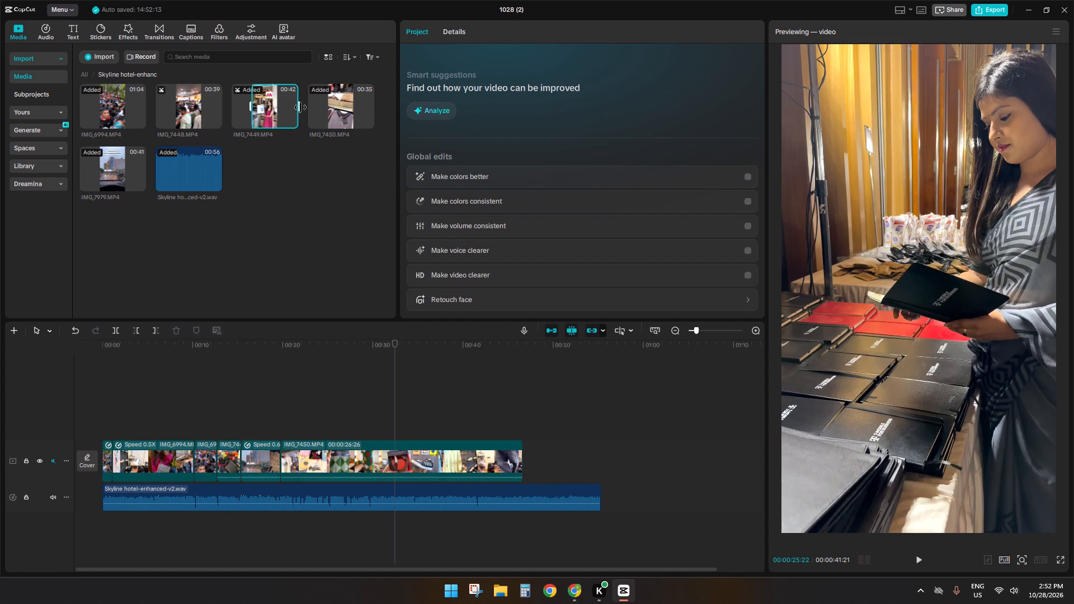
{"action": "left_click", "coordinate": [300, 107]}
{"action": "left_click", "coordinate": [280, 104]}
{"action": "left_click", "coordinate": [253, 103]}
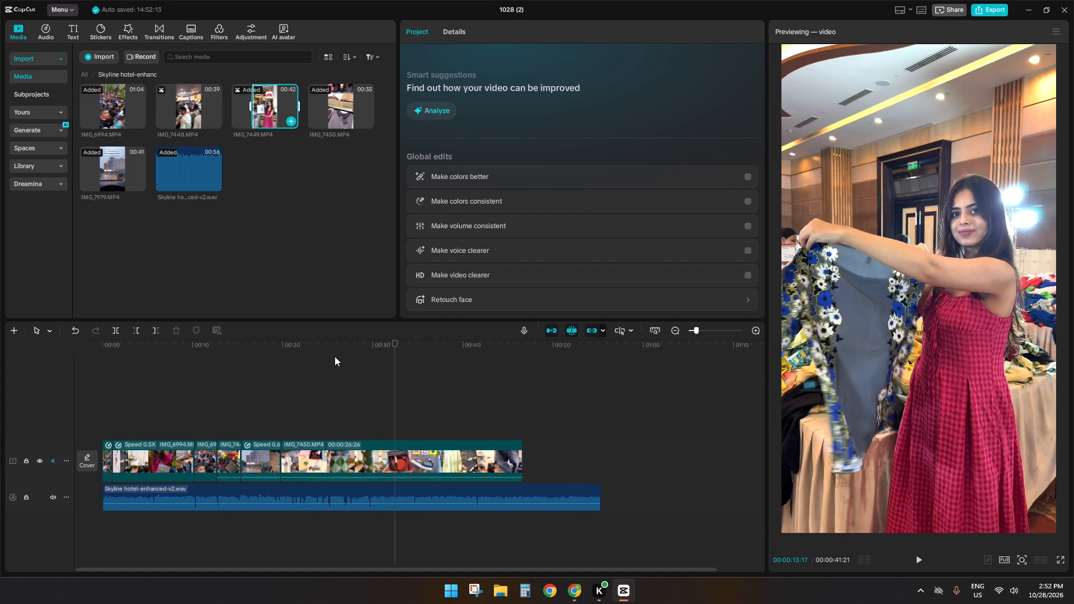
Play the timeline from the slowed hotel entrance clip into the first shots of the IMG_7450 clip to review the cut against the voiceover.
{"action": "left_click", "coordinate": [226, 404]}
{"action": "left_click", "coordinate": [270, 402]}
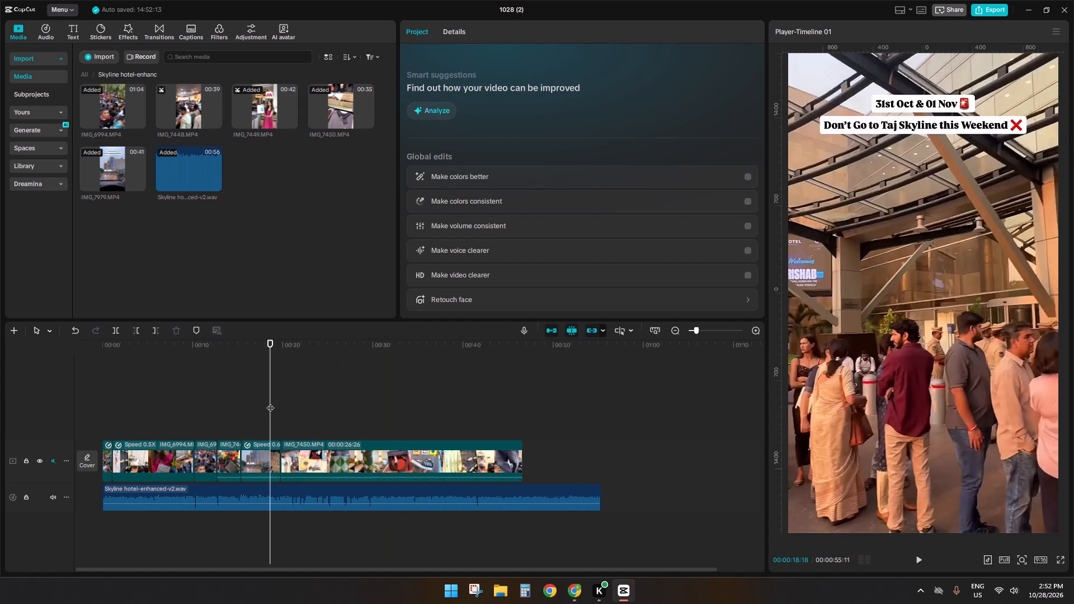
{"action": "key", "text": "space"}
{"action": "scroll", "coordinate": [361, 477], "scroll_direction": "up", "scroll_amount": 4, "text": "ctrl"}
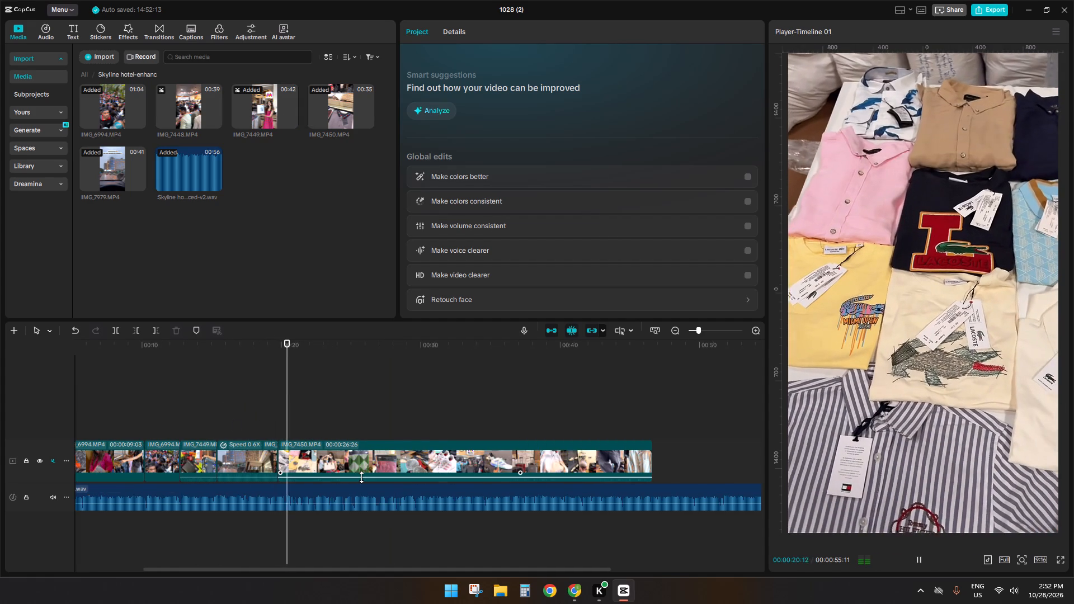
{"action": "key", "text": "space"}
{"action": "left_click", "coordinate": [304, 457]}
{"action": "left_click", "coordinate": [281, 418]}
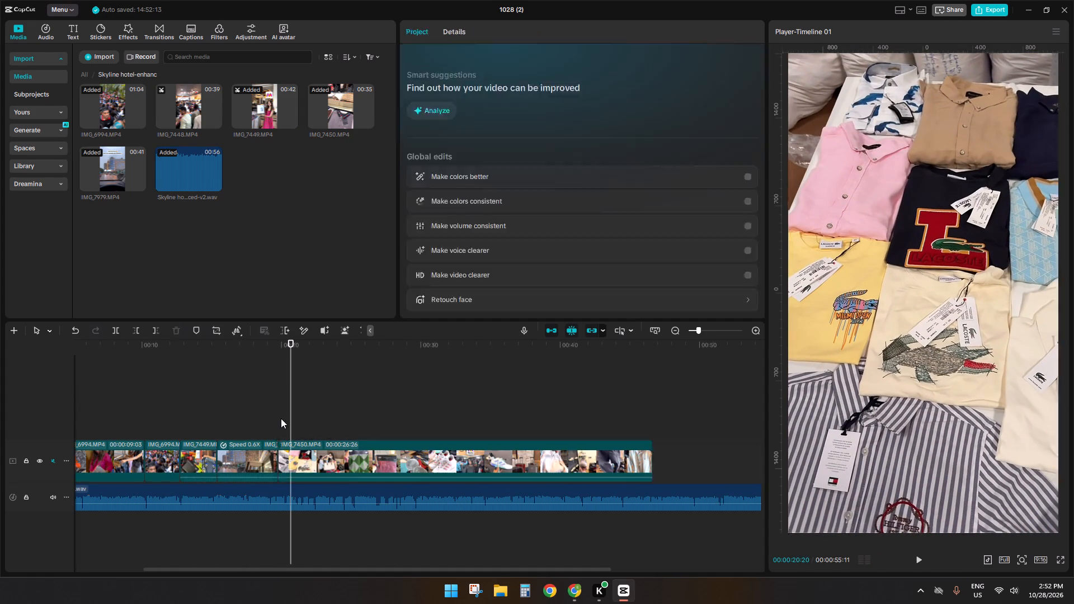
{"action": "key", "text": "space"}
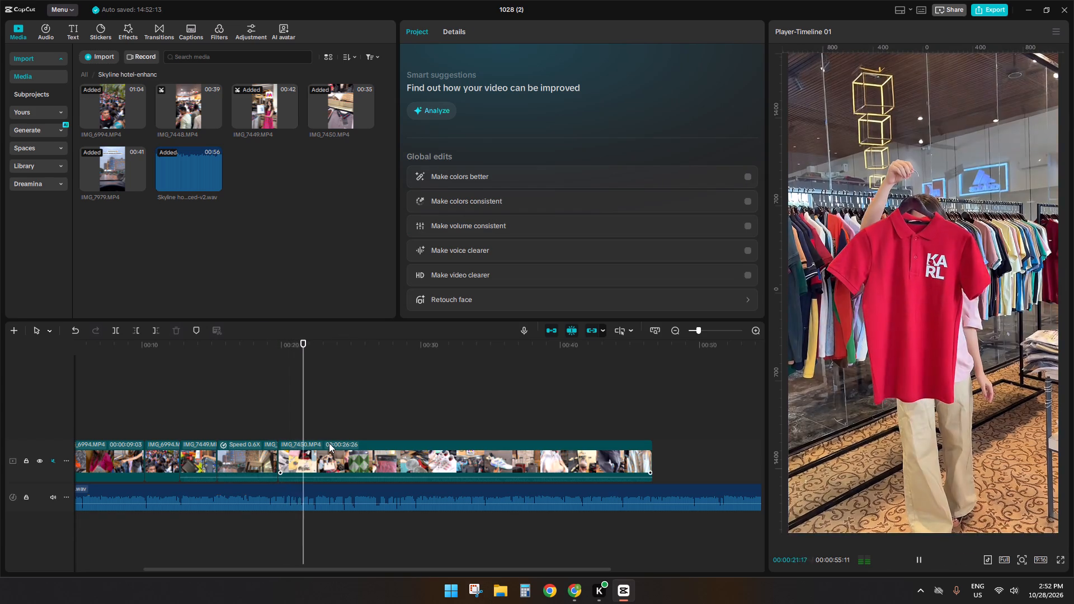
{"action": "left_click", "coordinate": [282, 417]}
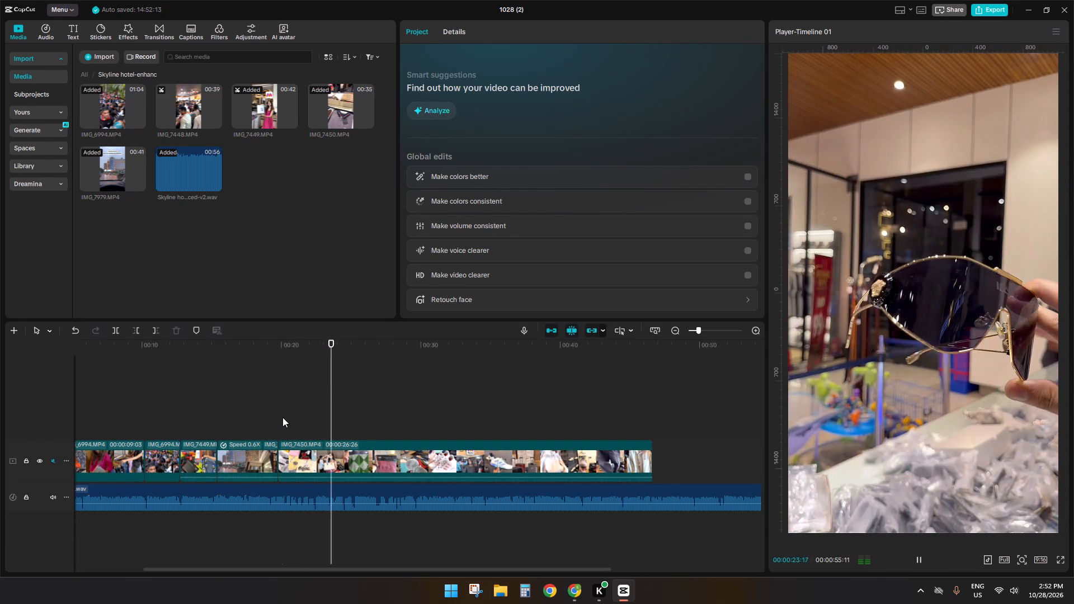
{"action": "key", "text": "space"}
{"action": "scroll", "coordinate": [359, 433], "scroll_direction": "down", "scroll_amount": 10, "text": "ctrl"}
{"action": "scroll", "coordinate": [279, 469], "scroll_direction": "up", "scroll_amount": 5, "text": "ctrl"}
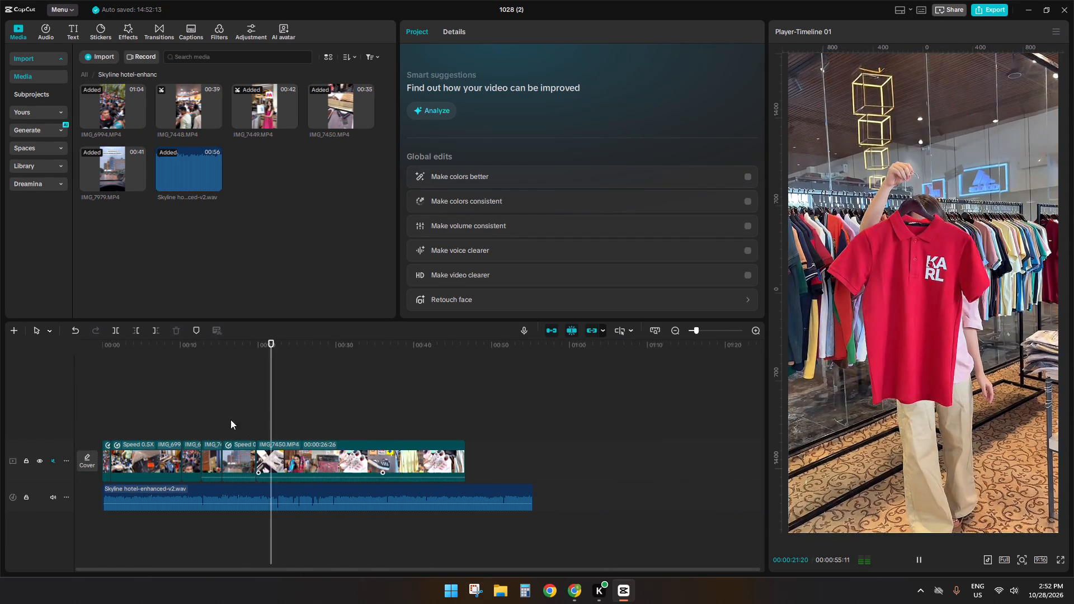
Replay the folded Lacoste shirts opening, stop at about 20 seconds 16 frames, and select the IMG_7450 clip on the main track.
{"action": "left_click", "coordinate": [260, 409]}
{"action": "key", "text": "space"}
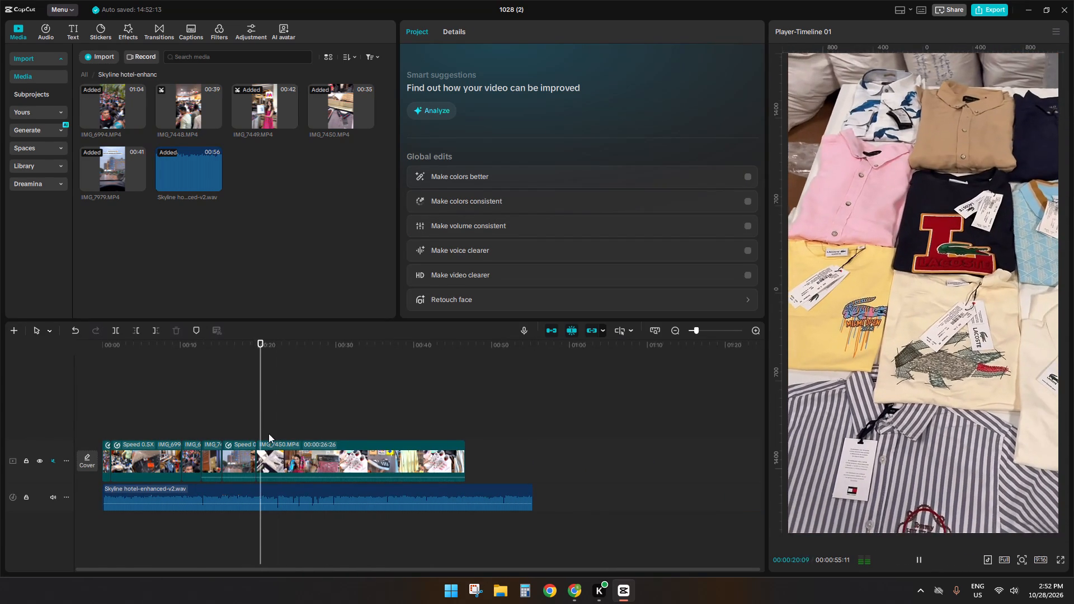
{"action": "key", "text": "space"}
{"action": "left_click", "coordinate": [279, 460]}
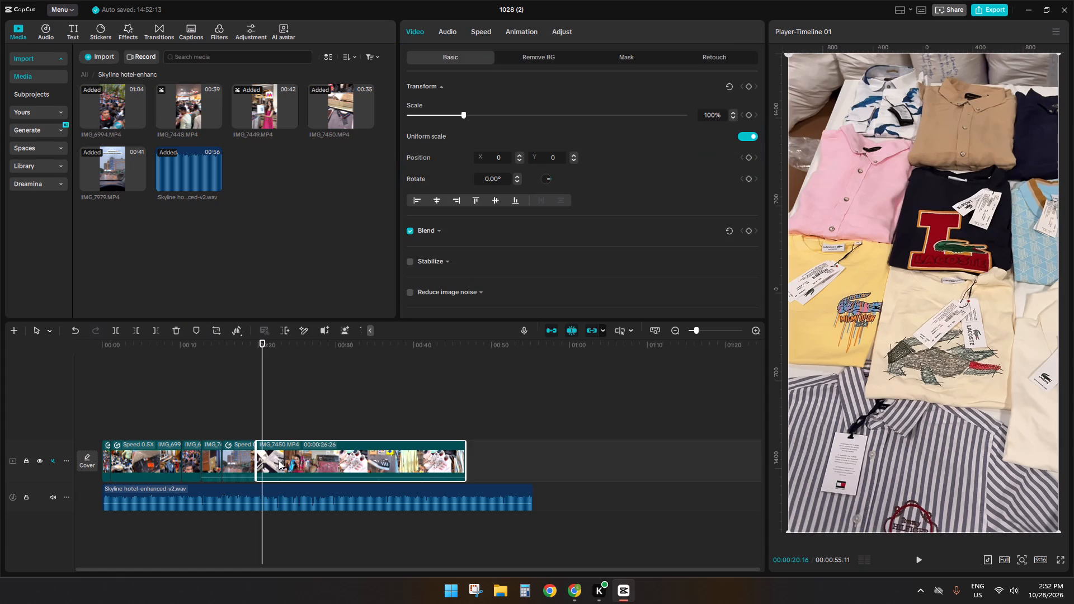
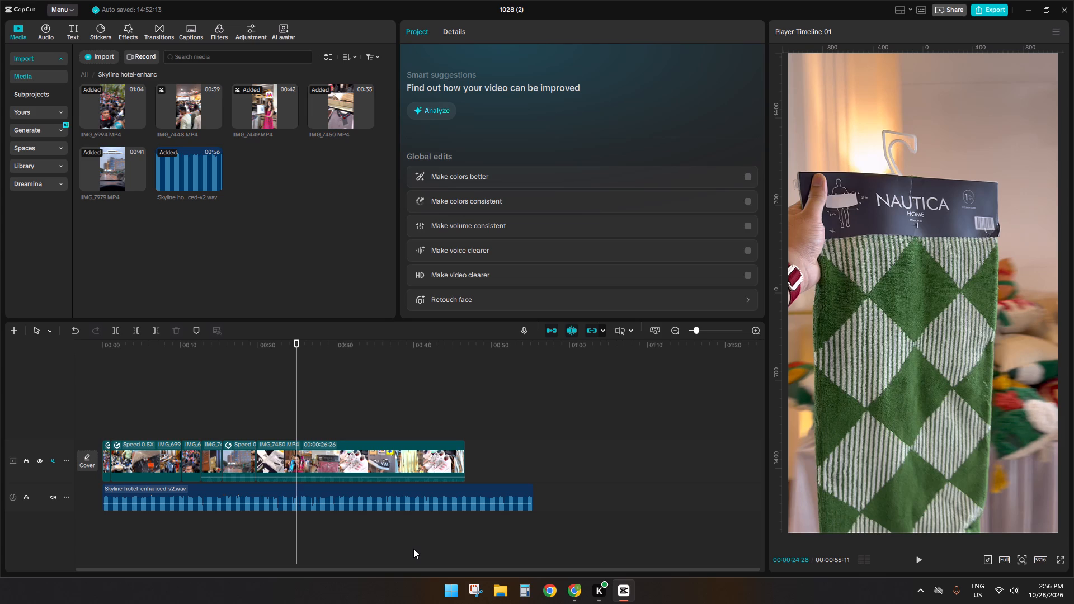
Play the timeline from within the slowed IMG_7979 clip into the IMG_7450 footage to review it against the voiceover.
{"action": "left_click", "coordinate": [246, 426]}
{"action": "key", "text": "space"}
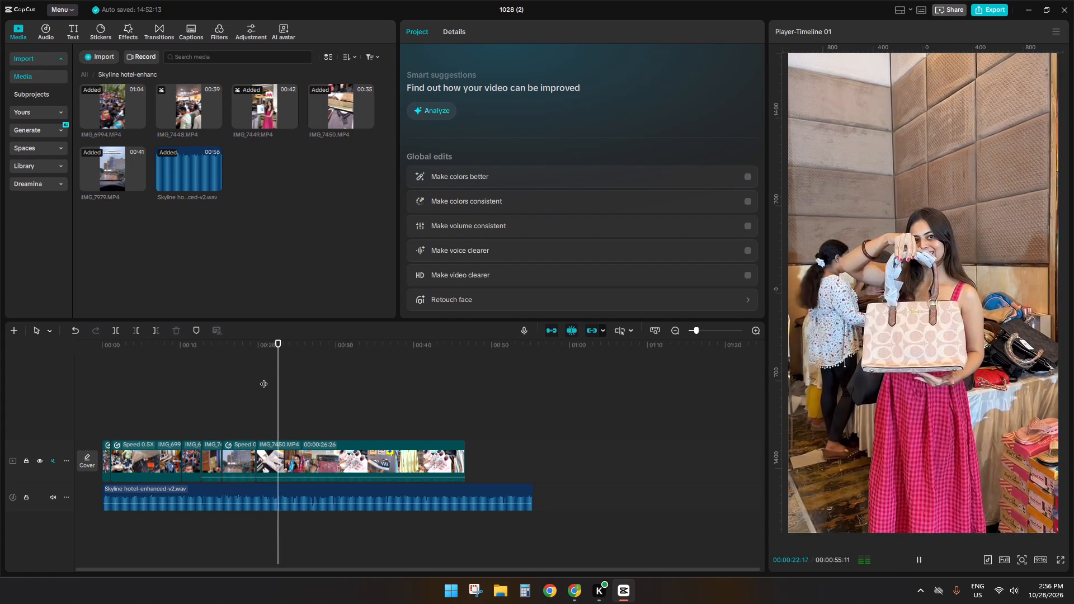
Split the IMG_7450 clip at about 20 seconds 18 frames, after the short folded Lacoste shirts shot.
{"action": "left_click", "coordinate": [263, 378]}
{"action": "key", "text": "space"}
{"action": "left_click", "coordinate": [255, 388]}
{"action": "key", "text": "space"}
{"action": "key", "text": "space"}
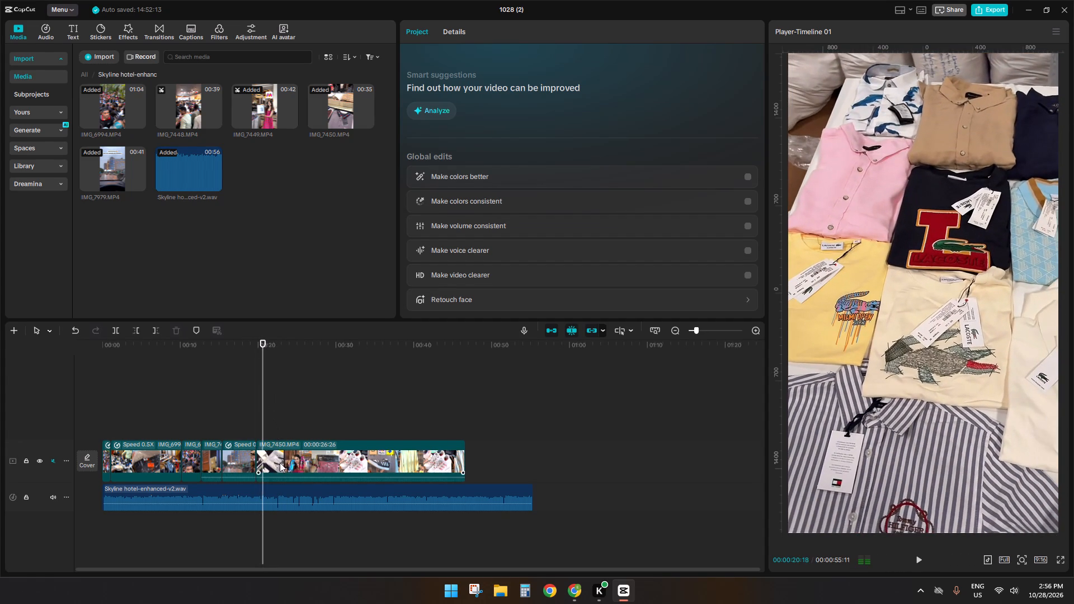
{"action": "left_click", "coordinate": [279, 463]}
{"action": "key", "text": "s"}
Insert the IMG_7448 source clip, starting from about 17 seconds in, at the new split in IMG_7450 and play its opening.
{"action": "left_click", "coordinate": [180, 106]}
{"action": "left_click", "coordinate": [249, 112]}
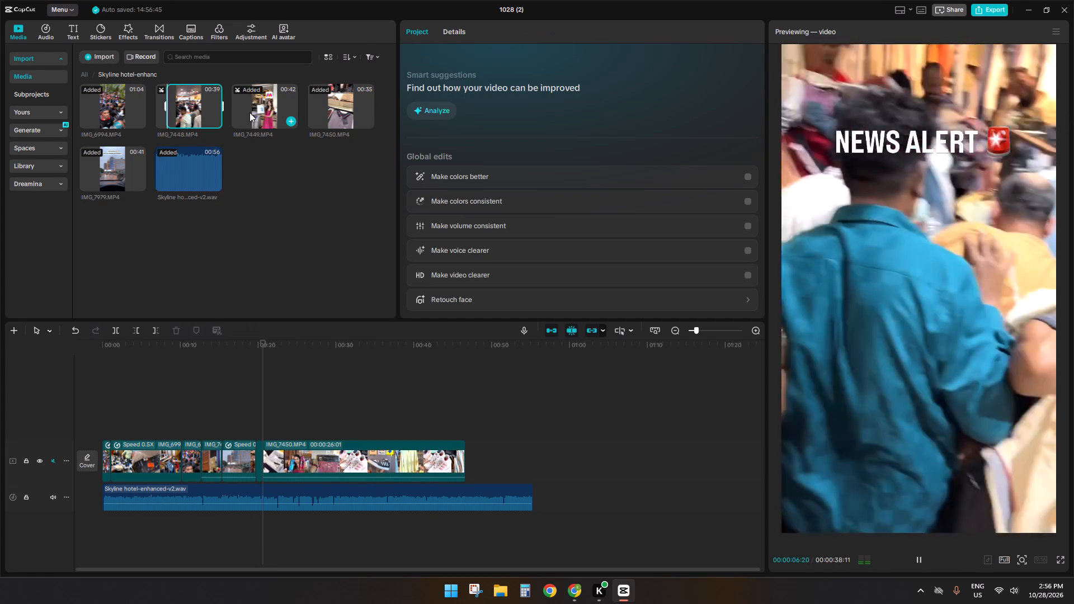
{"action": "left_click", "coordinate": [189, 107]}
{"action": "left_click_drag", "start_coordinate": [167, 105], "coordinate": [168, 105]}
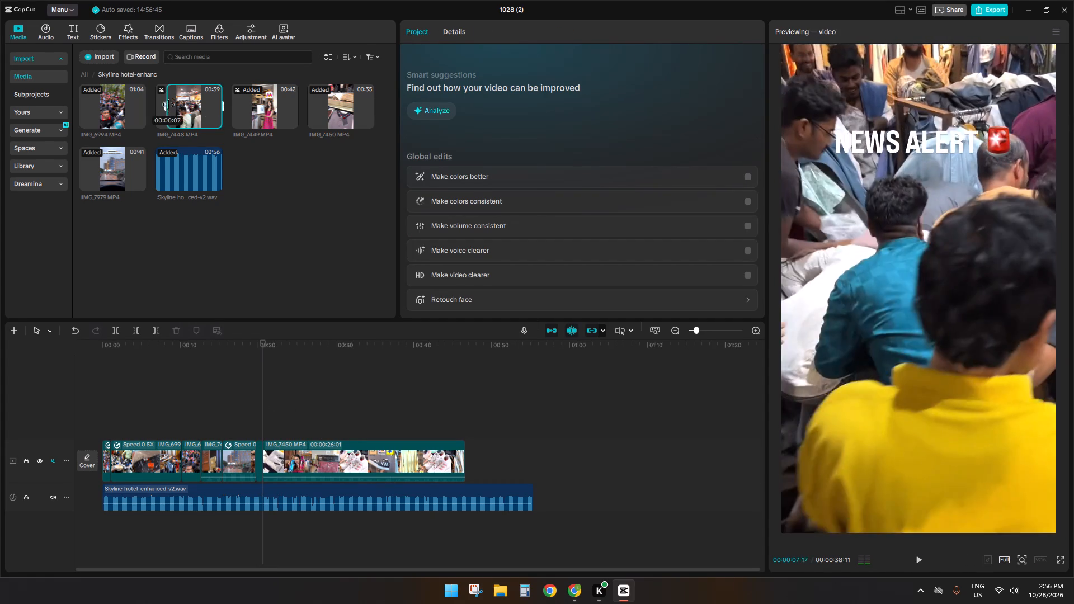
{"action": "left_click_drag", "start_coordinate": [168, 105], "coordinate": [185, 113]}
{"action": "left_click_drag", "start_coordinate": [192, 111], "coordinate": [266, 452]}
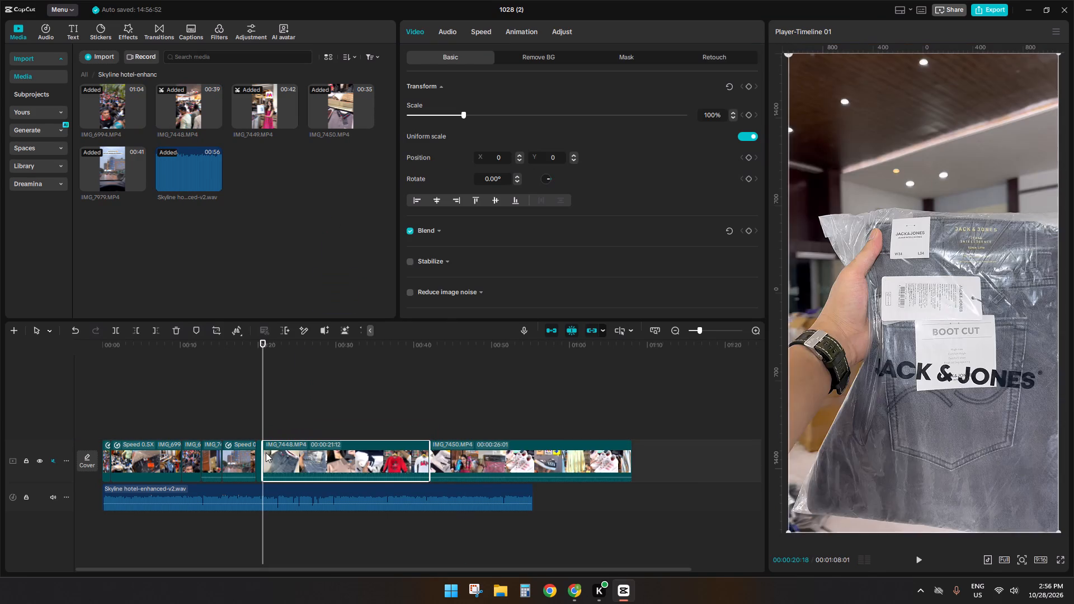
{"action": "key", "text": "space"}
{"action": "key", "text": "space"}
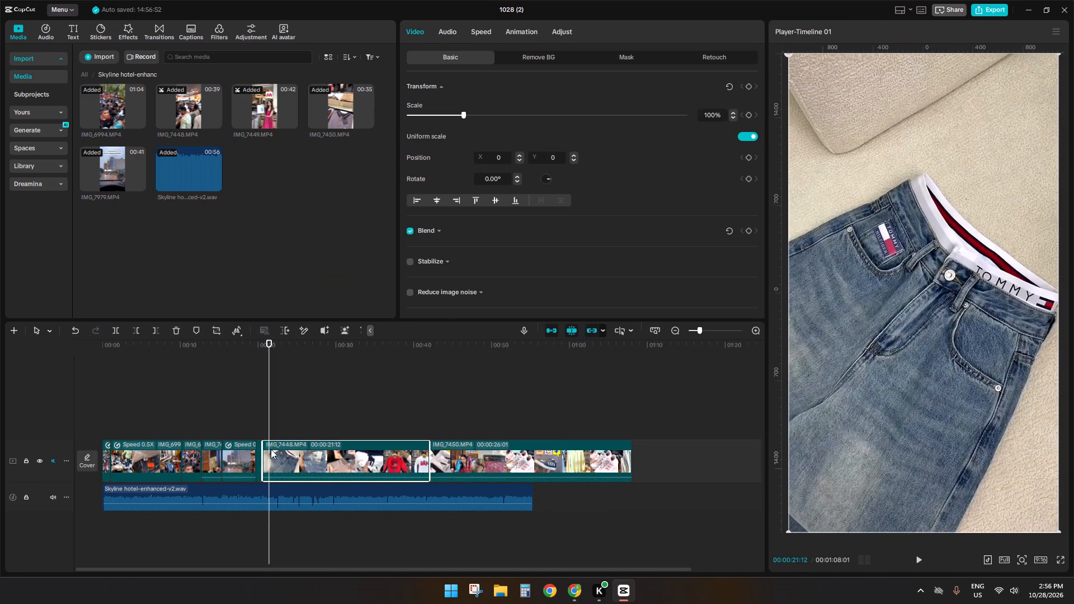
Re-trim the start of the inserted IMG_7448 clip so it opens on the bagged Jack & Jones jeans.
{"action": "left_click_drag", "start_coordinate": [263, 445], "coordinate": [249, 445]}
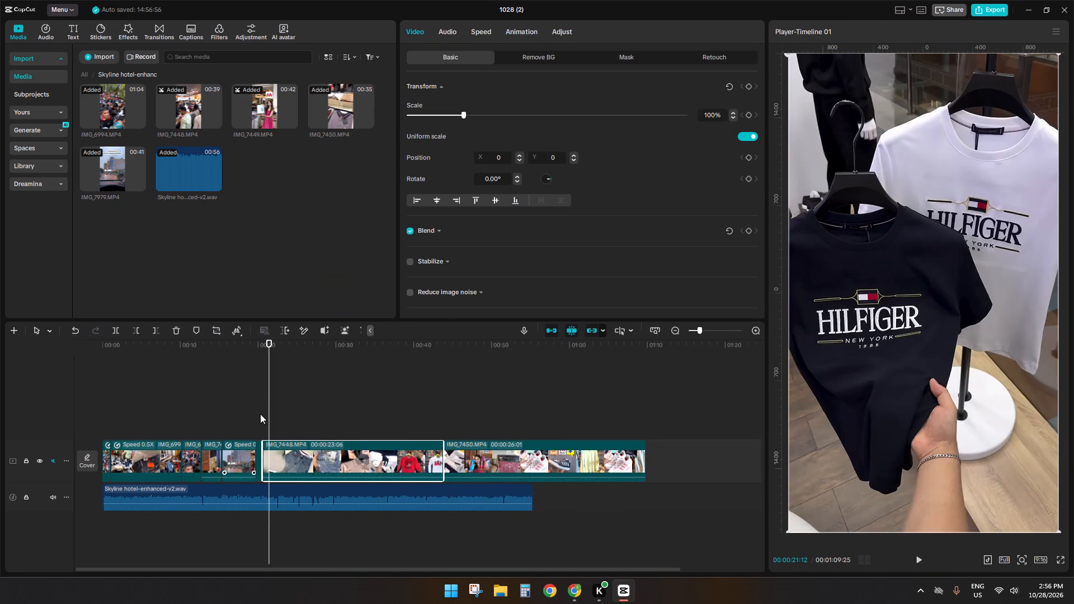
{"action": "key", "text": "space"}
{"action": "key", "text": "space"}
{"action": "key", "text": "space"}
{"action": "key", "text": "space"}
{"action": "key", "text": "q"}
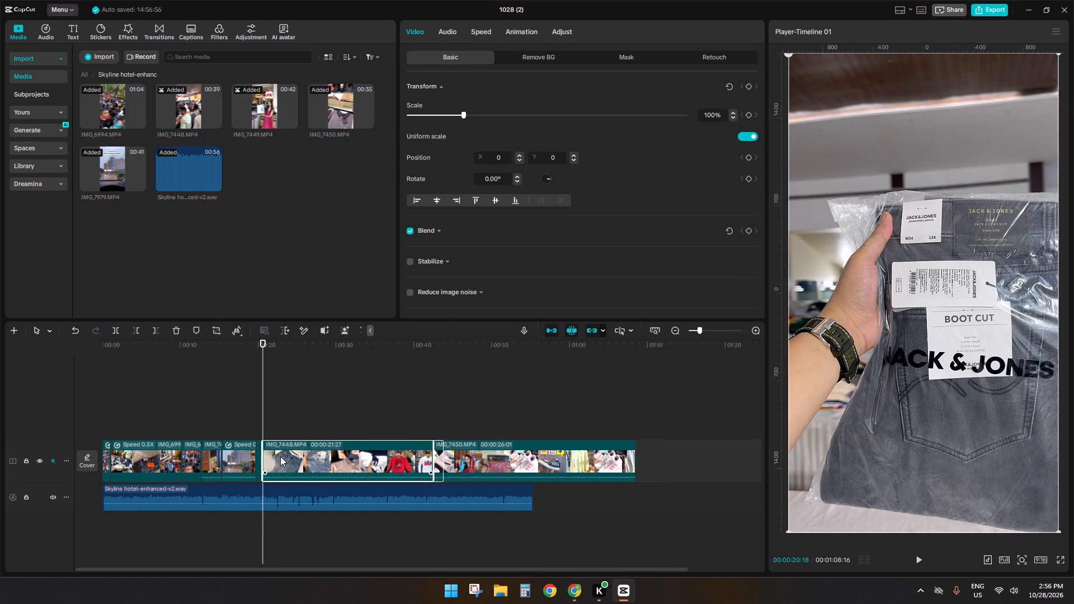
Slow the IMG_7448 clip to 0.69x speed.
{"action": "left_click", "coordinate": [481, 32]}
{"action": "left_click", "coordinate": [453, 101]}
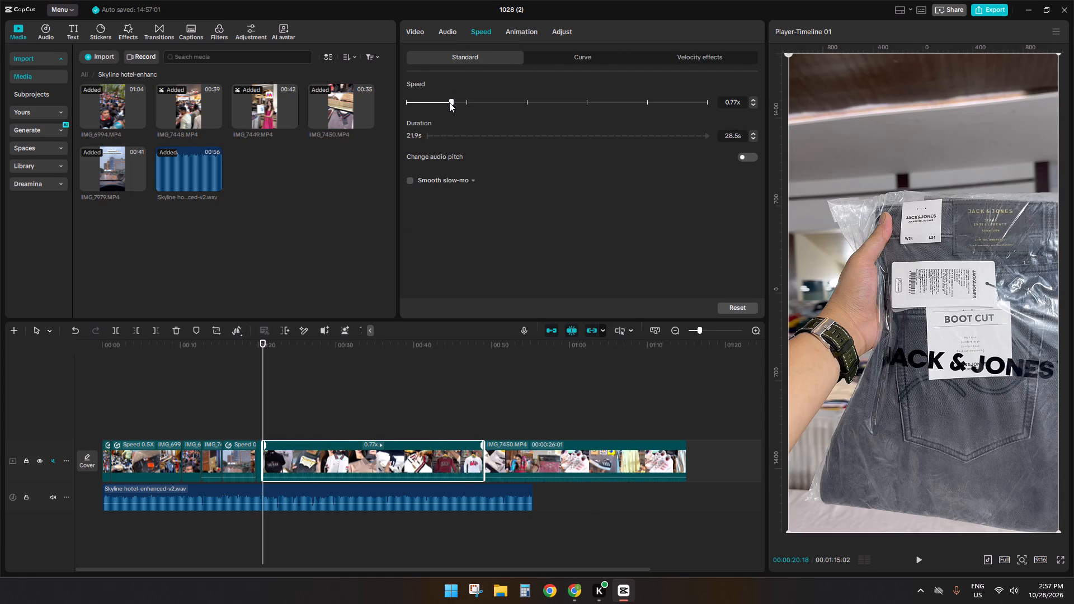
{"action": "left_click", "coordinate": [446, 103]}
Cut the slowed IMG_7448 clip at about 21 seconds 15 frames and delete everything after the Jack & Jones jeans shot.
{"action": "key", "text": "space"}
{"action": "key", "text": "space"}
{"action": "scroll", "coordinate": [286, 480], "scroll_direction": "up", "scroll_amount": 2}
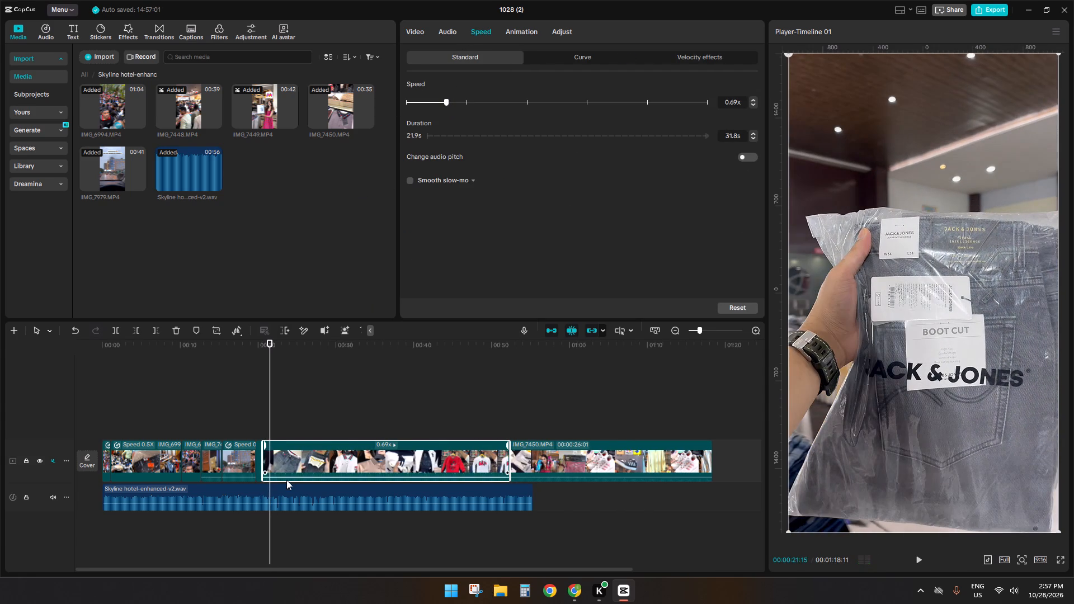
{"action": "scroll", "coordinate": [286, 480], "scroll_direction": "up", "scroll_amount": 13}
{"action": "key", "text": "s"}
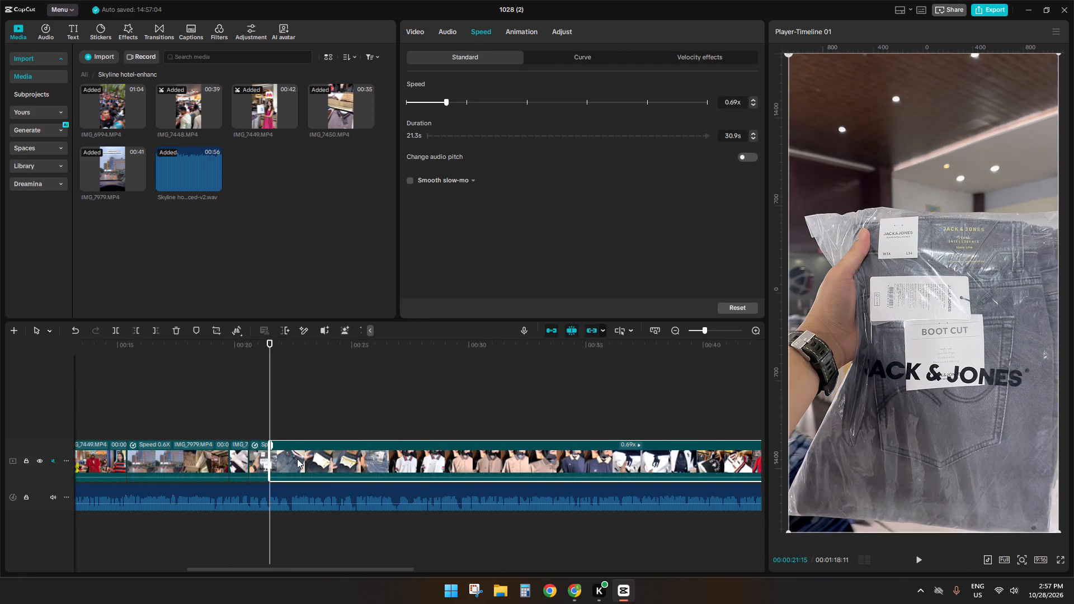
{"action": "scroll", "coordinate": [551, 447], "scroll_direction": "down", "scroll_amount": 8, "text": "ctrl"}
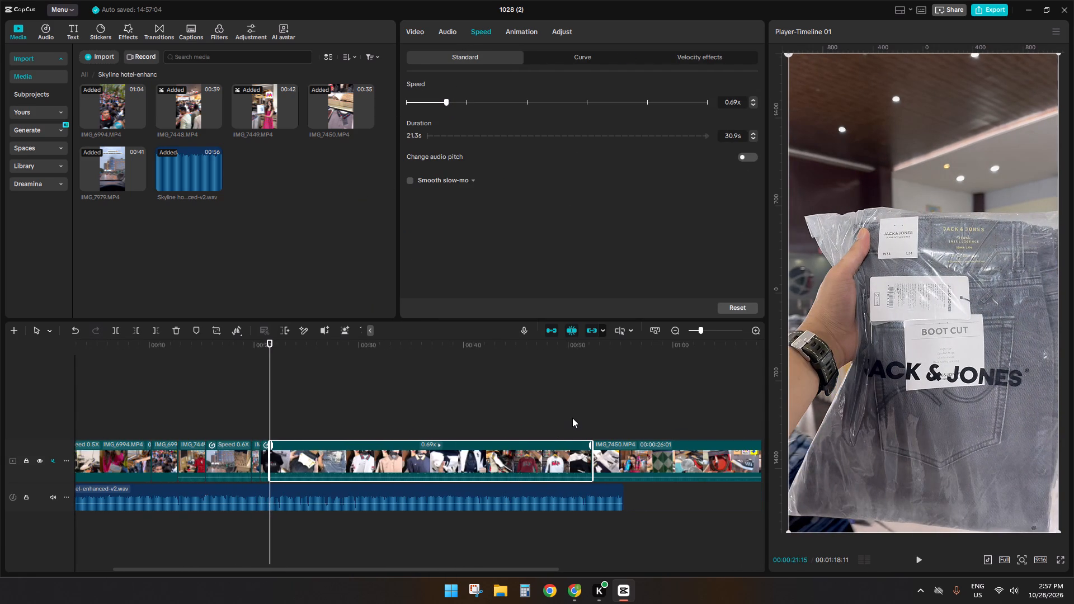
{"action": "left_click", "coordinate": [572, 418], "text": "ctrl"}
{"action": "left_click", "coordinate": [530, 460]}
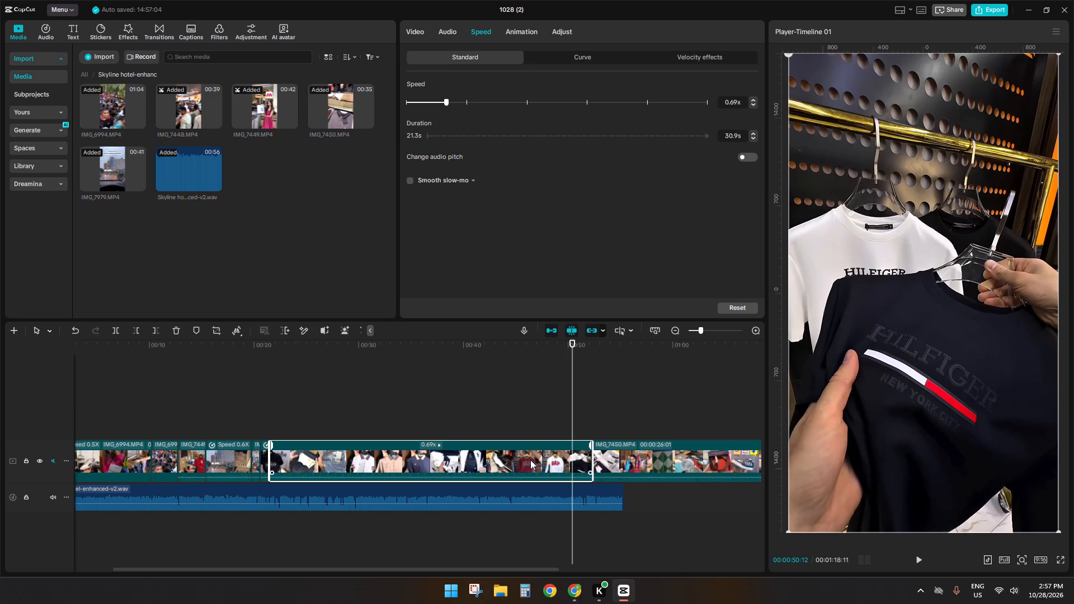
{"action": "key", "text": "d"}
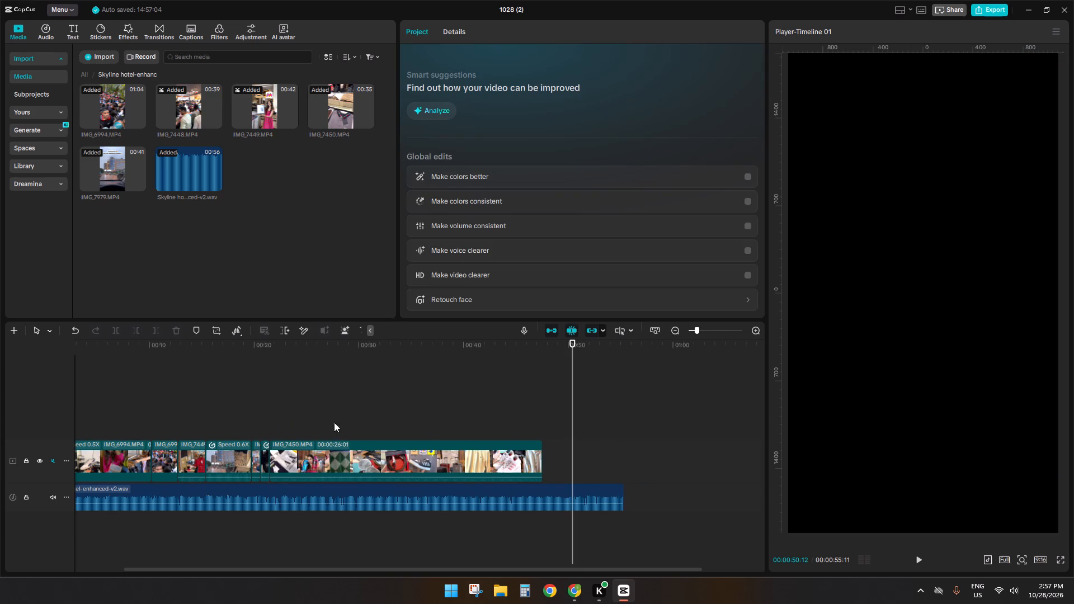
Find the striped Lacoste shirts near the end of the long IMG_7450 clip and split it there at about 44 seconds 16 frames.
{"action": "left_click", "coordinate": [503, 419]}
{"action": "left_click_drag", "start_coordinate": [503, 419], "coordinate": [495, 429]}
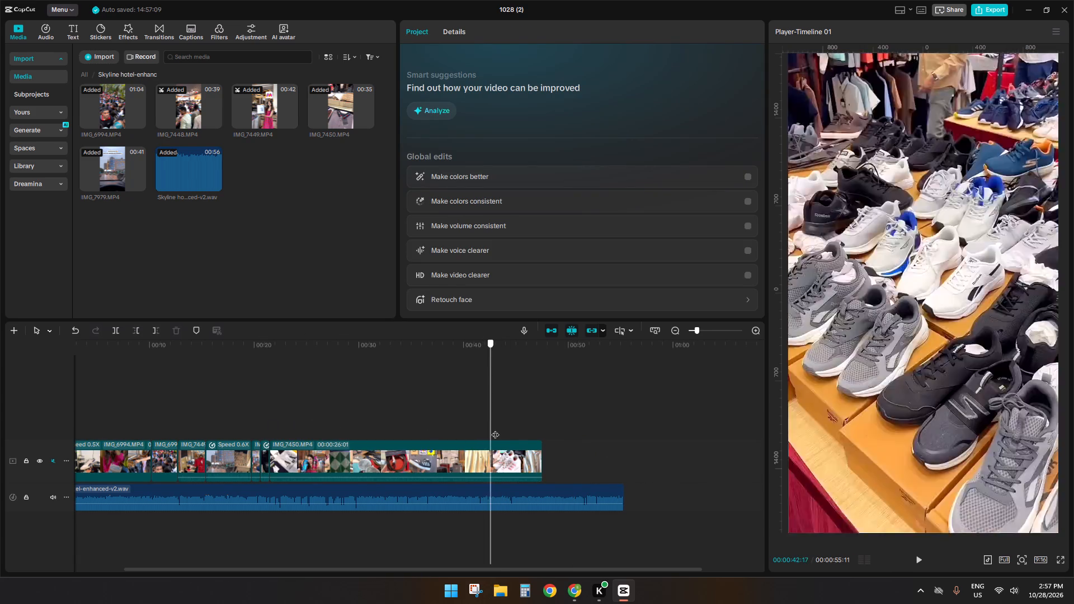
{"action": "left_click_drag", "start_coordinate": [495, 429], "coordinate": [386, 445]}
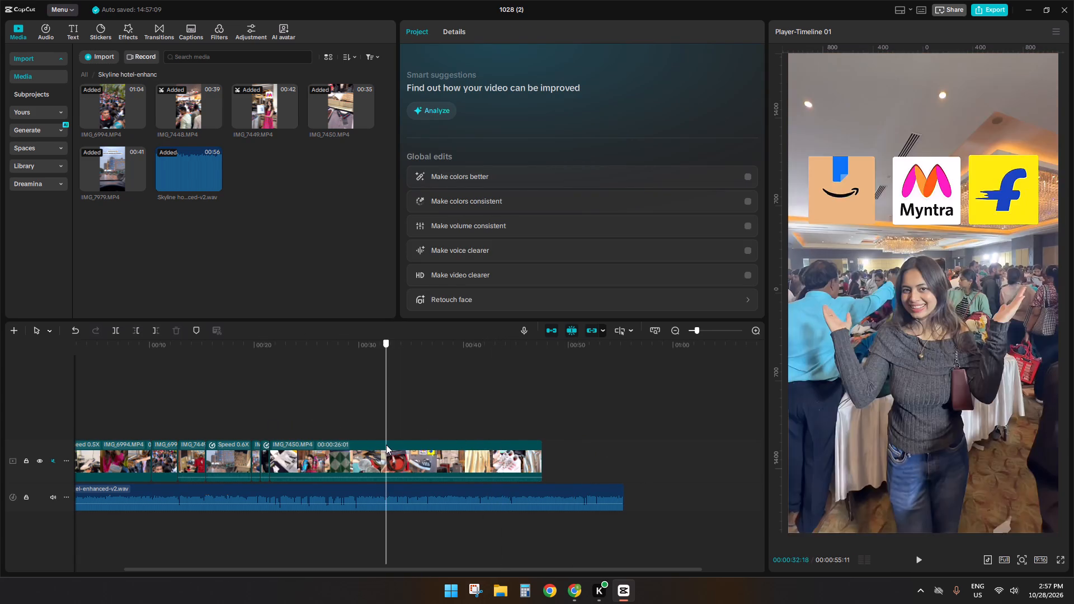
{"action": "left_click_drag", "start_coordinate": [386, 445], "coordinate": [440, 444]}
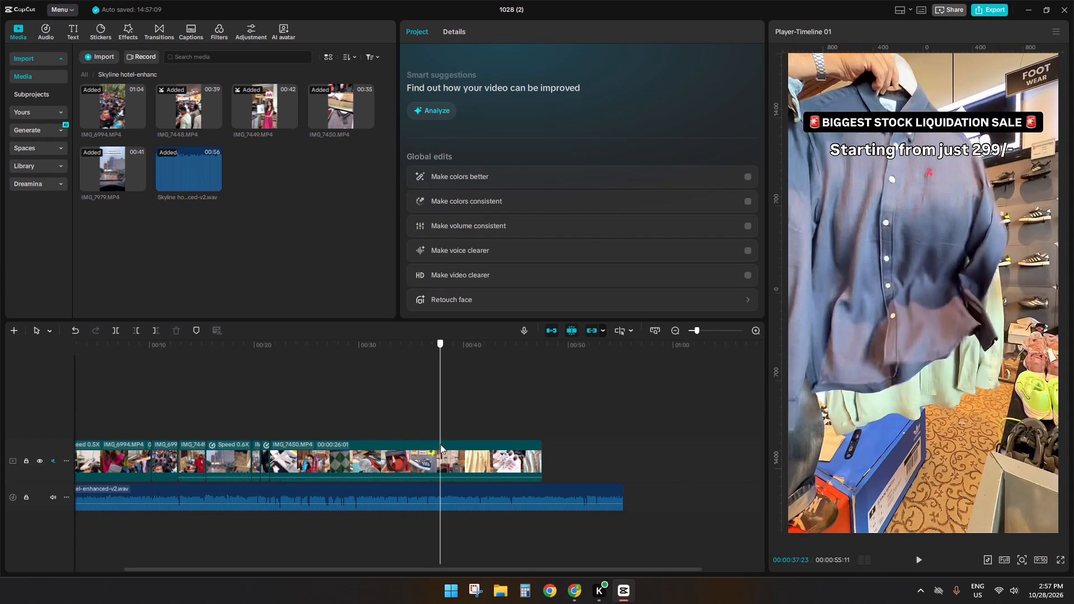
{"action": "left_click_drag", "start_coordinate": [440, 444], "coordinate": [437, 445]}
{"action": "key", "text": "space"}
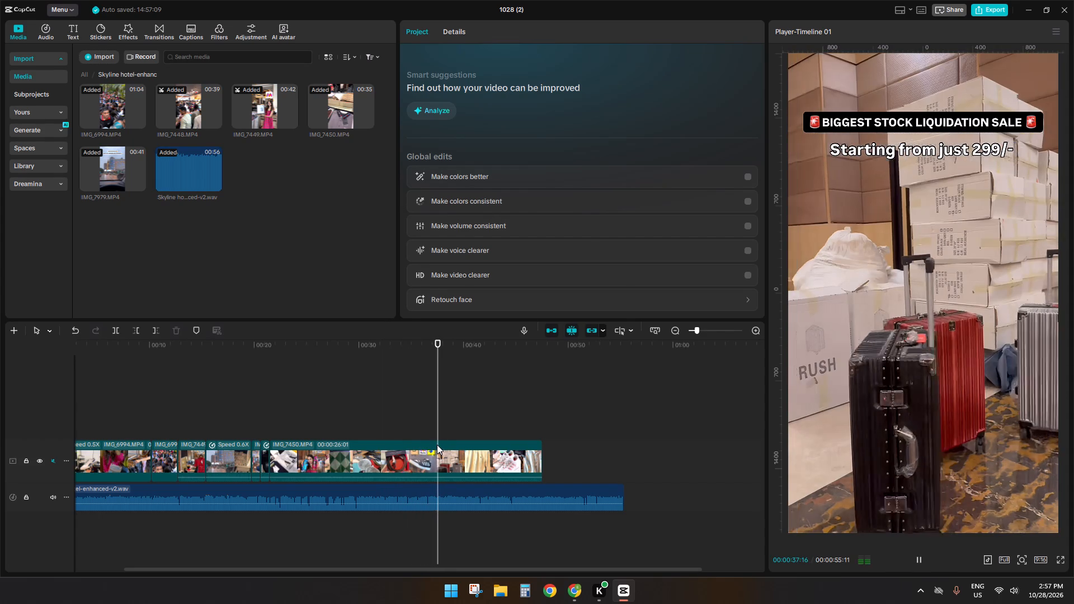
{"action": "key", "text": "space"}
{"action": "key", "text": "space"}
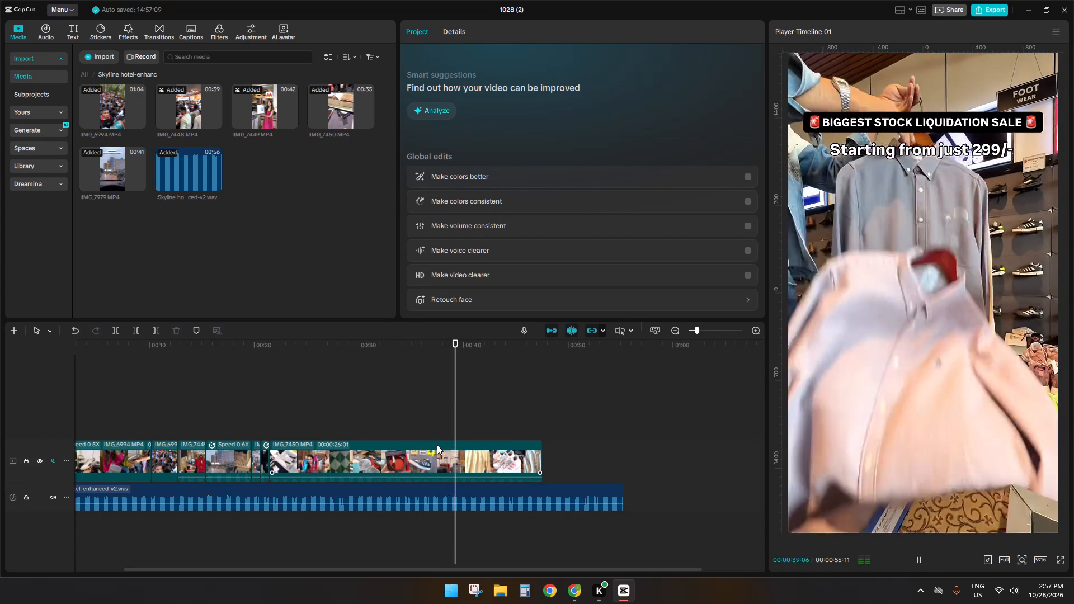
{"action": "key", "text": "space"}
{"action": "key", "text": "space"}
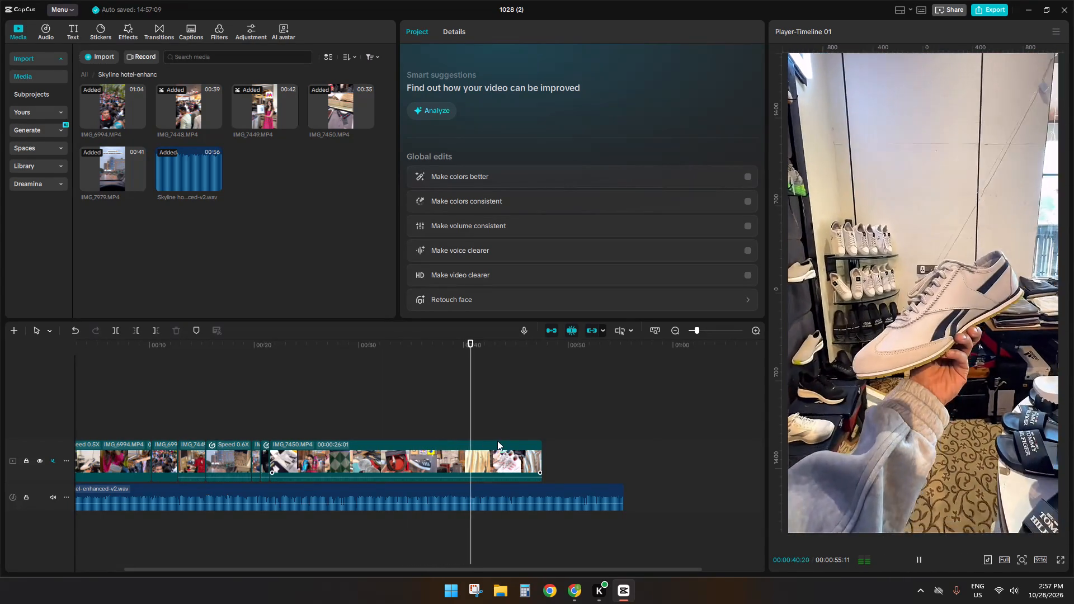
{"action": "key", "text": "space"}
{"action": "key", "text": "space"}
{"action": "key", "text": "space"}
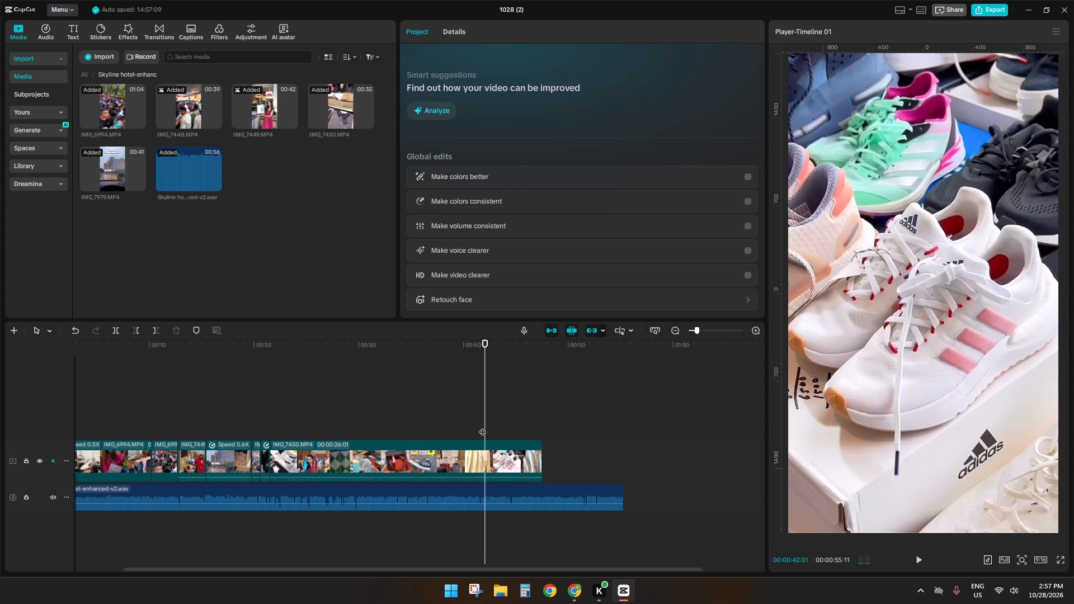
{"action": "key", "text": "space"}
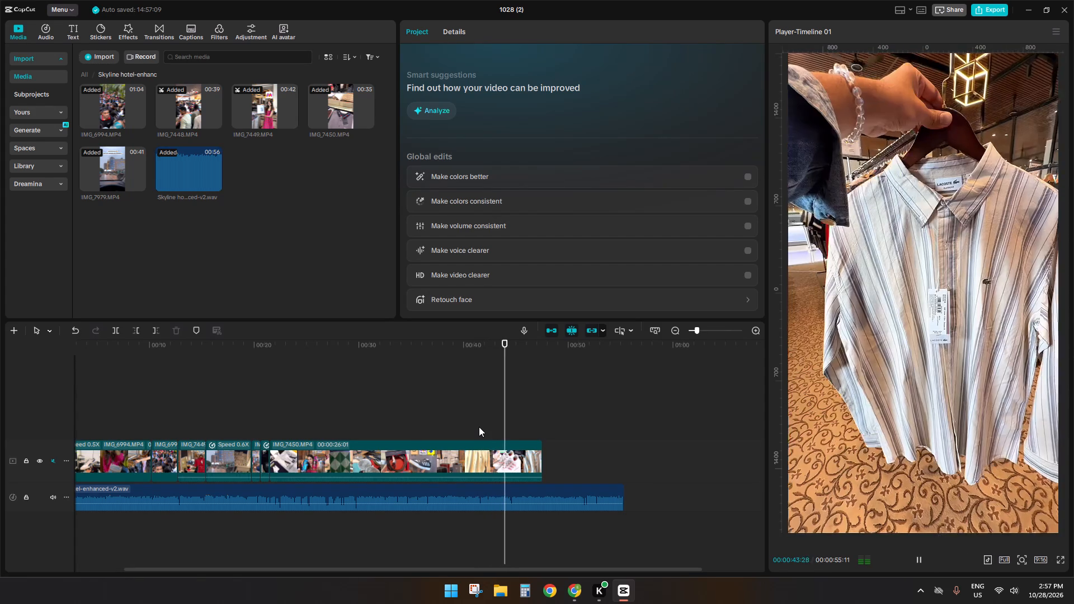
{"action": "key", "text": "space"}
{"action": "left_click", "coordinate": [508, 462]}
{"action": "key", "text": "s"}
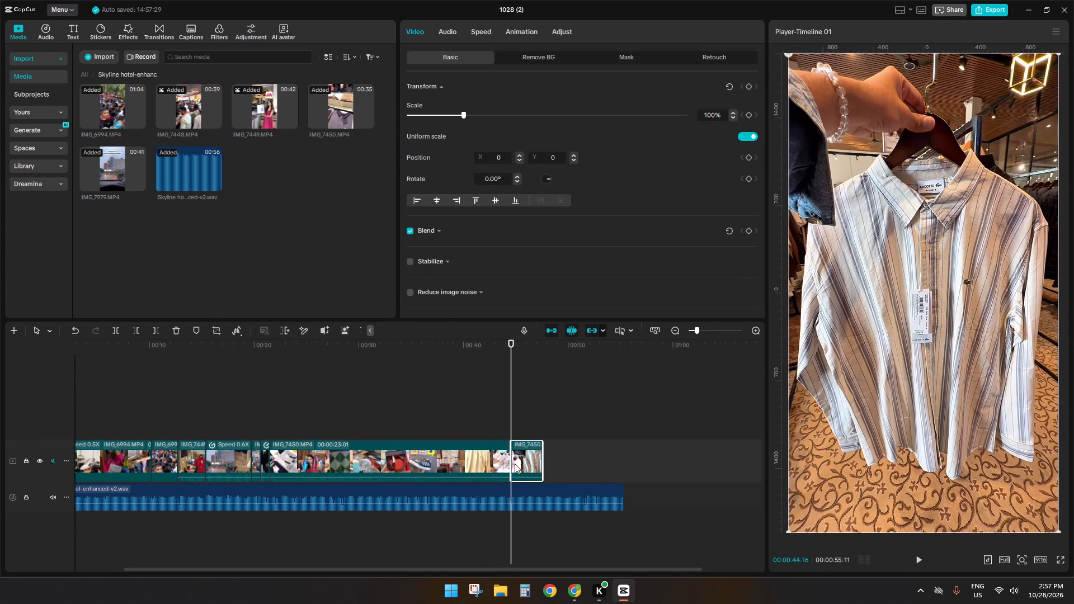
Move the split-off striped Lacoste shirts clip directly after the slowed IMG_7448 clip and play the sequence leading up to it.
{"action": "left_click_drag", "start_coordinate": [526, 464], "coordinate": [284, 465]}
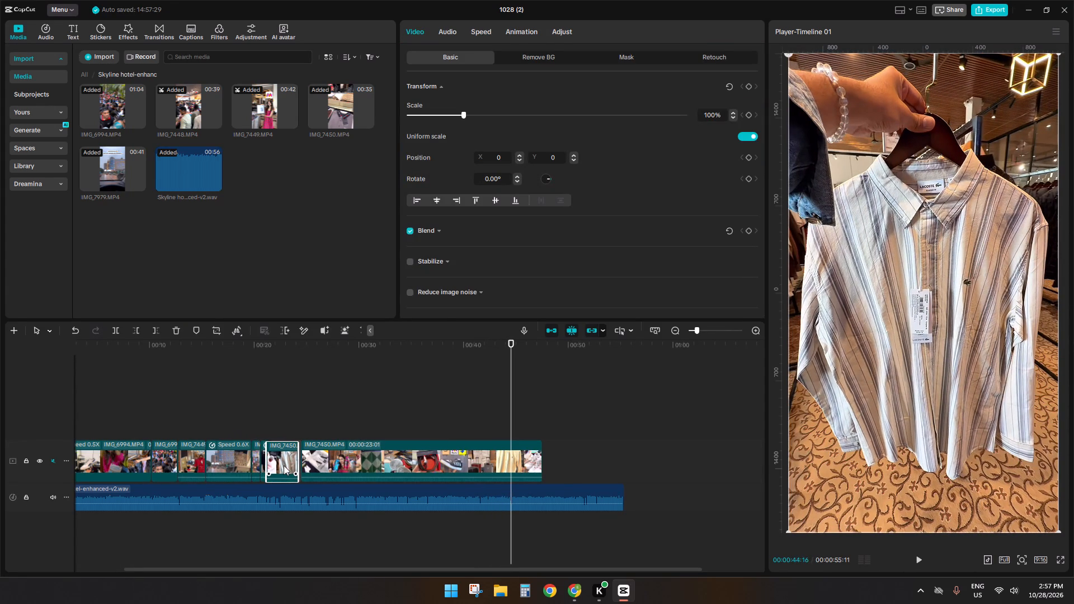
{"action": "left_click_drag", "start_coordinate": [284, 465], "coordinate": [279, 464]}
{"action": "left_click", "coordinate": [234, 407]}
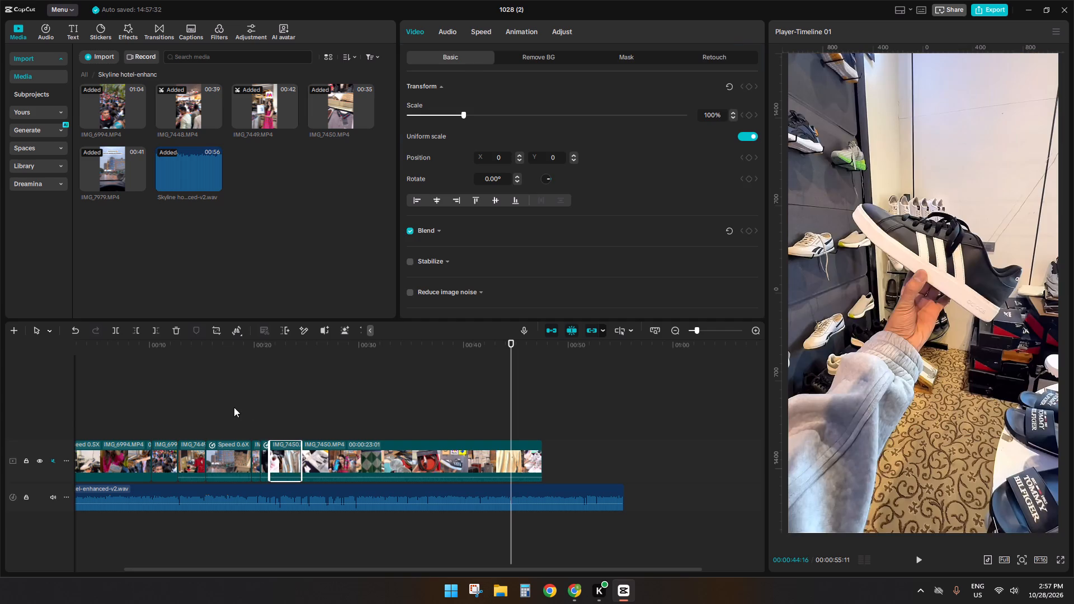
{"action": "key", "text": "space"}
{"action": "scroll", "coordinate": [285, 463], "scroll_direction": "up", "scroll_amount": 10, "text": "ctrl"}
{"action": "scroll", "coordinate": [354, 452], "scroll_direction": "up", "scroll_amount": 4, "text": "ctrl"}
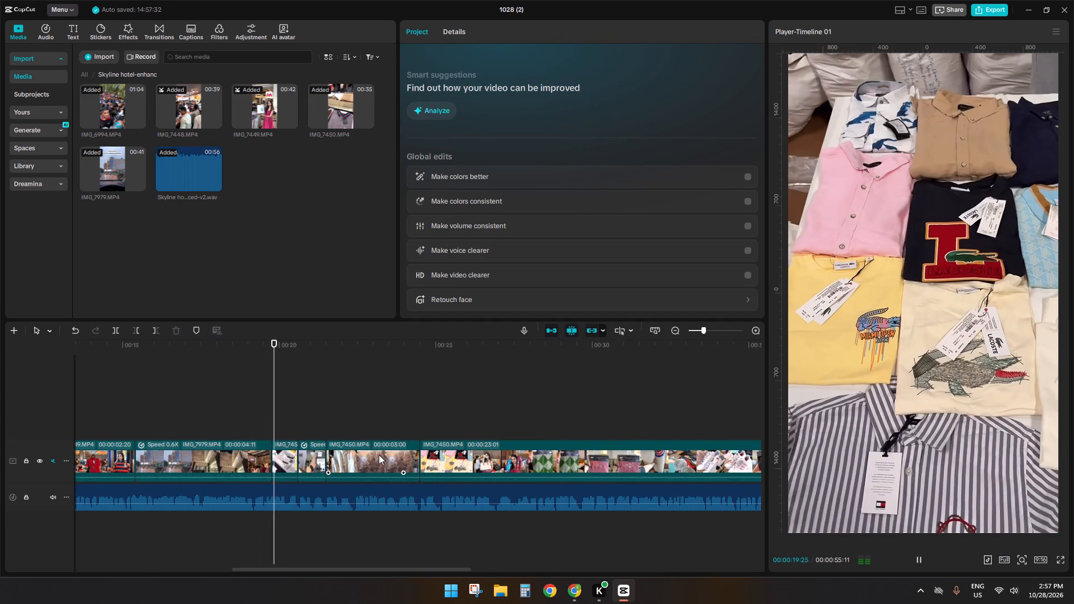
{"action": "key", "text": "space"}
Move the striped Lacoste shirts clip ahead of the short folded-shirts clip, directly after IMG_7979, and play it.
{"action": "left_click_drag", "start_coordinate": [380, 456], "coordinate": [275, 461]}
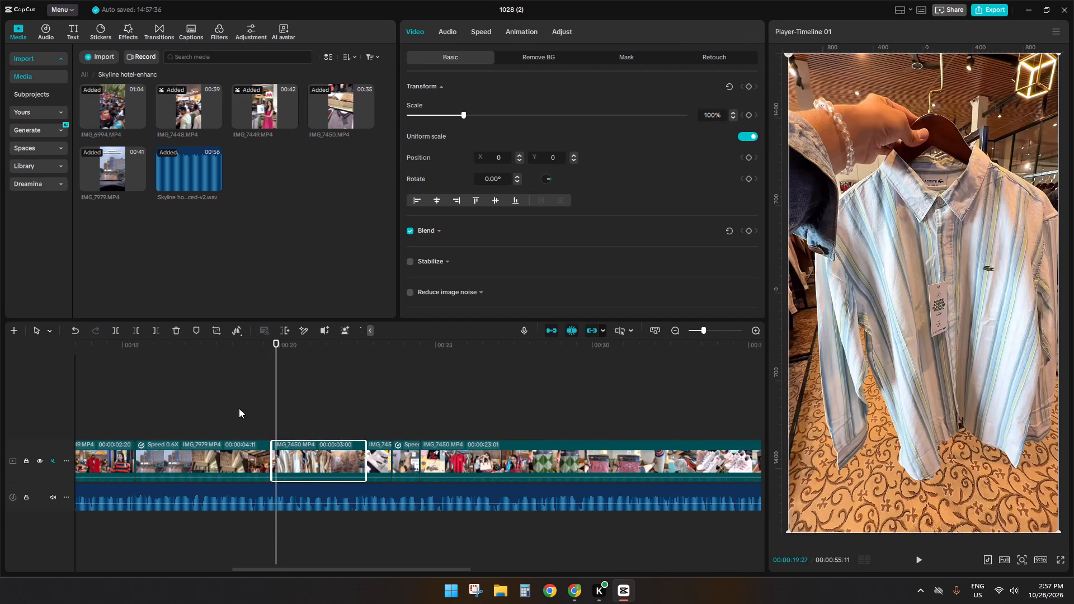
{"action": "left_click", "coordinate": [239, 408]}
{"action": "key", "text": "space"}
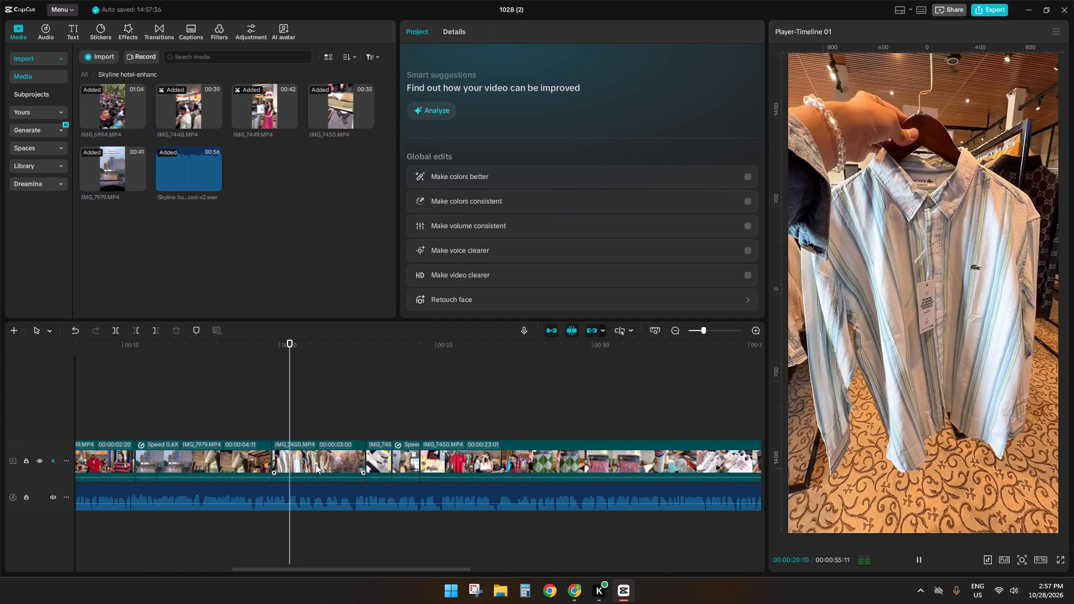
{"action": "key", "text": "space"}
Trim the striped shirts clip's start at about 19 seconds 29 frames, then cut and delete its part after about 20 seconds 19 frames.
{"action": "double_click", "coordinate": [276, 427]}
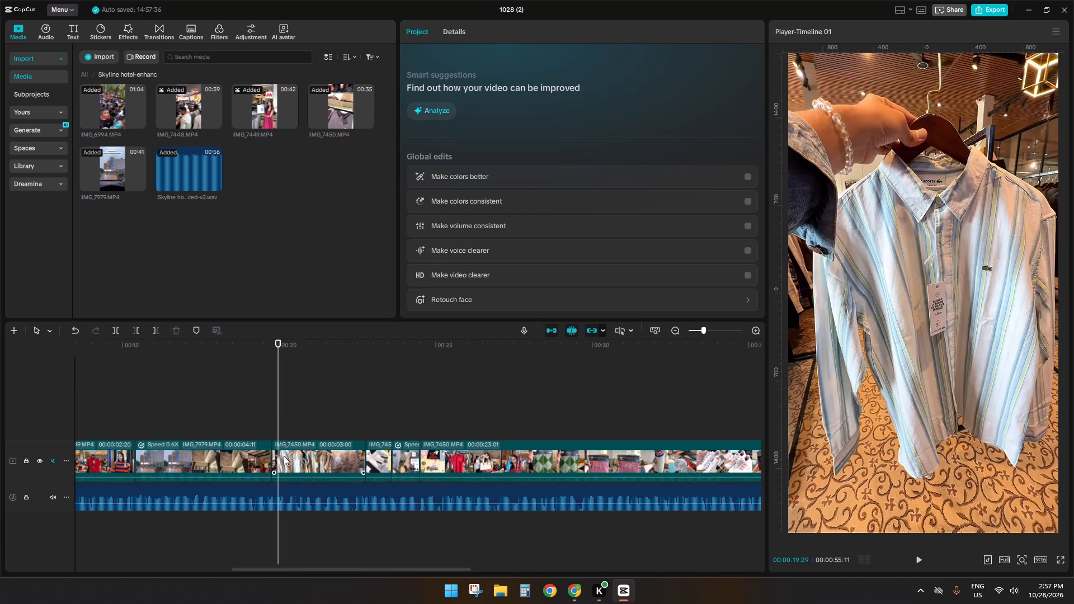
{"action": "left_click", "coordinate": [284, 459]}
{"action": "type", "text": "Q"}
{"action": "key", "text": "space"}
{"action": "key", "text": "space"}
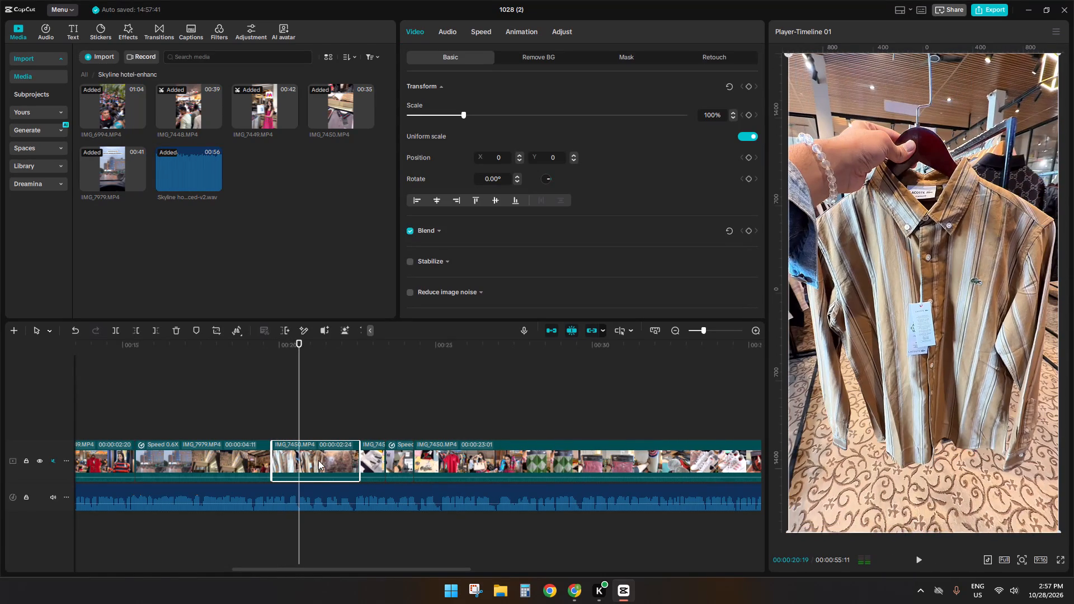
{"action": "type", "text": "SD"}
Delete the short folded-shirts clip and the slowed IMG_7448 clip that follow the striped shirts shot.
{"action": "key", "text": "space"}
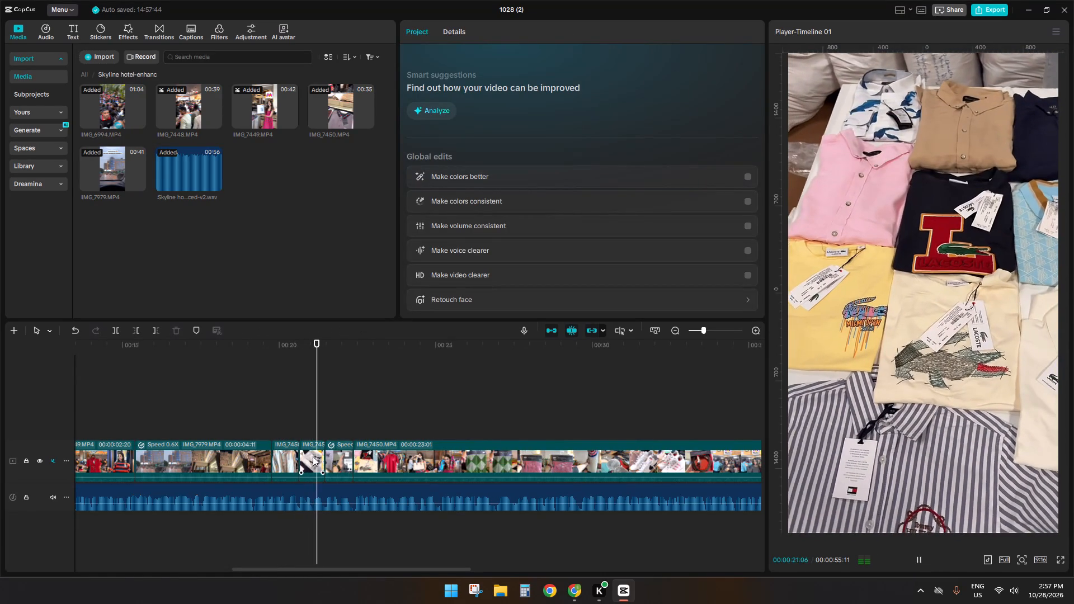
{"action": "key", "text": "space"}
{"action": "left_click", "coordinate": [305, 456]}
{"action": "key", "text": "d"}
{"action": "left_click", "coordinate": [312, 460]}
{"action": "key", "text": "d"}
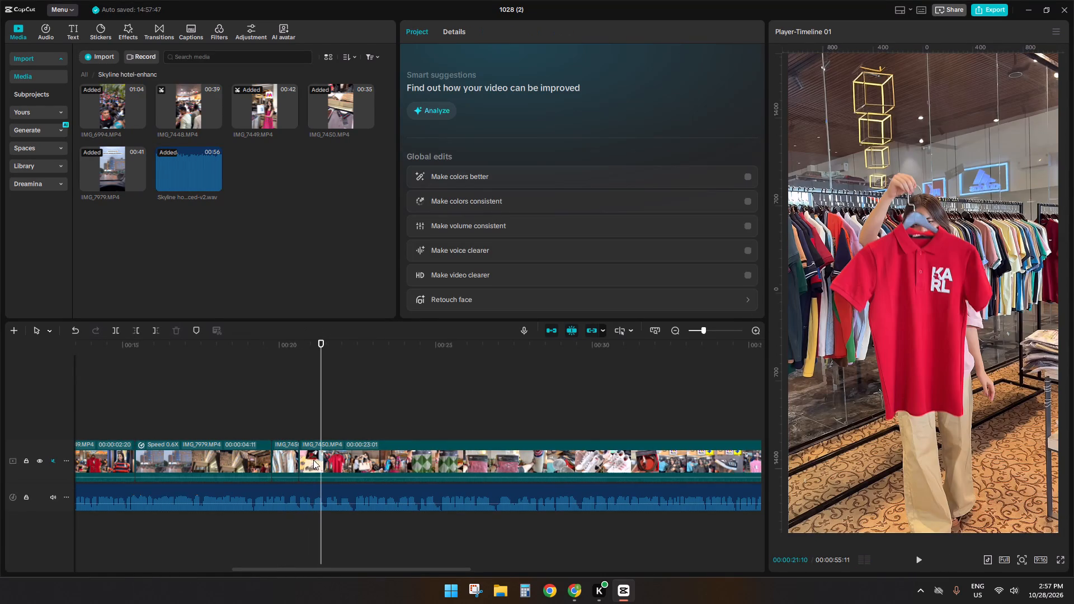
Split the long IMG_7450 clip at about 42 seconds 2 frames and move the cargo-trousers end piece directly after the striped shirts shot.
{"action": "scroll", "coordinate": [366, 464], "scroll_direction": "down", "scroll_amount": 8, "text": "ctrl"}
{"action": "left_click", "coordinate": [653, 421]}
{"action": "left_click_drag", "start_coordinate": [653, 421], "coordinate": [597, 434]}
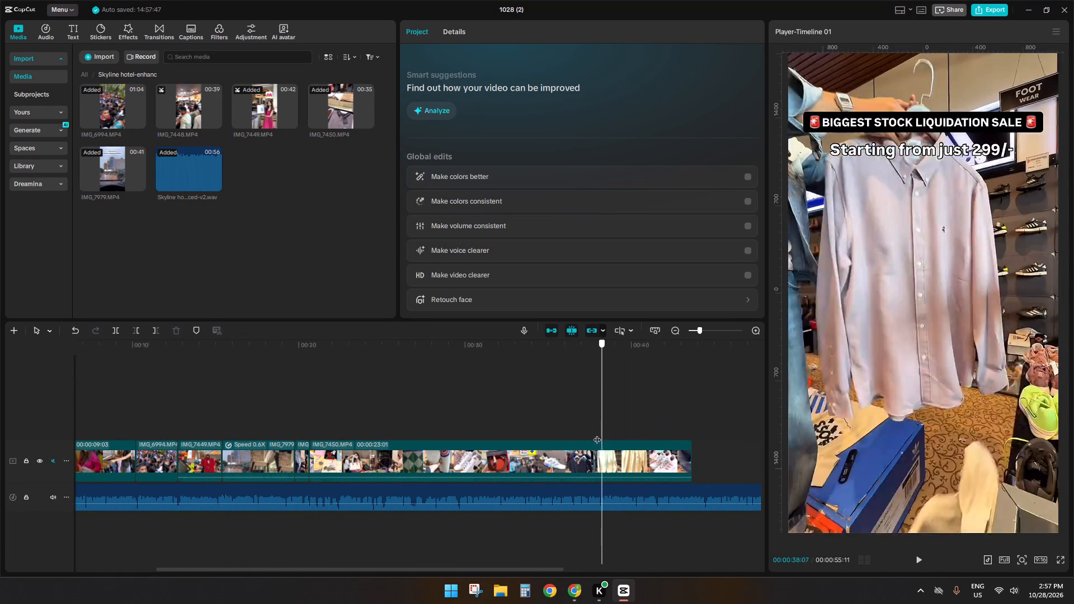
{"action": "left_click_drag", "start_coordinate": [597, 434], "coordinate": [534, 436]}
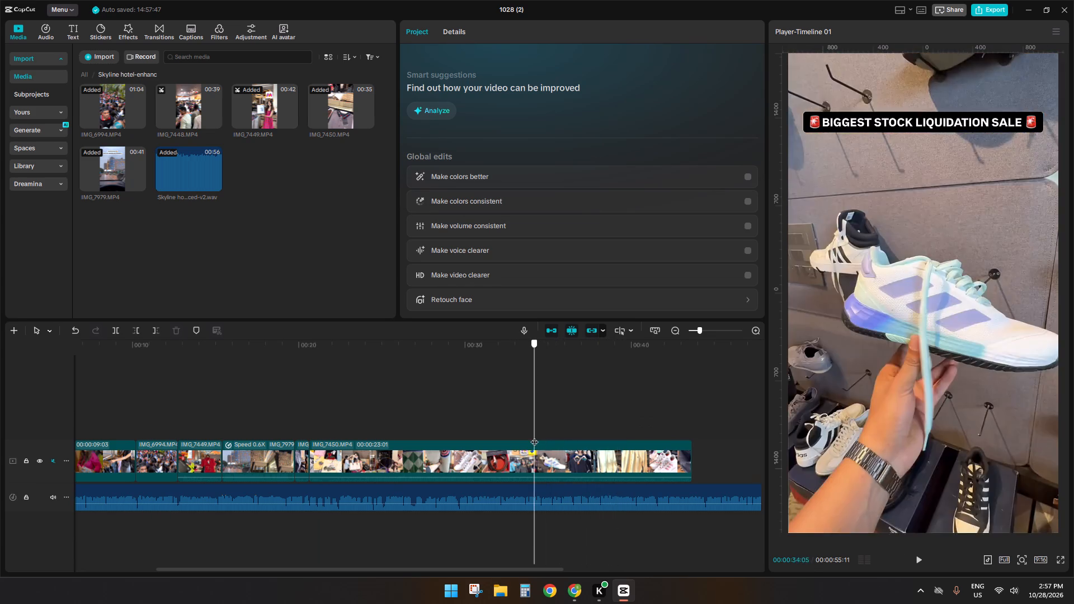
{"action": "left_click_drag", "start_coordinate": [534, 436], "coordinate": [626, 436]}
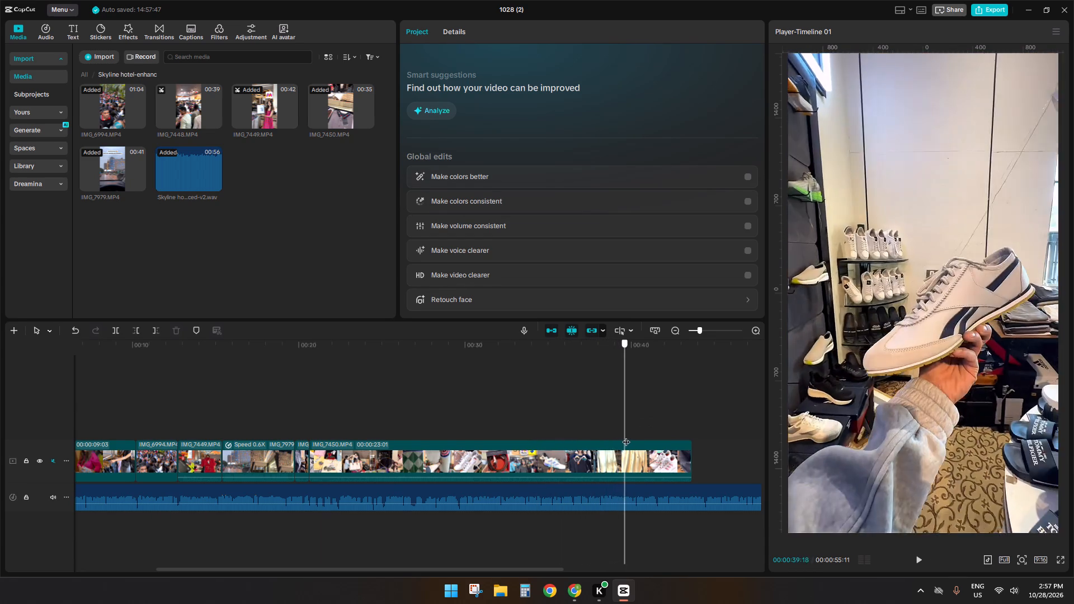
{"action": "left_click_drag", "start_coordinate": [626, 436], "coordinate": [666, 433]}
{"action": "left_click", "coordinate": [666, 452]}
{"action": "key", "text": "s"}
{"action": "left_click_drag", "start_coordinate": [682, 452], "coordinate": [355, 418]}
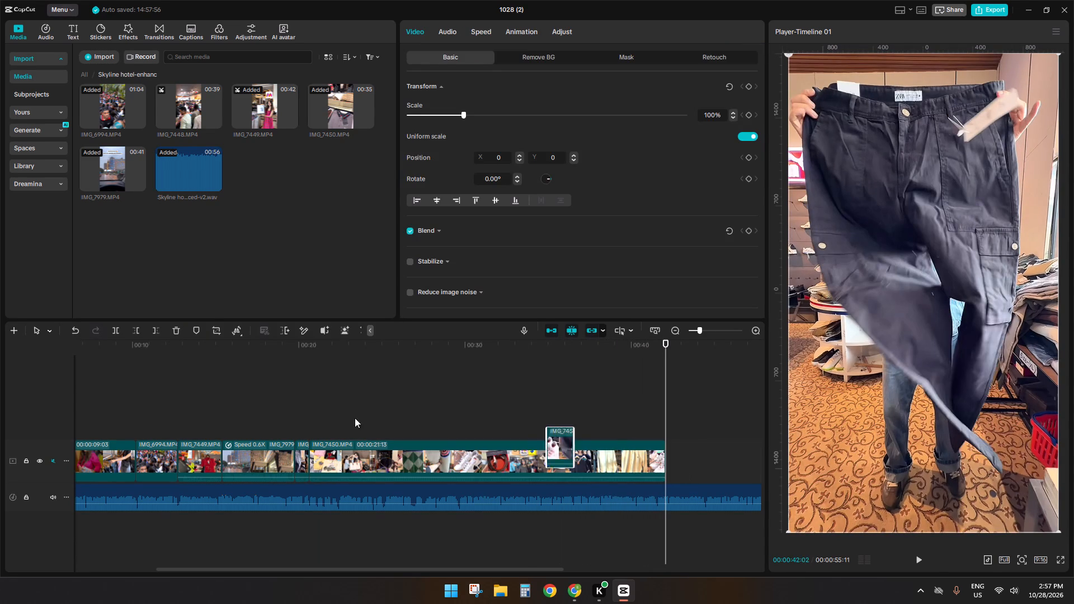
{"action": "left_click_drag", "start_coordinate": [355, 418], "coordinate": [328, 460]}
Trim the start of the moved cargo-trousers clip at about 21 seconds 1 frame and play the result.
{"action": "left_click", "coordinate": [309, 432]}
{"action": "key", "text": "space"}
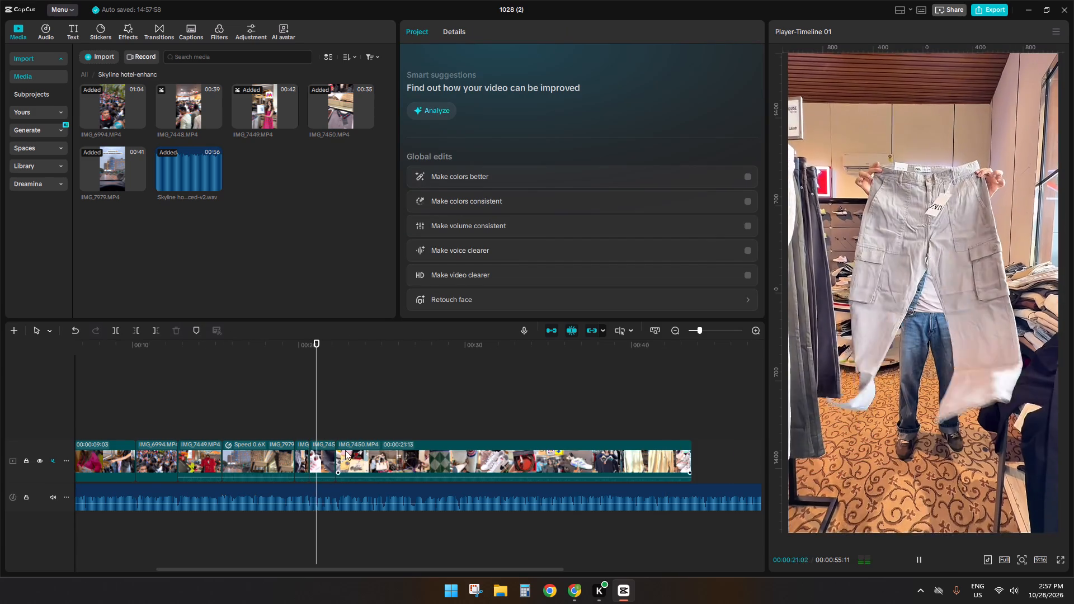
{"action": "scroll", "coordinate": [345, 450], "scroll_direction": "up", "scroll_amount": 5, "text": "ctrl"}
{"action": "key", "text": "space"}
{"action": "left_click", "coordinate": [309, 426]}
{"action": "left_click_drag", "start_coordinate": [309, 426], "coordinate": [314, 425]}
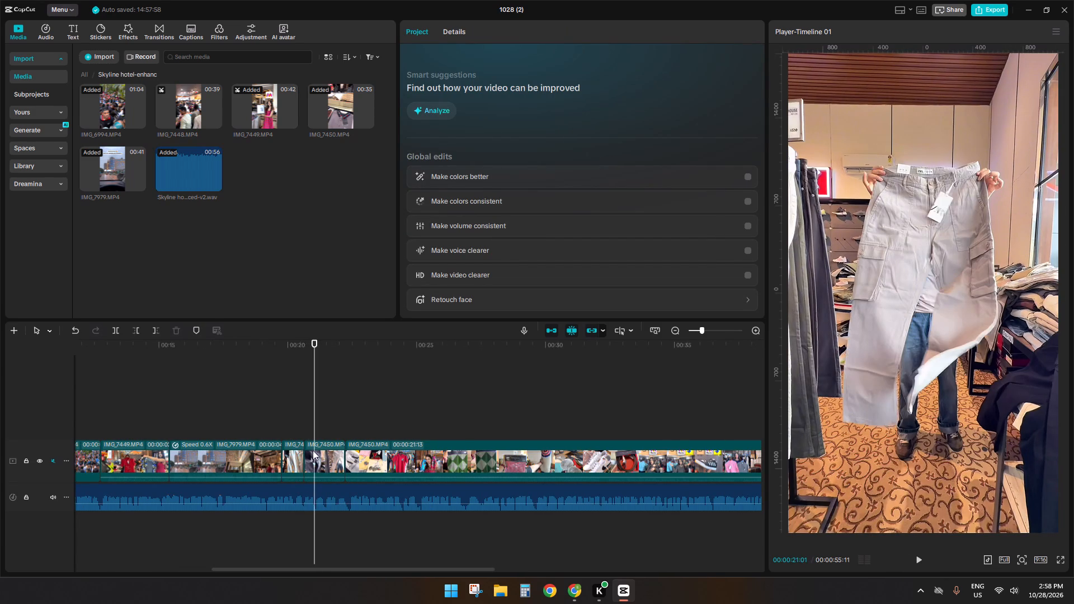
{"action": "left_click", "coordinate": [313, 456]}
{"action": "type", "text": "Q"}
{"action": "key", "text": "space"}
{"action": "key", "text": "space"}
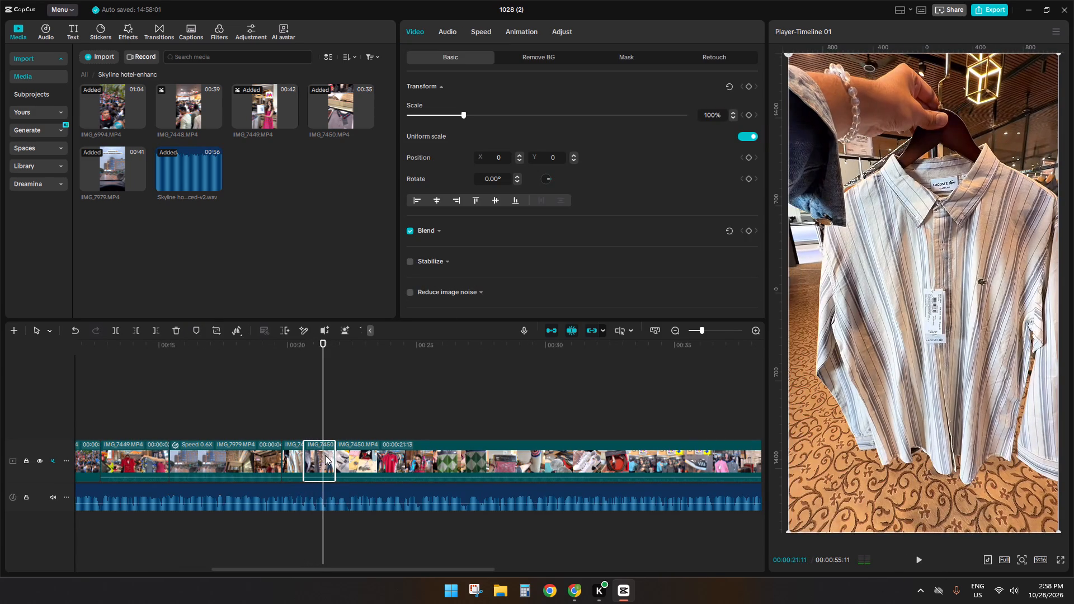
Slow the cargo-trousers clip to 0.70x, then cut and delete its part after about 21 seconds 11 frames.
{"action": "left_click", "coordinate": [480, 37]}
{"action": "left_click", "coordinate": [451, 100]}
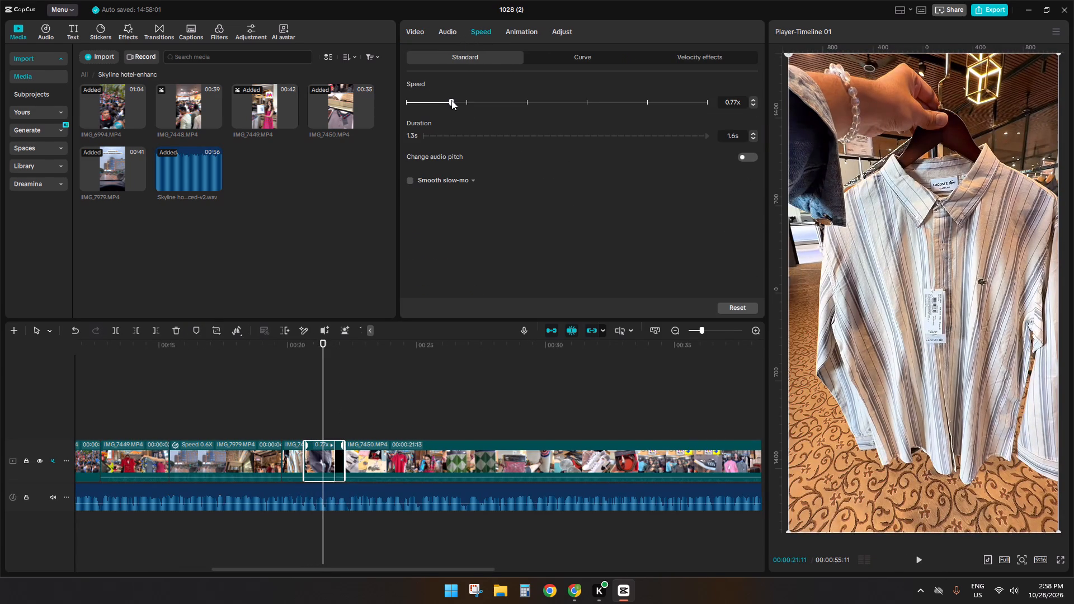
{"action": "left_click", "coordinate": [447, 101]}
{"action": "key", "text": "s"}
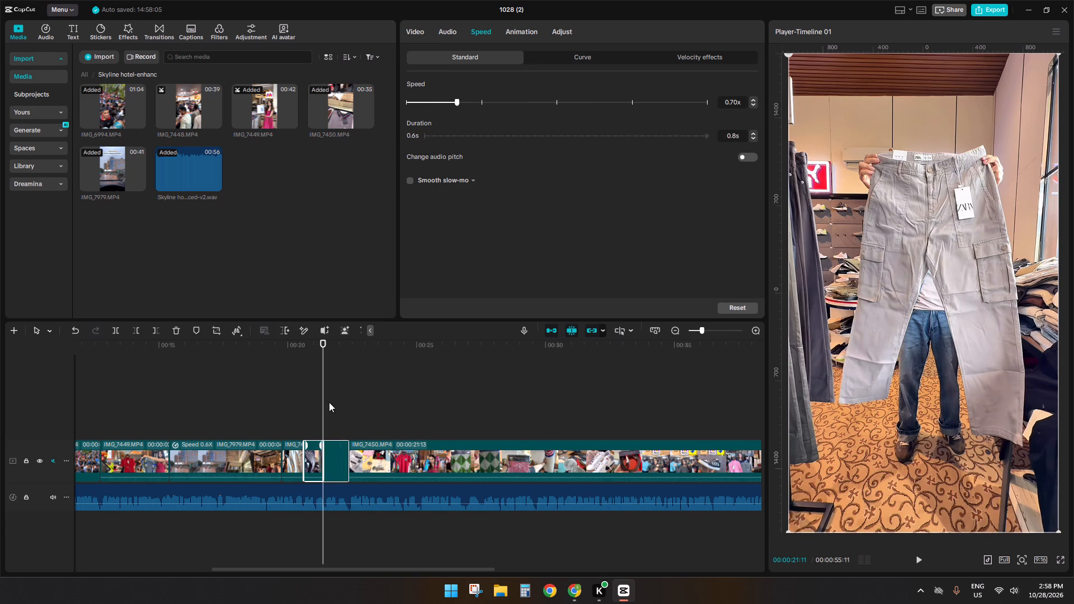
{"action": "key", "text": "d"}
{"action": "key", "text": "space"}
{"action": "scroll", "coordinate": [552, 443], "scroll_direction": "down", "scroll_amount": 5, "text": "ctrl"}
{"action": "key", "text": "space"}
Trim the start of the remaining IMG_7450 clip to the held sneaker shot at about 40 seconds 9 frames.
{"action": "left_click", "coordinate": [465, 423]}
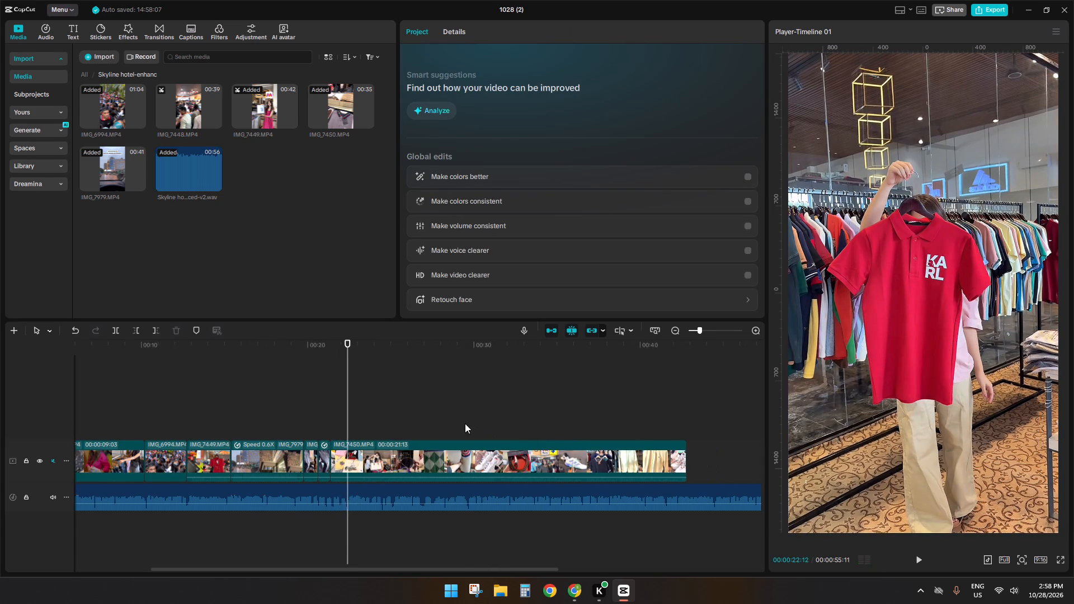
{"action": "key", "text": "space"}
{"action": "key", "text": "space"}
{"action": "left_click", "coordinate": [580, 428]}
{"action": "left_click_drag", "start_coordinate": [580, 428], "coordinate": [592, 431]}
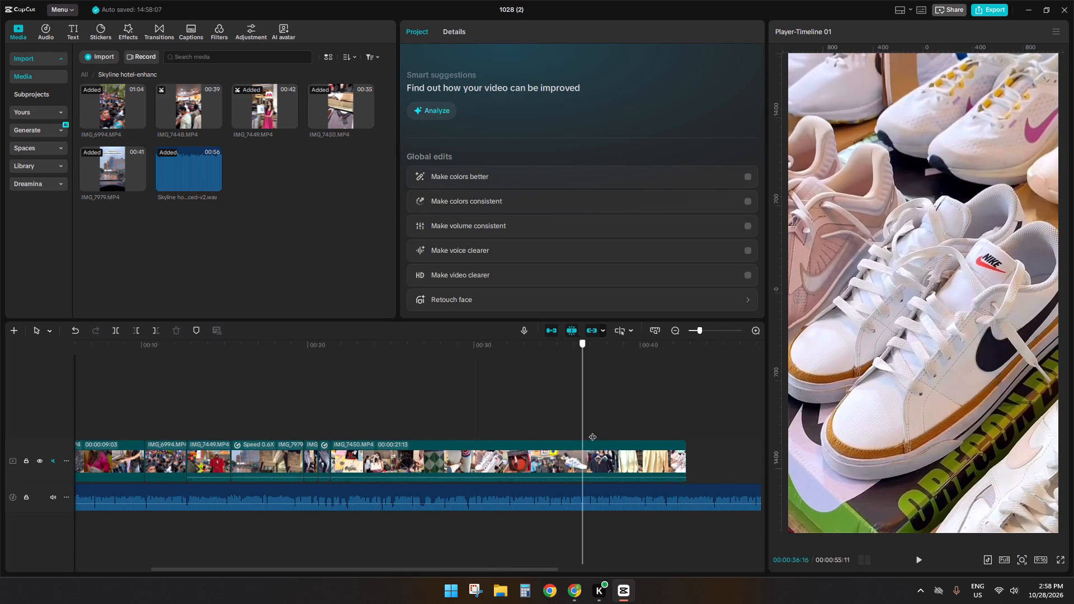
{"action": "left_click_drag", "start_coordinate": [592, 431], "coordinate": [645, 428]}
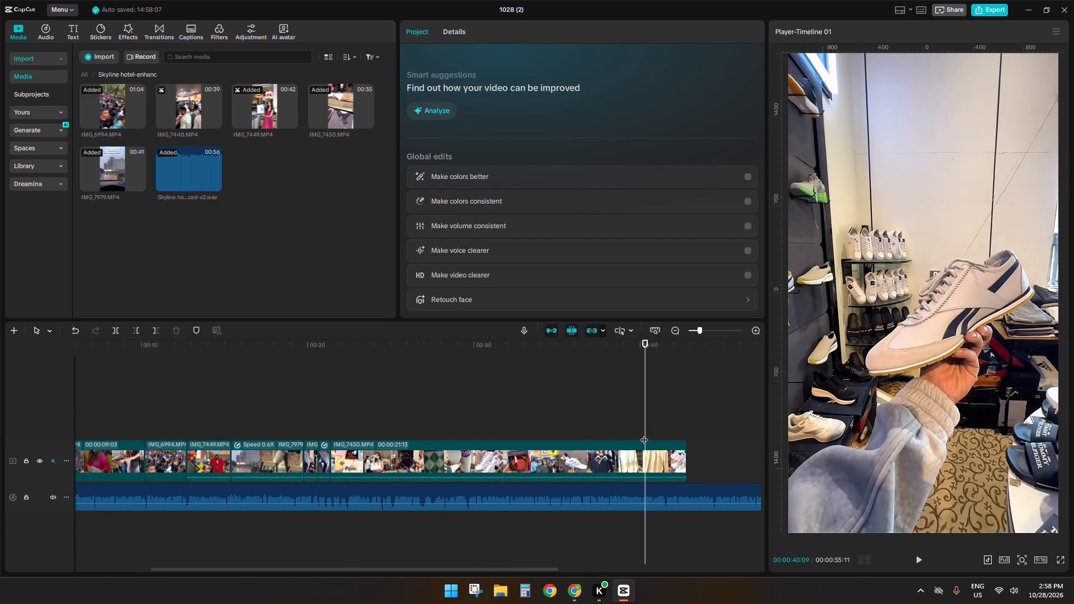
{"action": "left_click", "coordinate": [643, 446]}
{"action": "key", "text": "q"}
{"action": "key", "text": "space"}
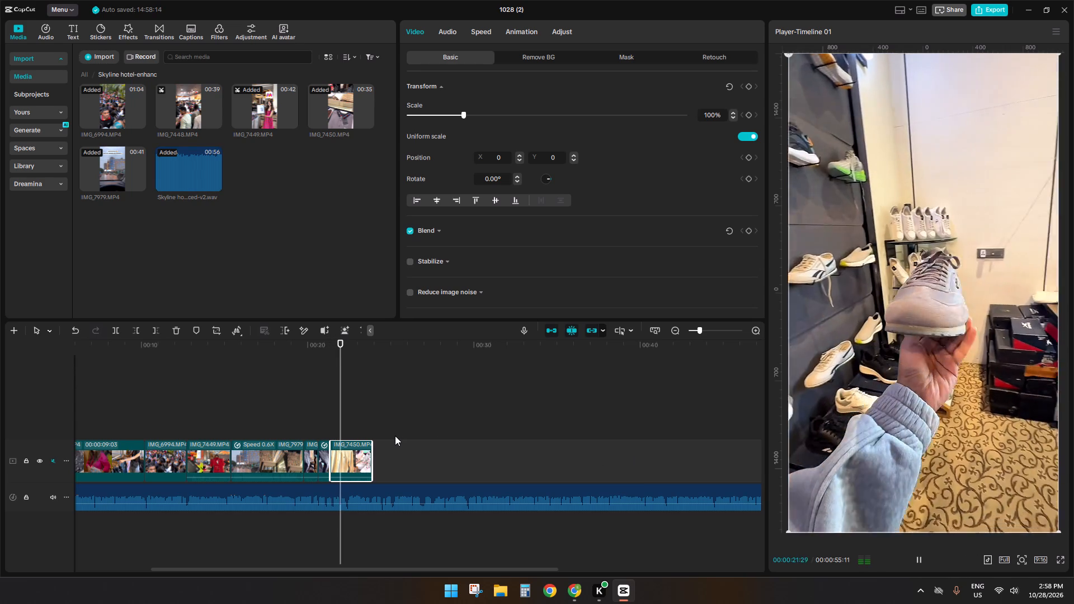
{"action": "key", "text": "space"}
Play the held sneaker shot against the voiceover, then split it at about 22 seconds and delete the rest.
{"action": "left_click", "coordinate": [331, 431]}
{"action": "key", "text": "space"}
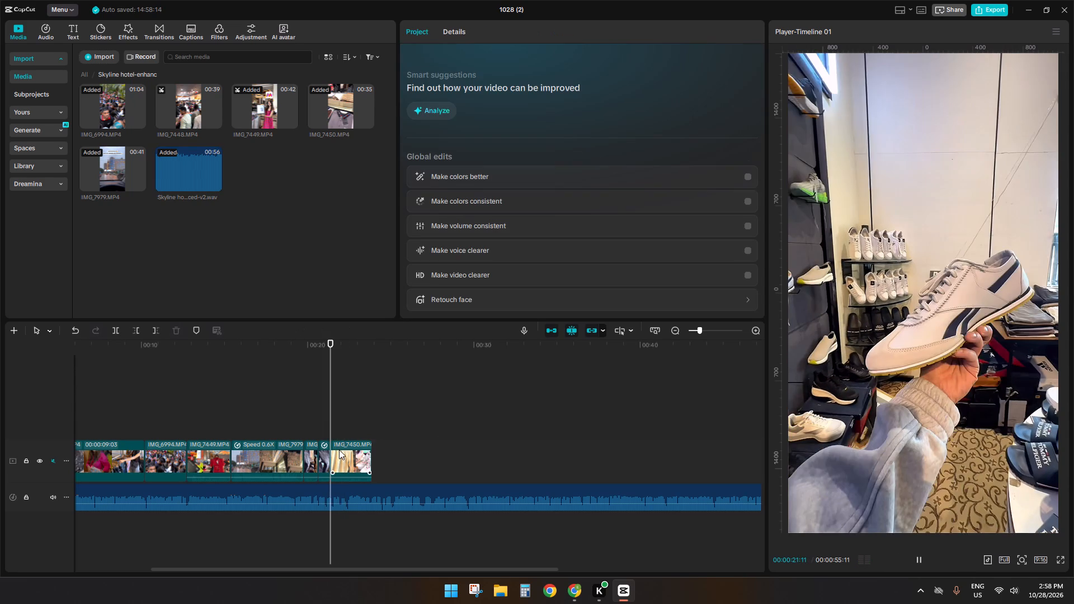
{"action": "key", "text": "space"}
{"action": "key", "text": "space"}
{"action": "key", "text": "space"}
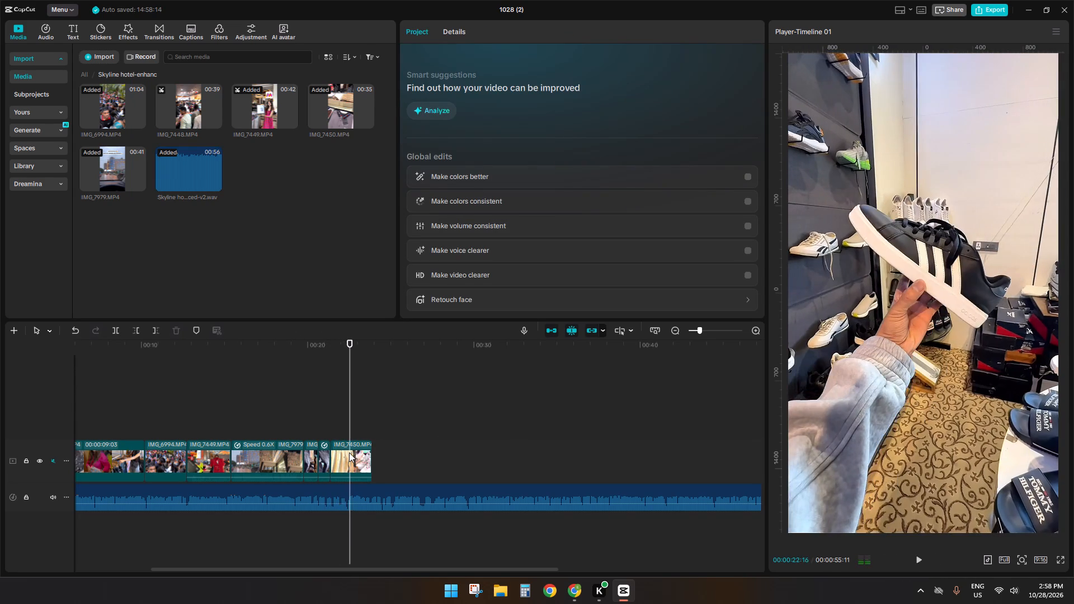
{"action": "key", "text": "space"}
{"action": "key", "text": "space"}
{"action": "left_click", "coordinate": [332, 421]}
{"action": "key", "text": "space"}
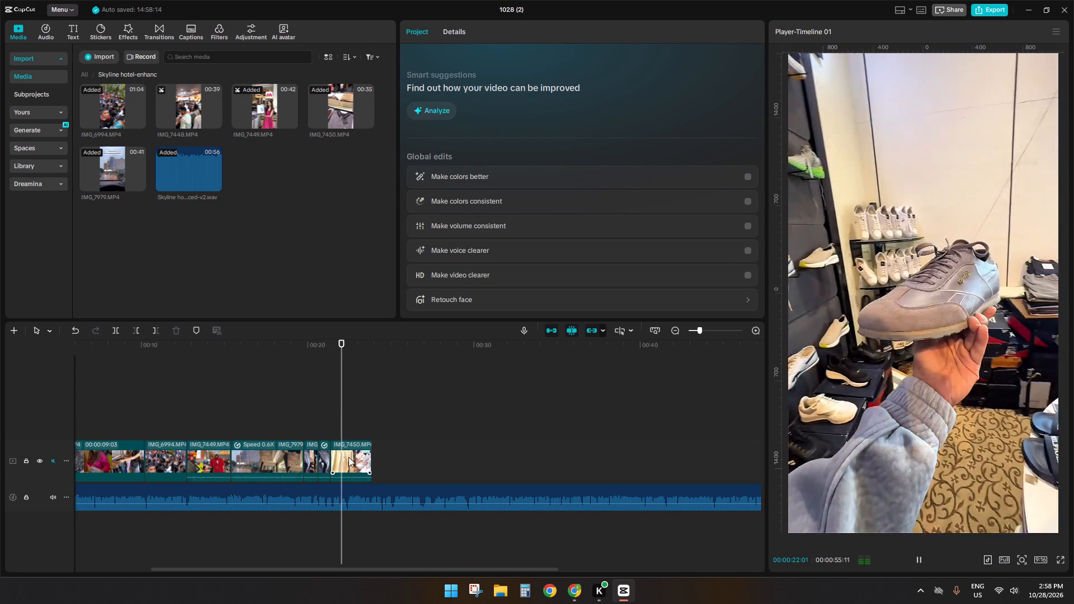
{"action": "key", "text": "space"}
{"action": "left_click", "coordinate": [350, 465]}
{"action": "type", "text": "SD"}
{"action": "key", "text": "space"}
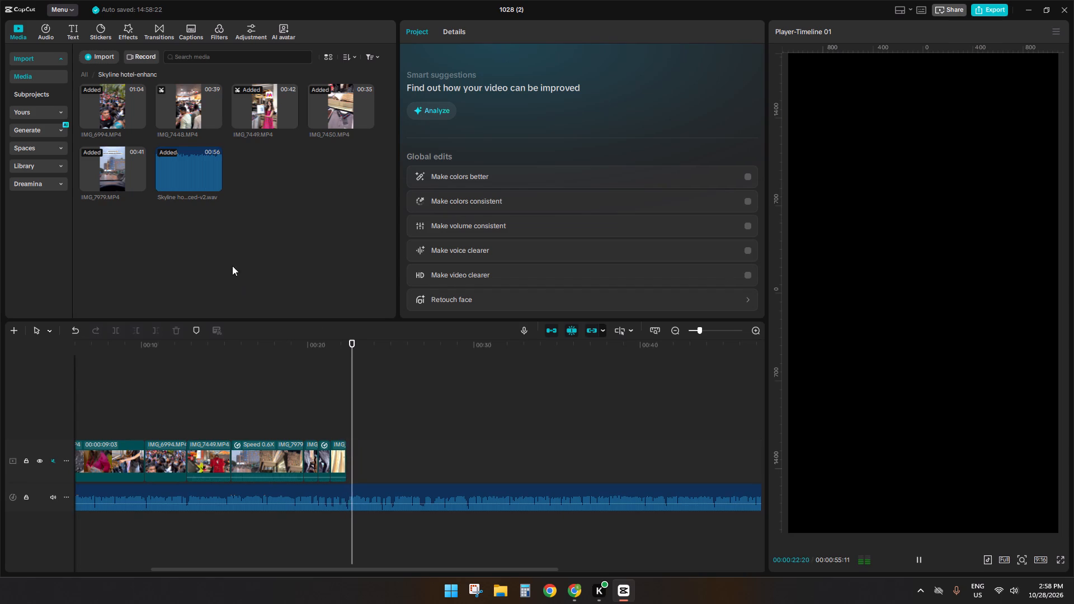
{"action": "key", "text": "space"}
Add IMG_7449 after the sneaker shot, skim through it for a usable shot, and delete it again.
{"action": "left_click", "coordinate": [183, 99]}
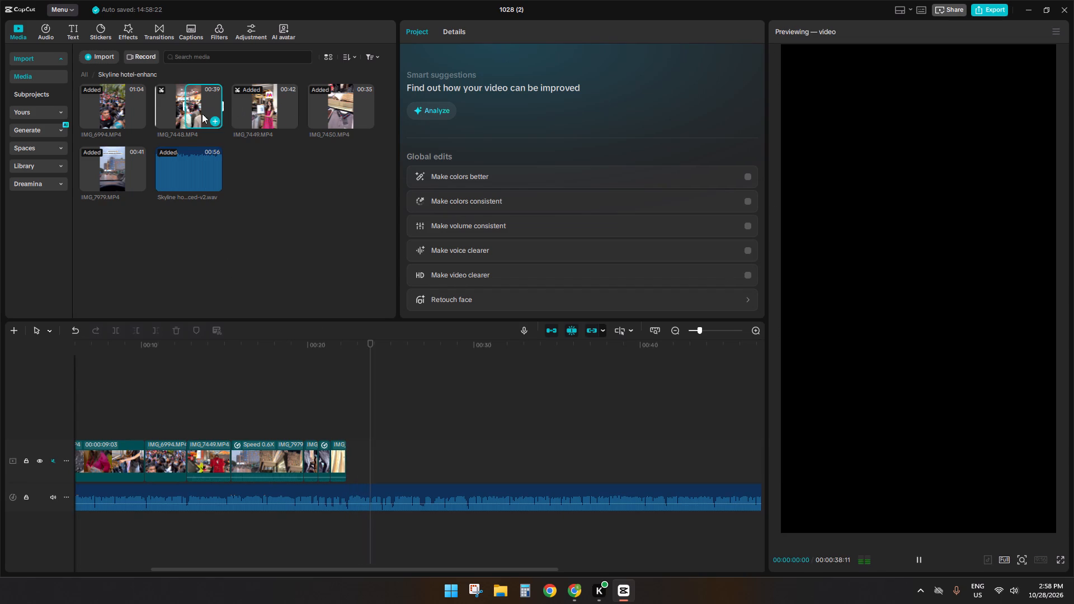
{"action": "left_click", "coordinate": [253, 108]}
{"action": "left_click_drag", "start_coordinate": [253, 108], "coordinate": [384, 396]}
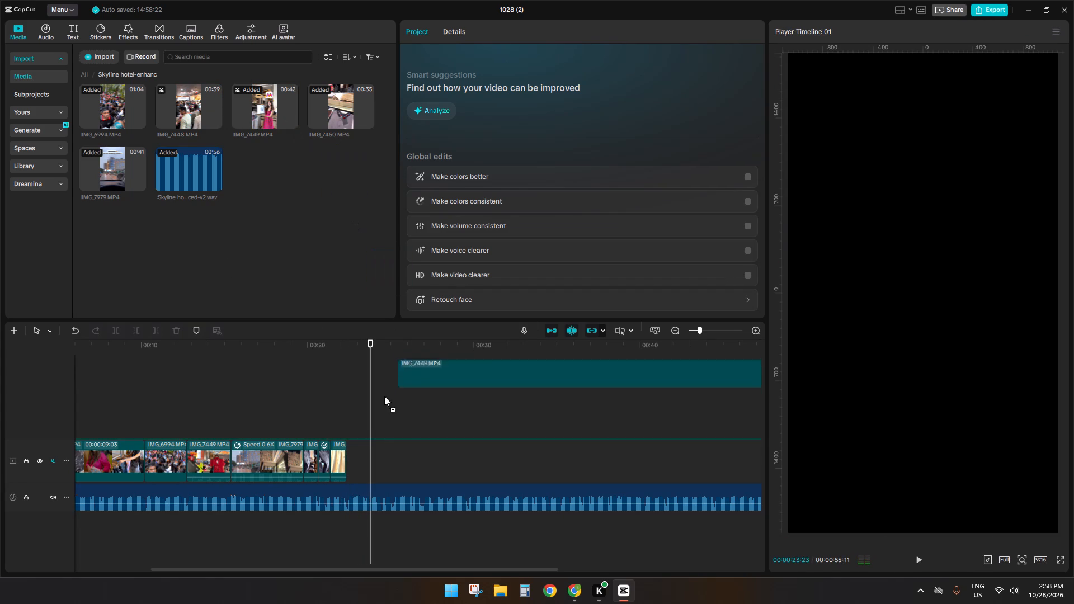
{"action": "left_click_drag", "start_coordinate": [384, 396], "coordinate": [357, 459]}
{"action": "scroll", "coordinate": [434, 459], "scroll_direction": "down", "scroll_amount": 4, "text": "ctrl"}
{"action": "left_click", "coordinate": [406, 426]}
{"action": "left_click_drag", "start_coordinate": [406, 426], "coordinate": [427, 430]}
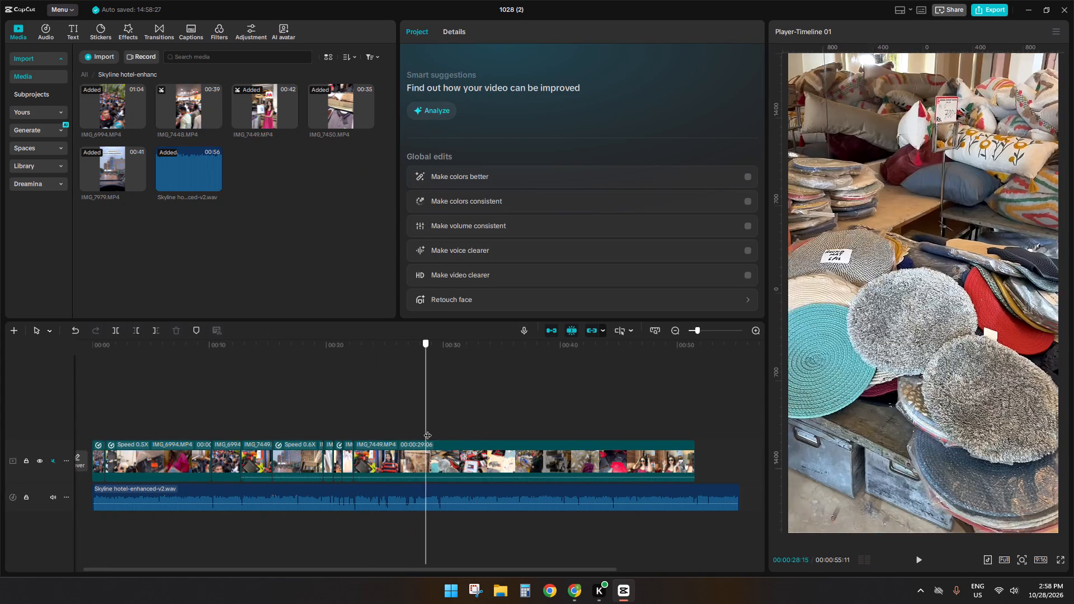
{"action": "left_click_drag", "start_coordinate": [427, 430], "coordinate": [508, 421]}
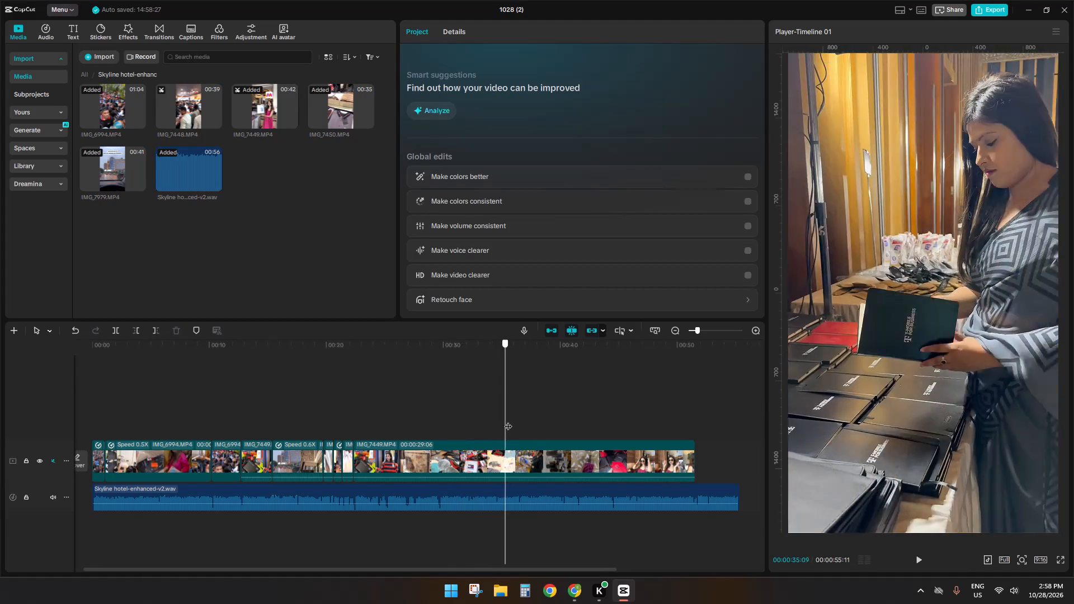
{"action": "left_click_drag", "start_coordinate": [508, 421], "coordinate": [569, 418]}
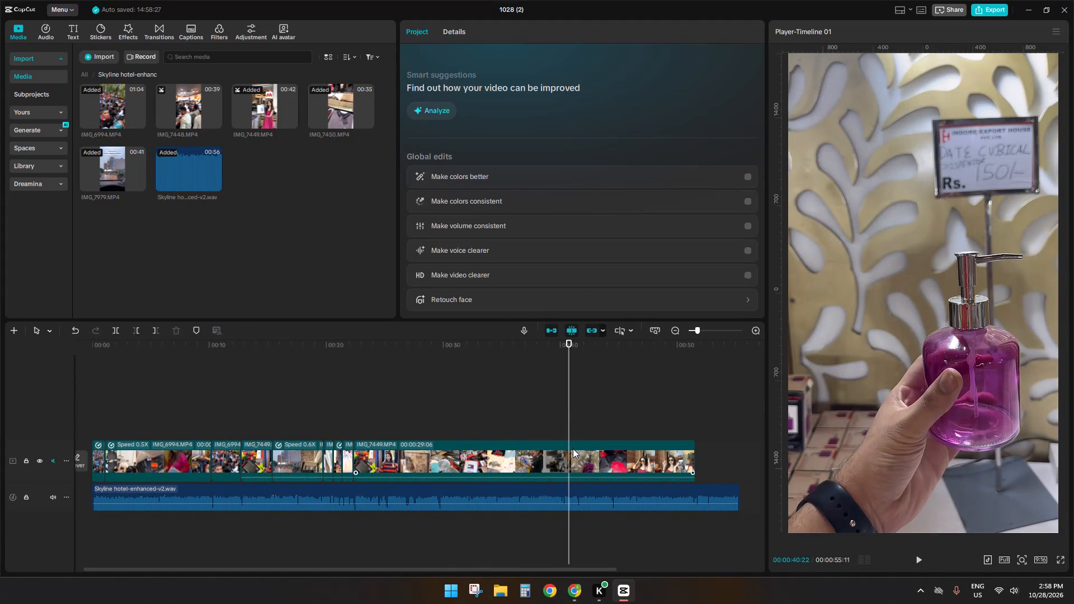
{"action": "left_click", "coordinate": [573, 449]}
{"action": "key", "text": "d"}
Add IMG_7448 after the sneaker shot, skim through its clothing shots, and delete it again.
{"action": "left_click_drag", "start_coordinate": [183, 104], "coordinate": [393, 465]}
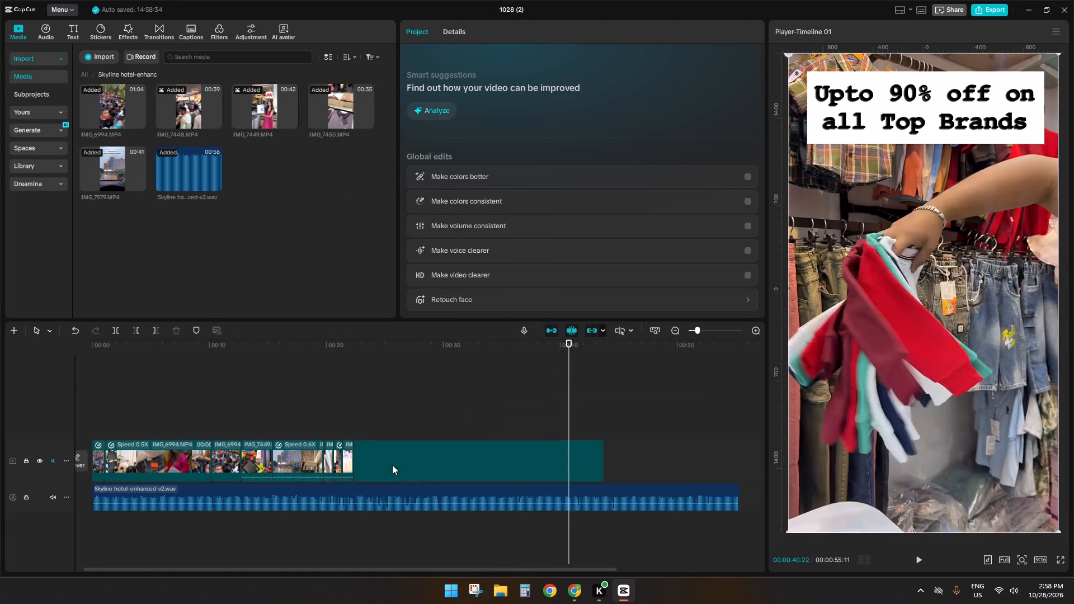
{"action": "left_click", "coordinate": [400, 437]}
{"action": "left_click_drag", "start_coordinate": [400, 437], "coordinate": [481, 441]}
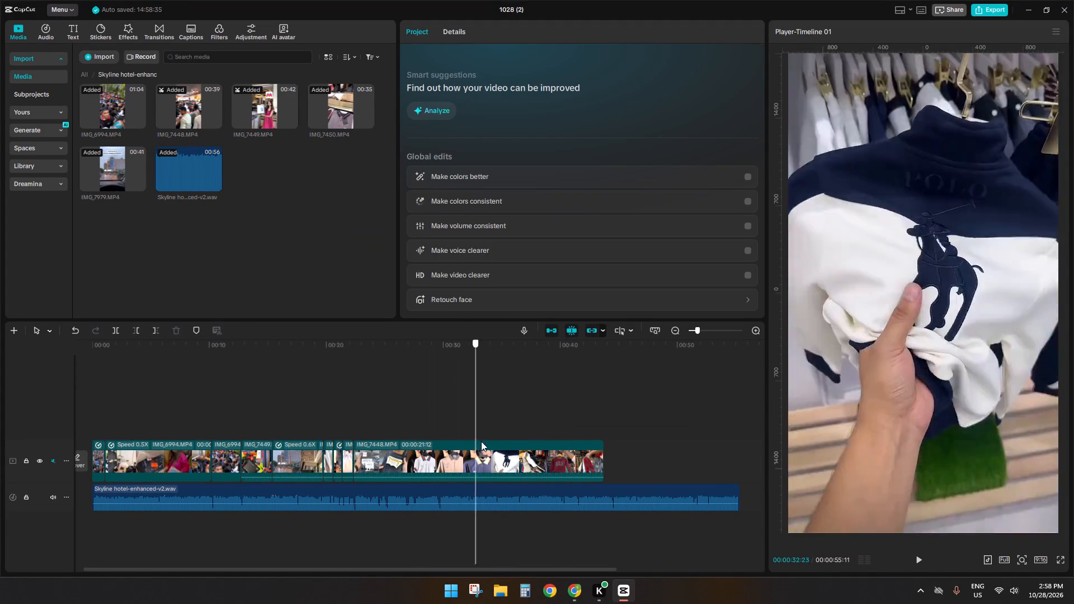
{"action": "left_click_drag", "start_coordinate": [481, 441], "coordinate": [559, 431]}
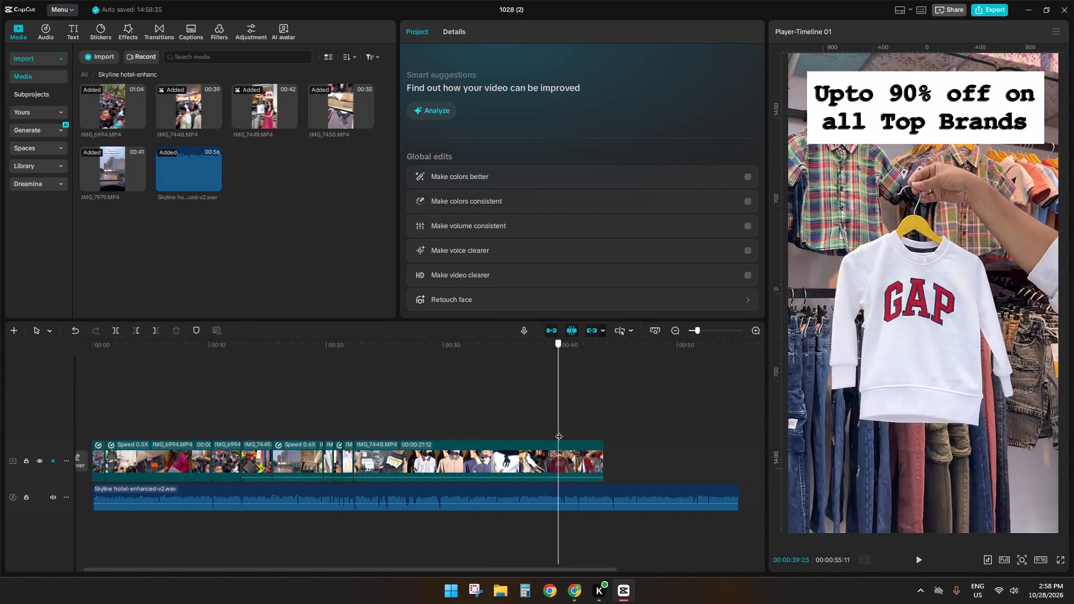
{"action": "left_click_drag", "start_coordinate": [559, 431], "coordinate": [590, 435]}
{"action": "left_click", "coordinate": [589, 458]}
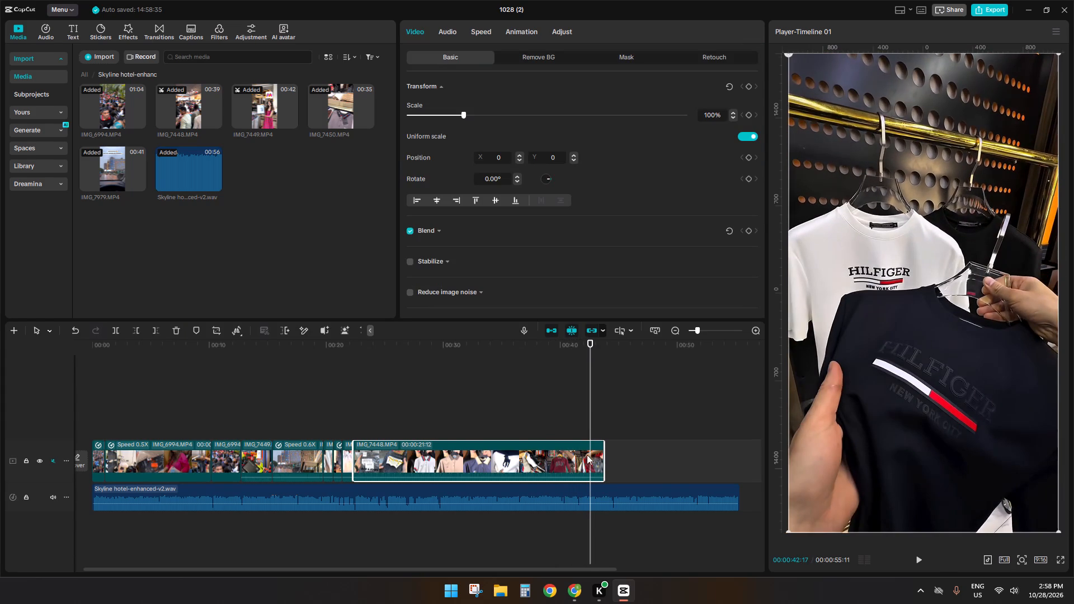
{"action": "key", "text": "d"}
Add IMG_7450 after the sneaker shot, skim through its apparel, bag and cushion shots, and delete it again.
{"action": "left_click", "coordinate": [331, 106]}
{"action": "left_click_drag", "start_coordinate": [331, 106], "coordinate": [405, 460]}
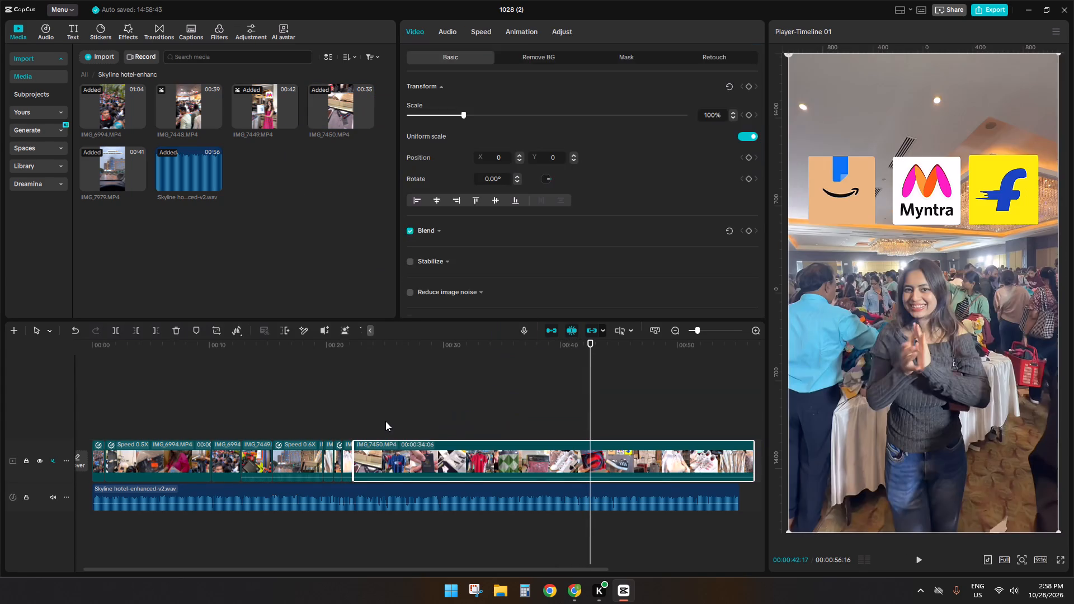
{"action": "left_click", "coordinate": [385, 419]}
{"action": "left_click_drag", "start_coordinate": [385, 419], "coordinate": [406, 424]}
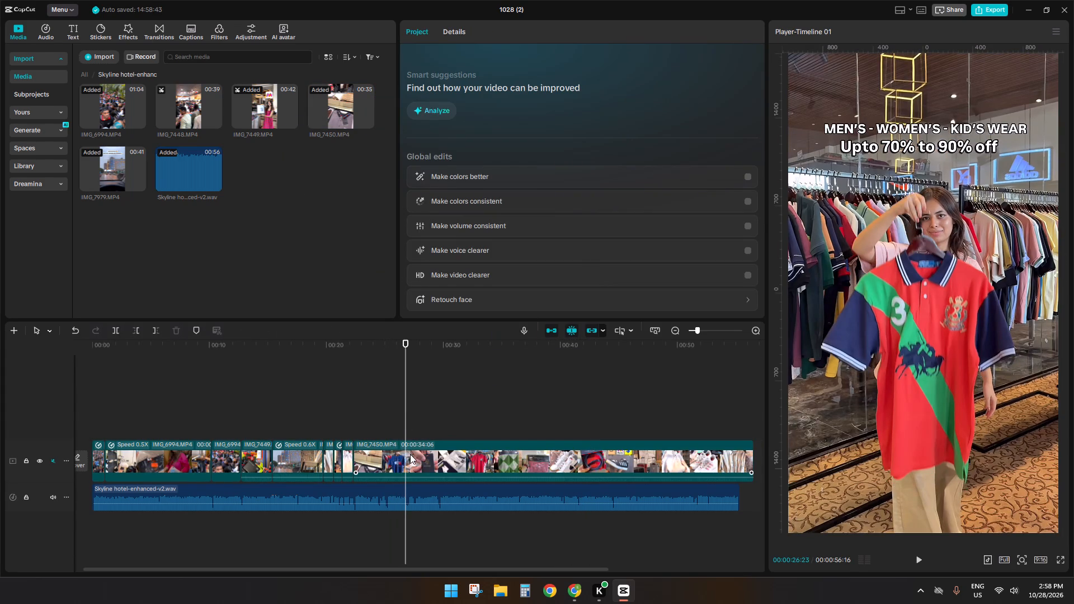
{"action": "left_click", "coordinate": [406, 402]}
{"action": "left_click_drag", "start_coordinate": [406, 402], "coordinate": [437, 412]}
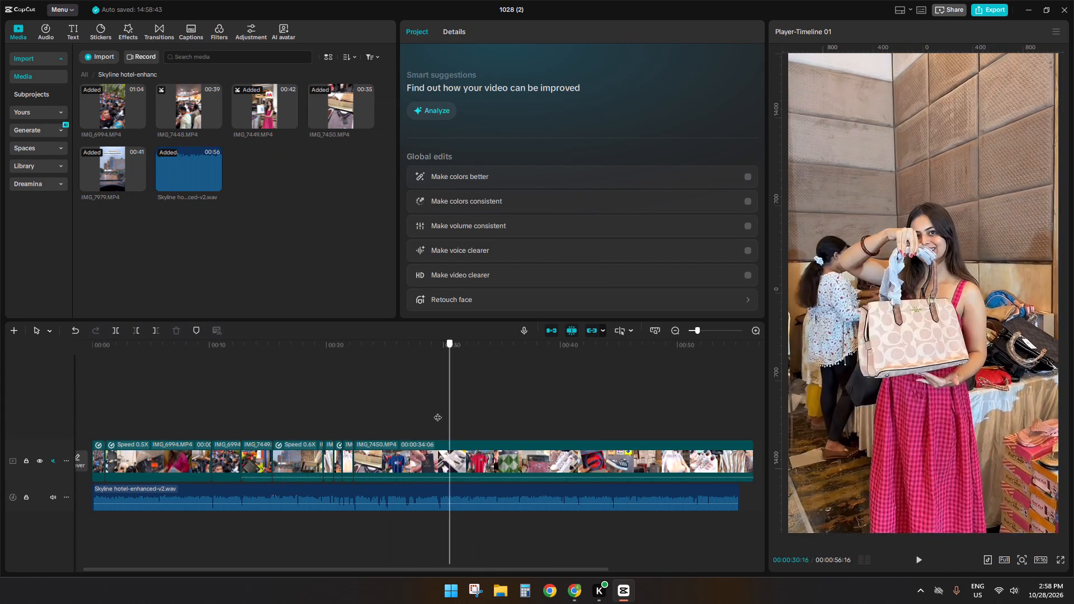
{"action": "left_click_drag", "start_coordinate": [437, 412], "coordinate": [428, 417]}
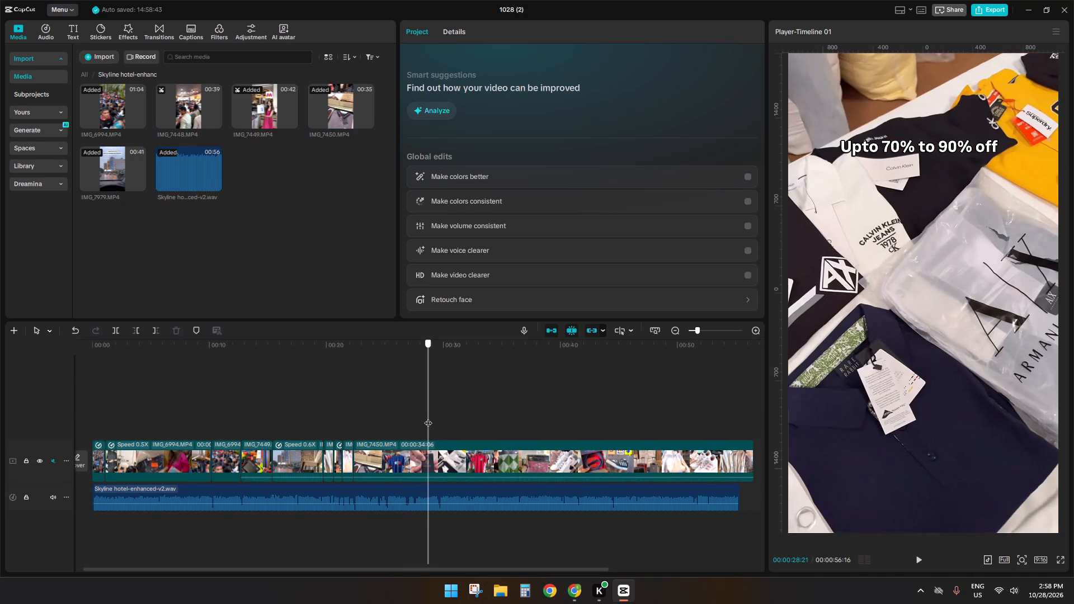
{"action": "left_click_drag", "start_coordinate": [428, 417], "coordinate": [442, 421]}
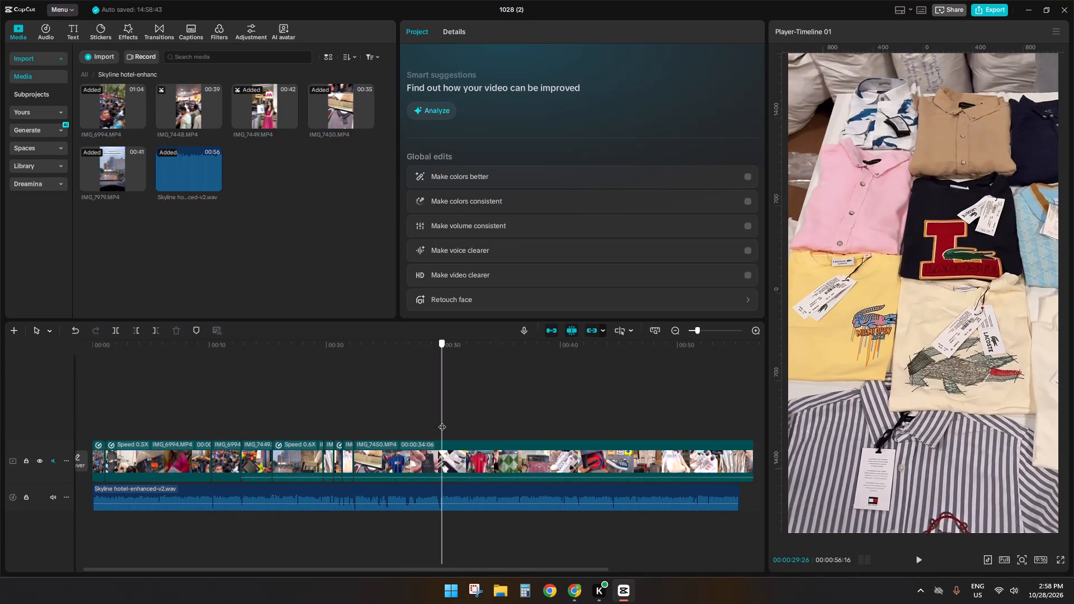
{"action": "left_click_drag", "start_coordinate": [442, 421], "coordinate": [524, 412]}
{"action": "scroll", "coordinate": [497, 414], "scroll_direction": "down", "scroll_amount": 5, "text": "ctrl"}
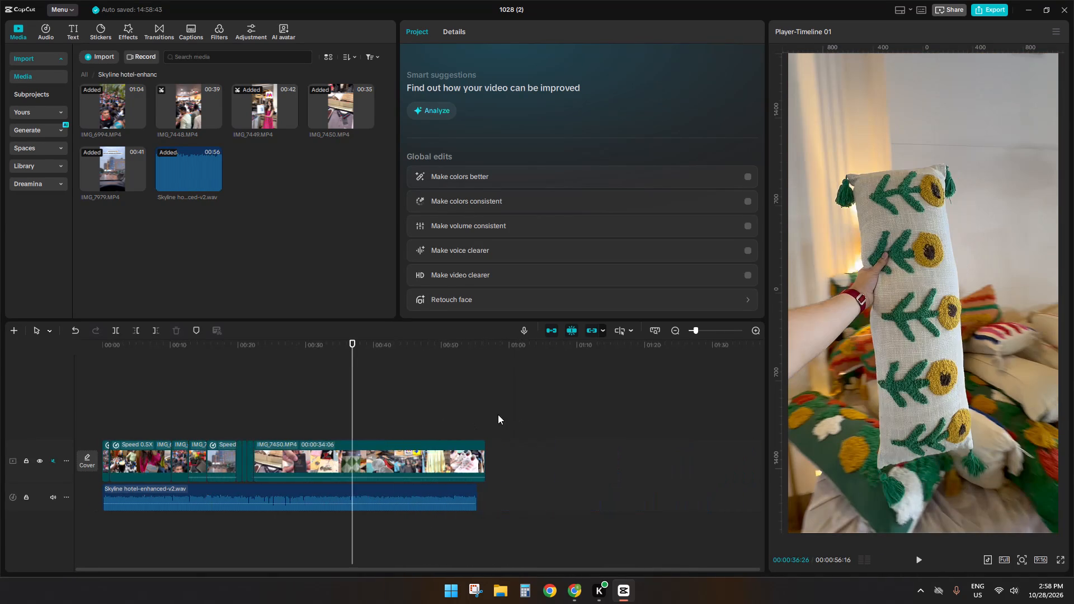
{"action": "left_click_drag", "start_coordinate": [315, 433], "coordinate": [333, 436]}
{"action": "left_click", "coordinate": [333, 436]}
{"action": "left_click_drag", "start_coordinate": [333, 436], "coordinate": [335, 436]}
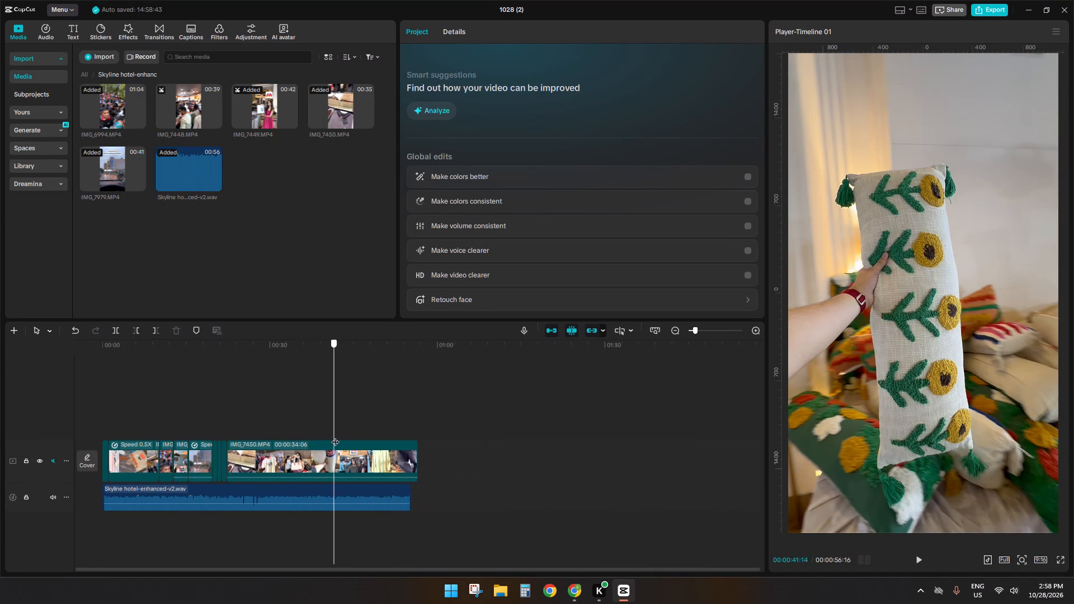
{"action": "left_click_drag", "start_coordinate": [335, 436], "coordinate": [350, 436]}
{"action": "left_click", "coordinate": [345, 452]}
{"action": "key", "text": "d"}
Add IMG_6994 after the last kept shot on the main track and skim through it for usable shots.
{"action": "left_click", "coordinate": [96, 98]}
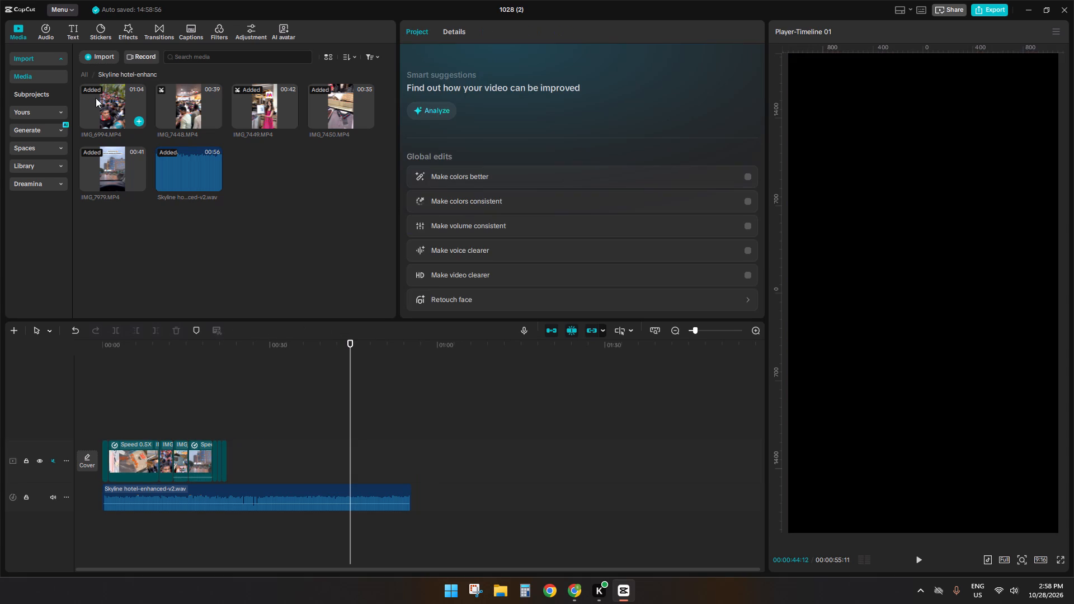
{"action": "left_click_drag", "start_coordinate": [105, 106], "coordinate": [241, 457]}
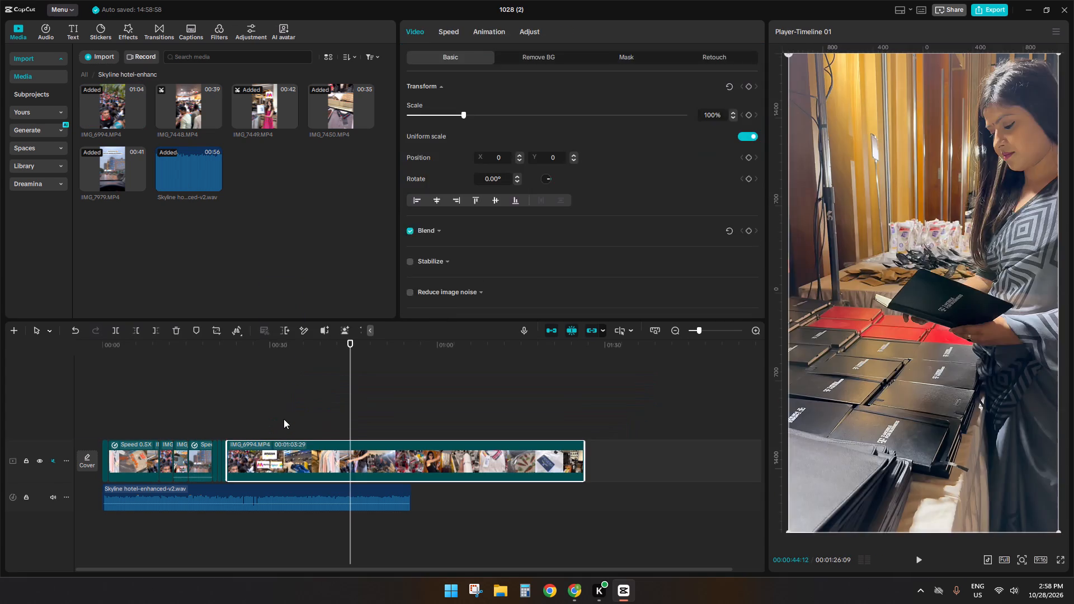
{"action": "left_click", "coordinate": [284, 419]}
{"action": "left_click_drag", "start_coordinate": [284, 419], "coordinate": [351, 416]}
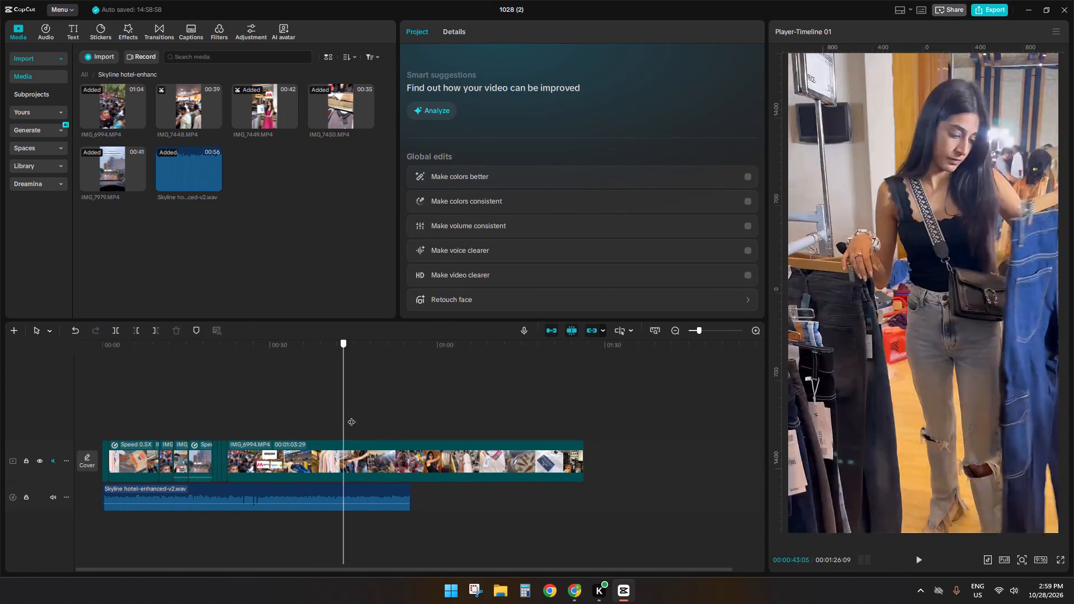
{"action": "left_click_drag", "start_coordinate": [351, 416], "coordinate": [360, 418]}
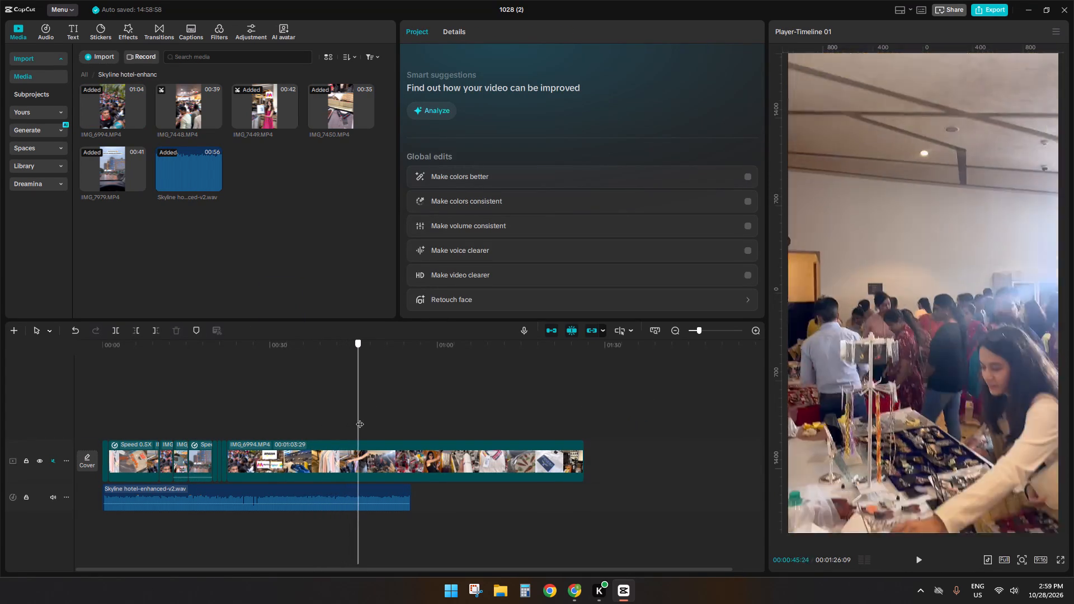
{"action": "left_click_drag", "start_coordinate": [360, 418], "coordinate": [377, 417]}
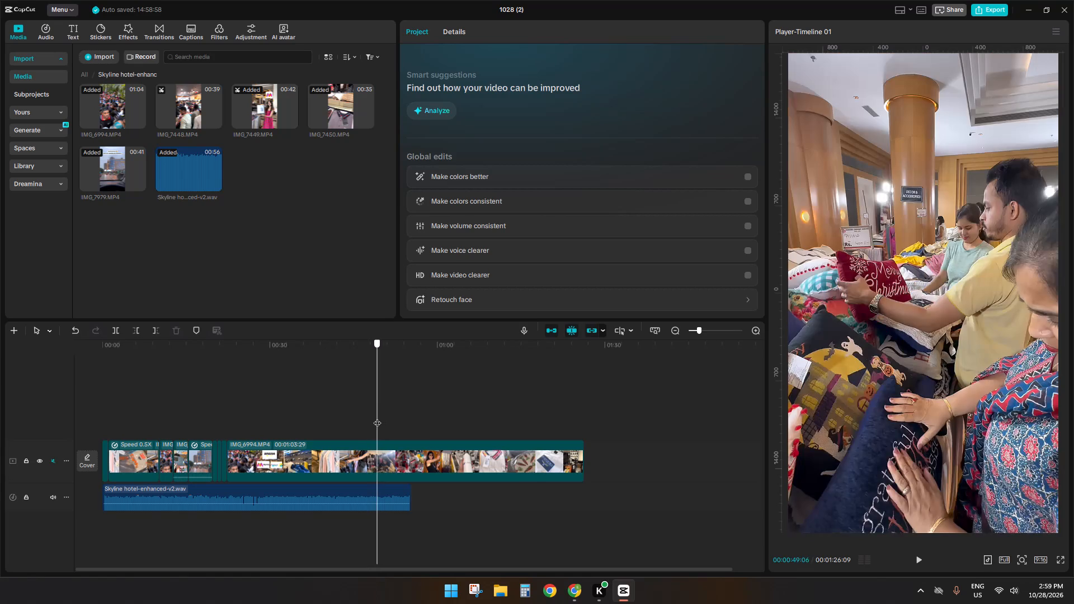
{"action": "left_click_drag", "start_coordinate": [377, 417], "coordinate": [431, 423]}
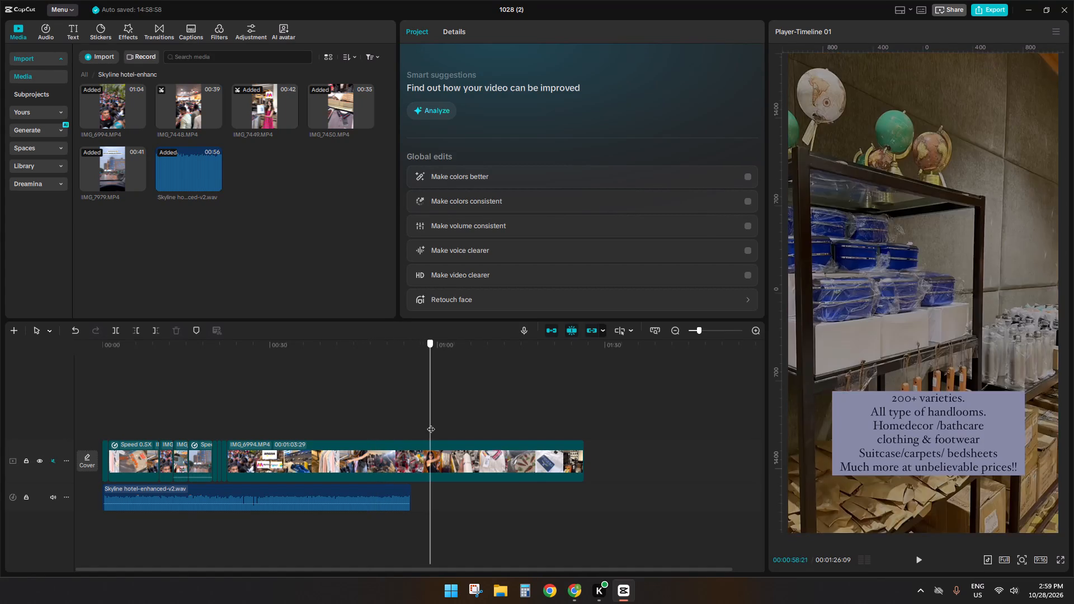
{"action": "left_click_drag", "start_coordinate": [431, 423], "coordinate": [496, 437]}
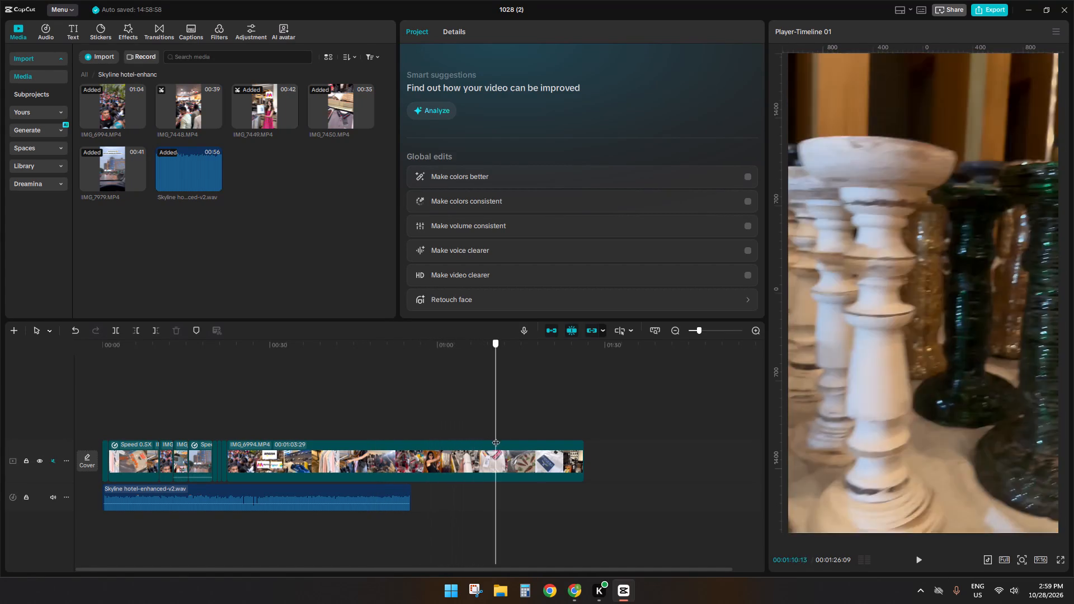
{"action": "left_click_drag", "start_coordinate": [496, 437], "coordinate": [519, 451]}
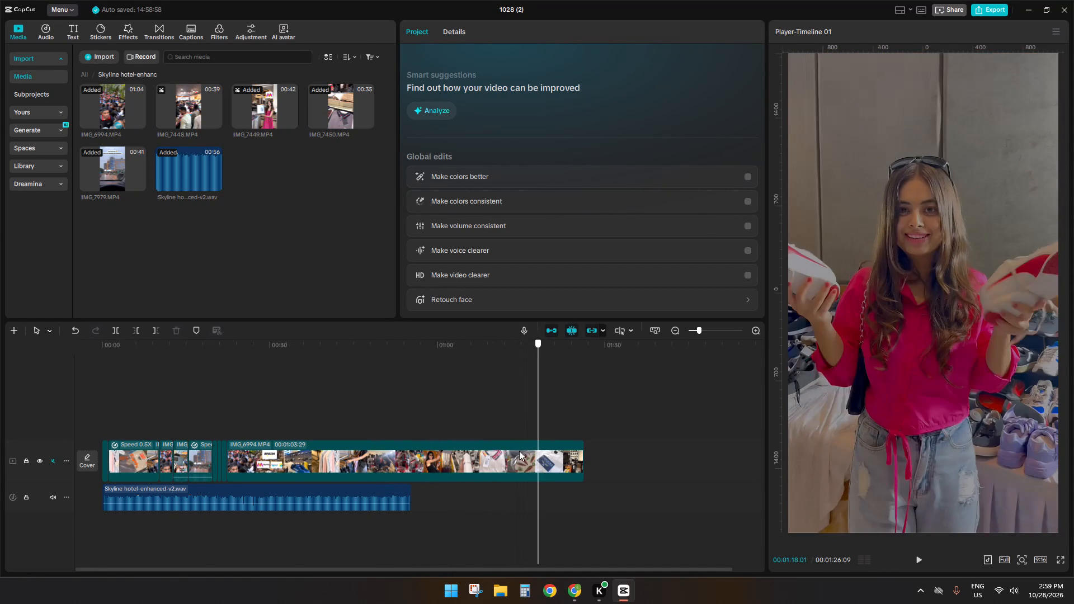
{"action": "left_click_drag", "start_coordinate": [519, 451], "coordinate": [274, 441]}
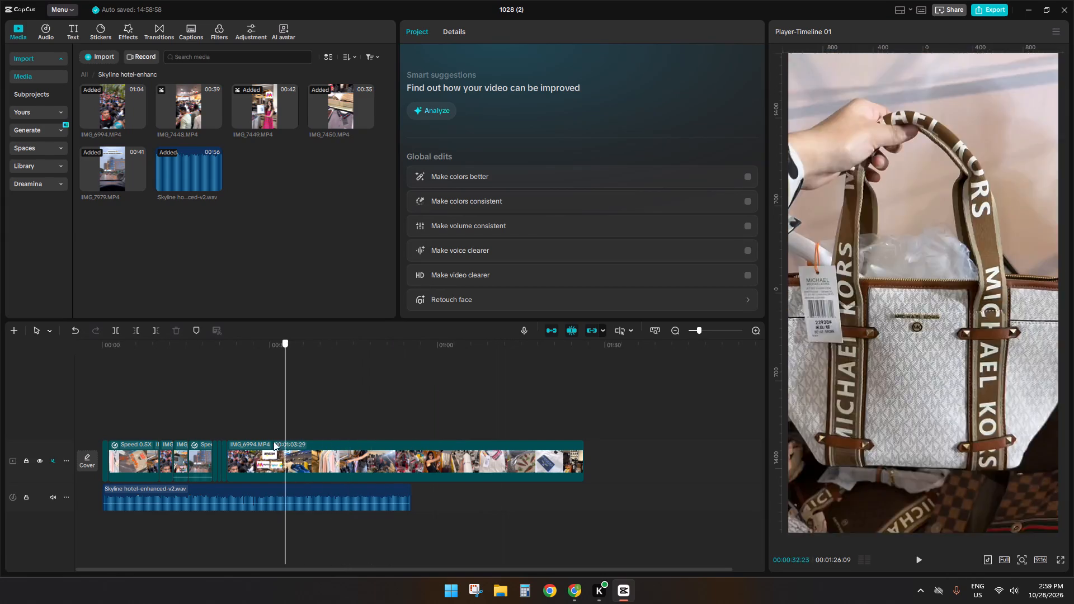
{"action": "left_click_drag", "start_coordinate": [274, 441], "coordinate": [238, 441]}
Insert IMG_7979 ahead of IMG_6994, find the blue BOSS dress shot and trim away everything before it.
{"action": "left_click_drag", "start_coordinate": [119, 163], "coordinate": [247, 442]}
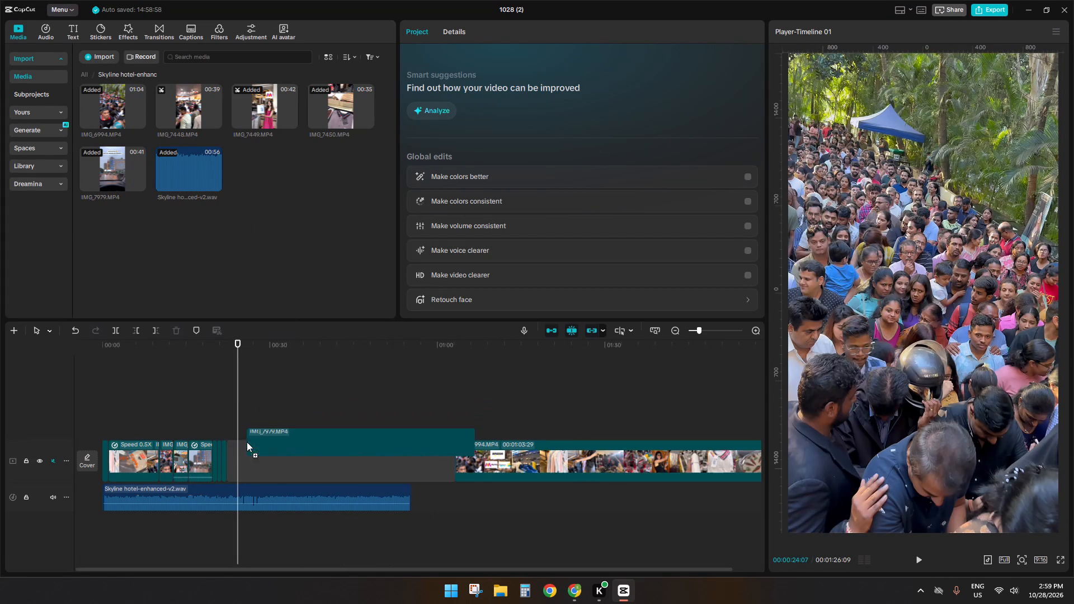
{"action": "left_click_drag", "start_coordinate": [247, 442], "coordinate": [240, 452]}
{"action": "left_click", "coordinate": [251, 427]}
{"action": "left_click_drag", "start_coordinate": [251, 427], "coordinate": [290, 423]}
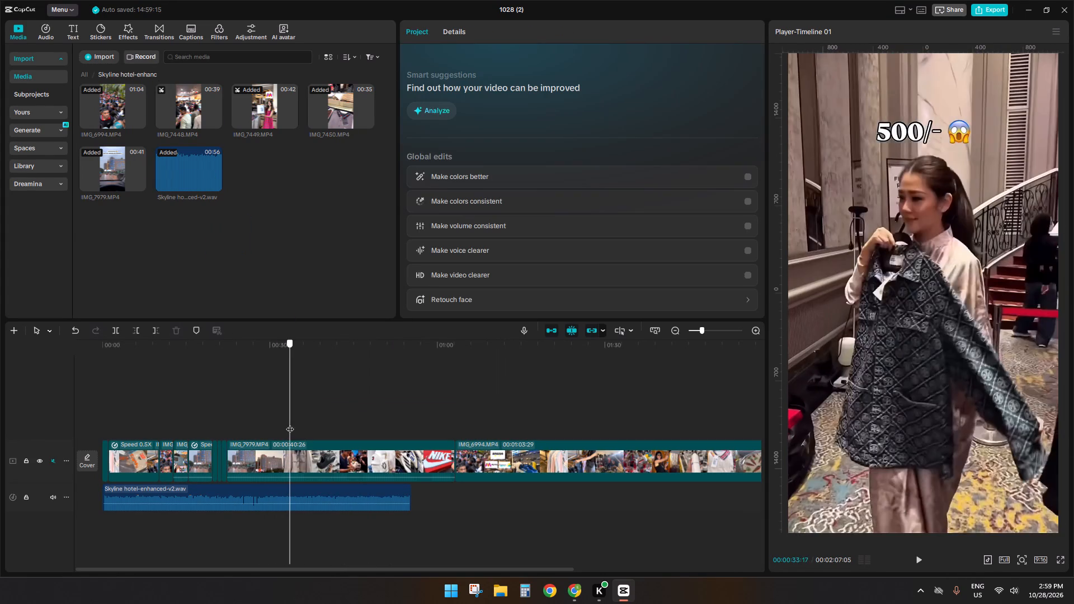
{"action": "left_click_drag", "start_coordinate": [290, 423], "coordinate": [334, 424]}
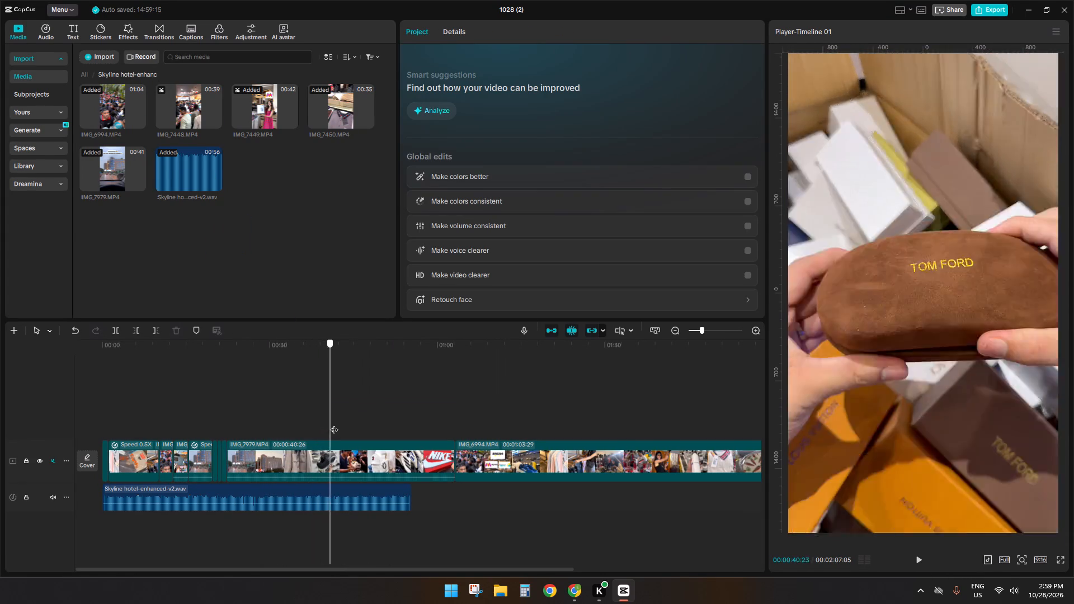
{"action": "left_click_drag", "start_coordinate": [334, 424], "coordinate": [364, 424]}
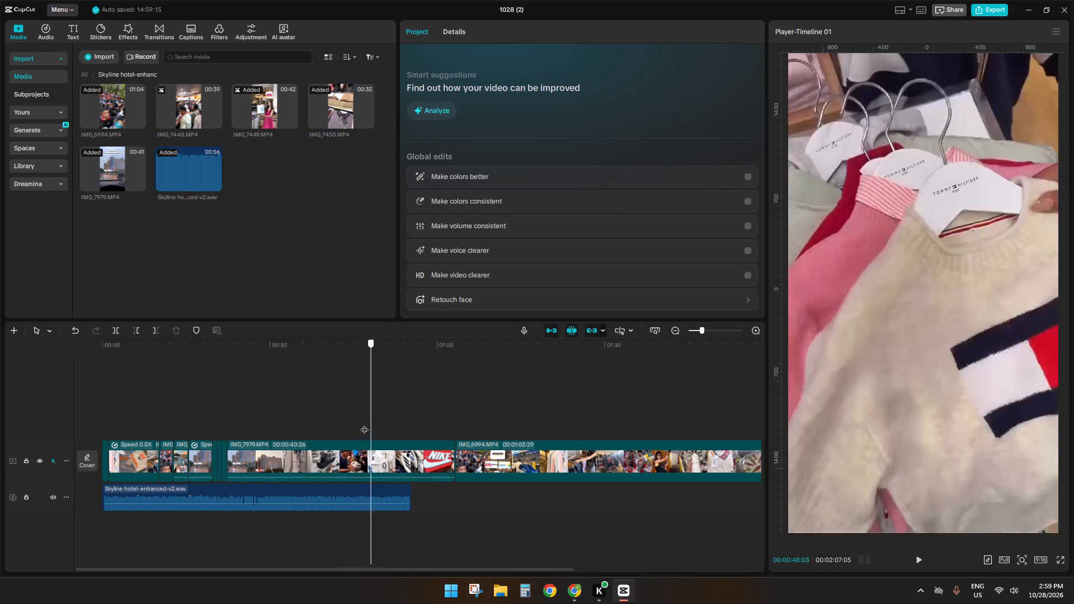
{"action": "left_click_drag", "start_coordinate": [364, 424], "coordinate": [363, 424]}
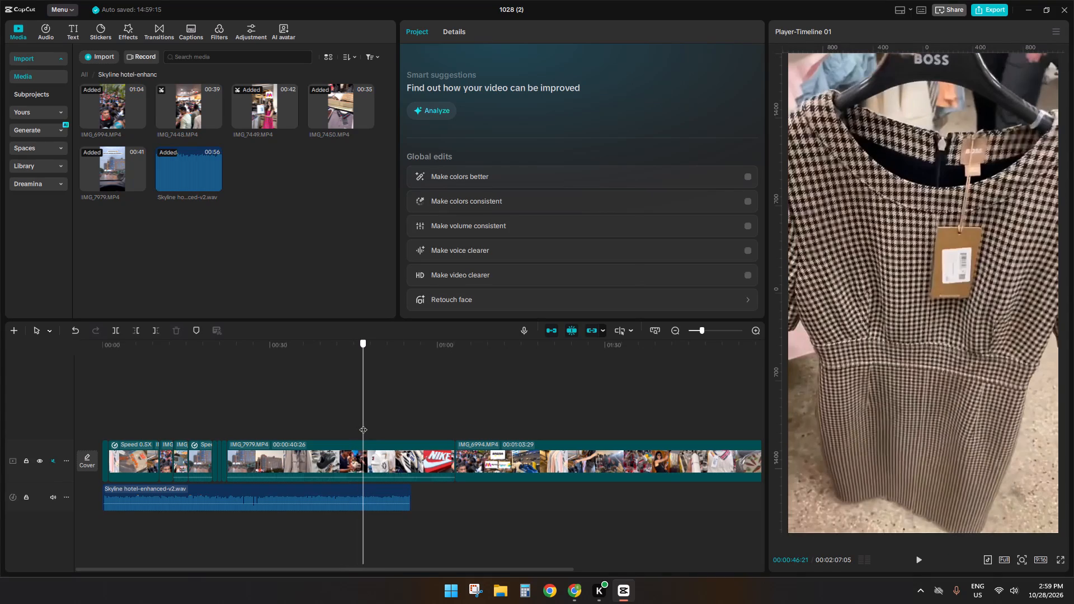
{"action": "left_click_drag", "start_coordinate": [363, 424], "coordinate": [361, 426]}
{"action": "left_click", "coordinate": [361, 426]}
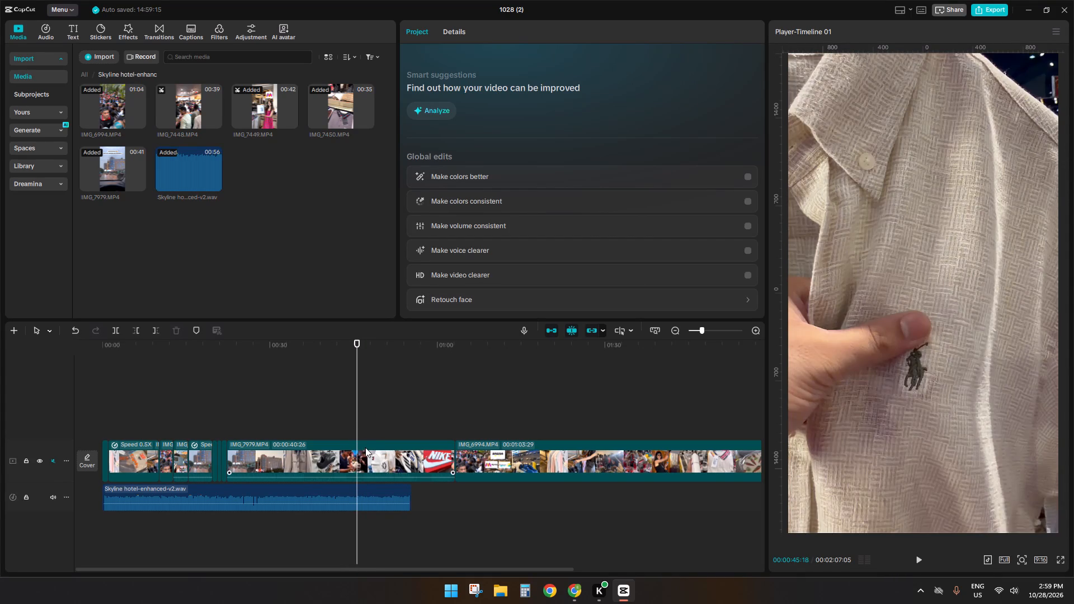
{"action": "key", "text": "Right"}
{"action": "key", "text": "Right"}
{"action": "left_click", "coordinate": [361, 457]}
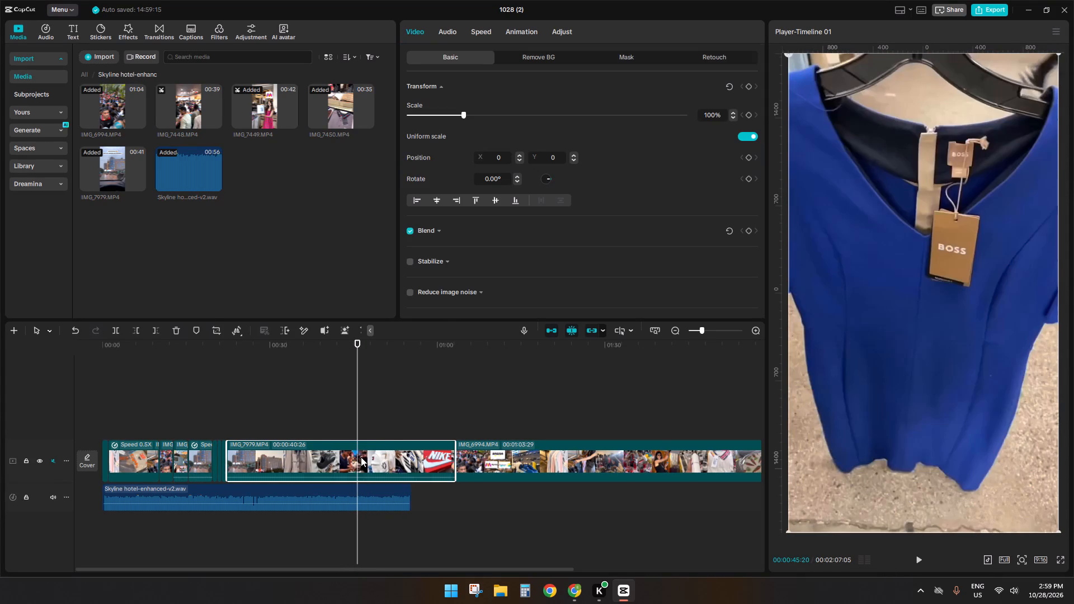
{"action": "key", "text": "q"}
Preview the trimmed IMG_7979 dress shot and slow the clip to 0.67x.
{"action": "key", "text": "space"}
{"action": "key", "text": "space"}
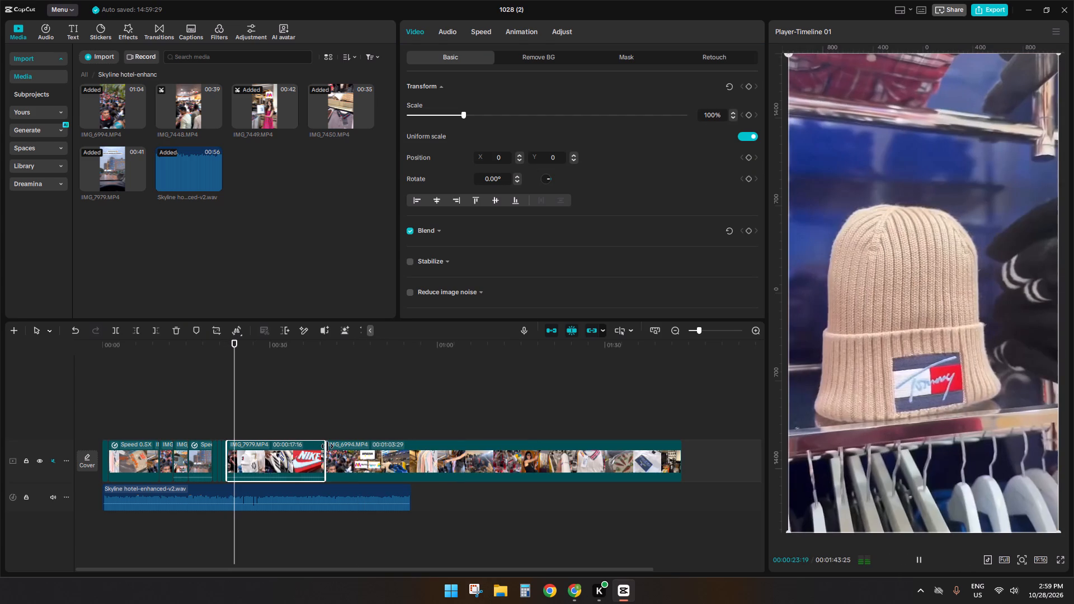
{"action": "key", "text": "space"}
{"action": "key", "text": "space"}
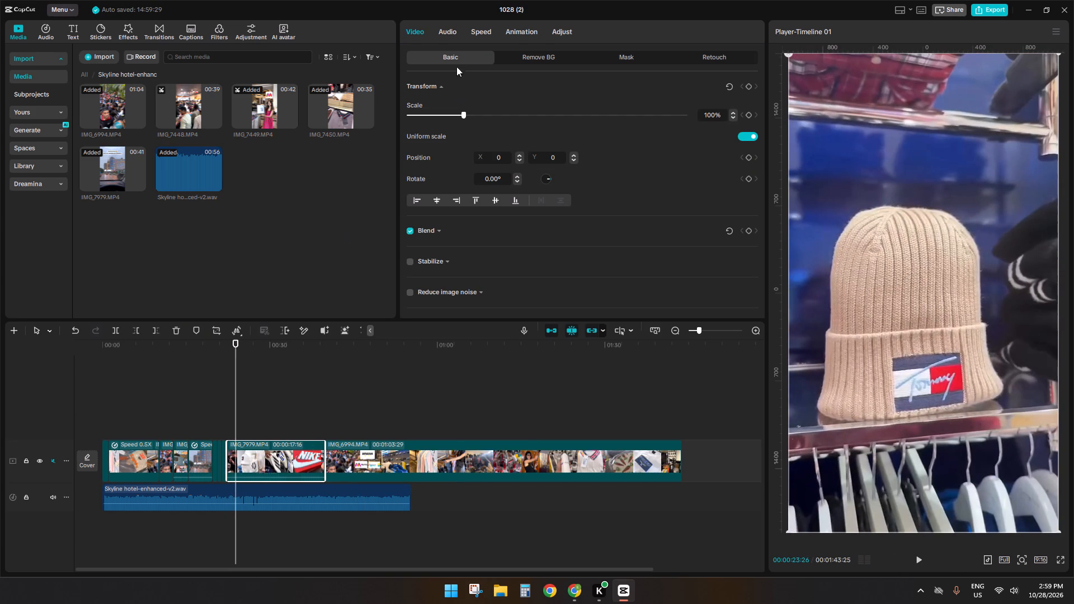
{"action": "left_click", "coordinate": [474, 36]}
{"action": "left_click", "coordinate": [458, 100]}
{"action": "left_click", "coordinate": [455, 101]}
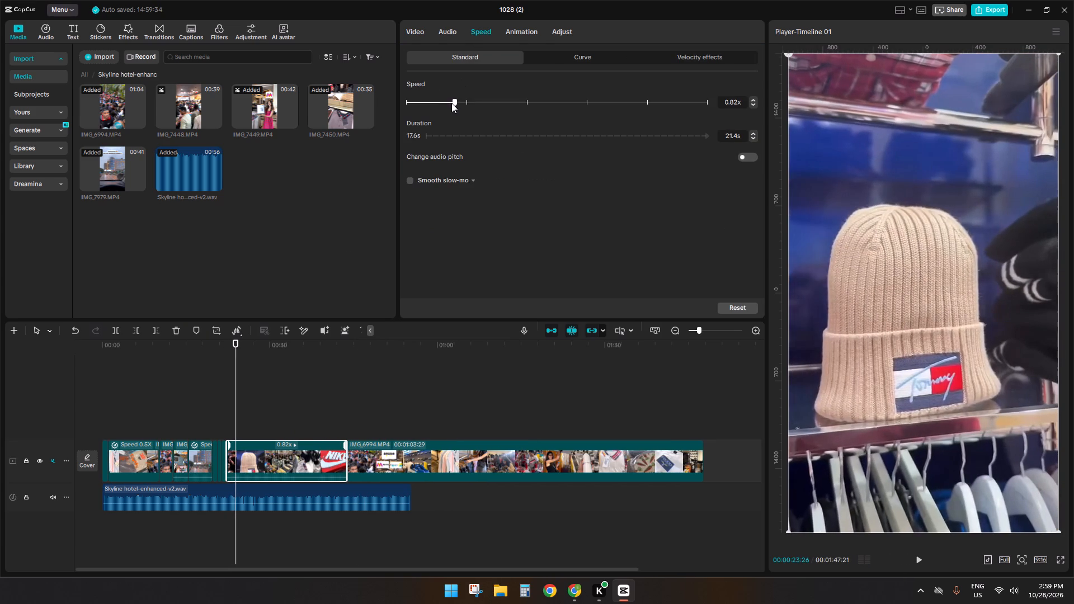
{"action": "left_click", "coordinate": [451, 103]}
{"action": "left_click", "coordinate": [449, 104]}
{"action": "left_click", "coordinate": [445, 105]}
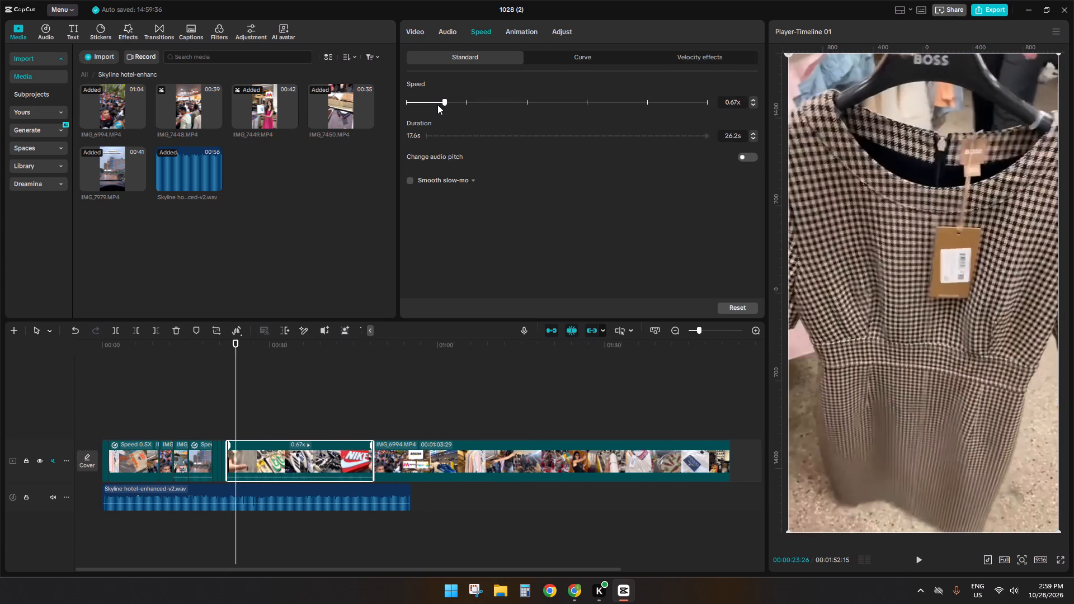
Split the slowed IMG_7979 clip at 00:00:23:26, delete the rest and play the cut.
{"action": "key", "text": "s"}
{"action": "key", "text": "d"}
{"action": "key", "text": "space"}
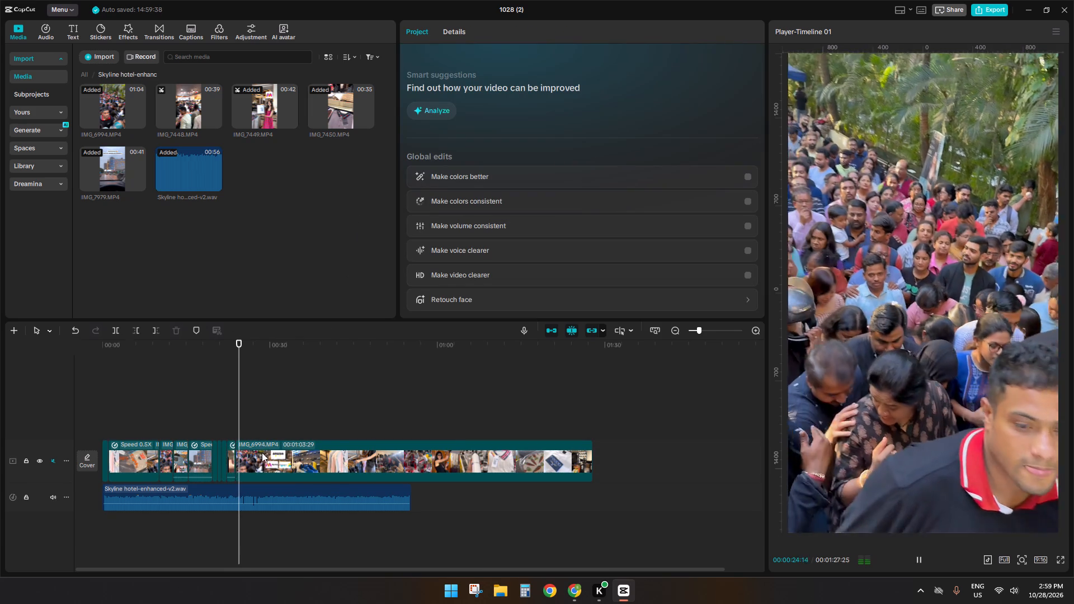
{"action": "key", "text": "space"}
Skim IMG_6994 to the laid-out Calvin Klein and Armani Exchange shirts and trim away everything before them.
{"action": "left_click", "coordinate": [329, 430]}
{"action": "left_click", "coordinate": [347, 442]}
{"action": "left_click", "coordinate": [373, 433]}
{"action": "left_click_drag", "start_coordinate": [373, 433], "coordinate": [450, 426]}
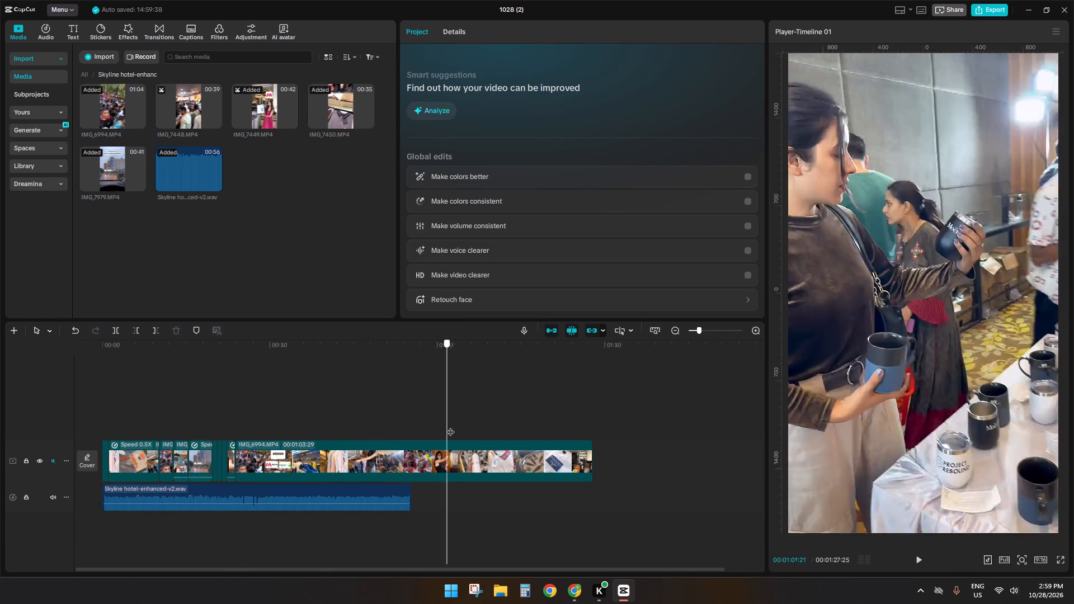
{"action": "left_click_drag", "start_coordinate": [450, 426], "coordinate": [461, 424]}
{"action": "left_click", "coordinate": [461, 454]}
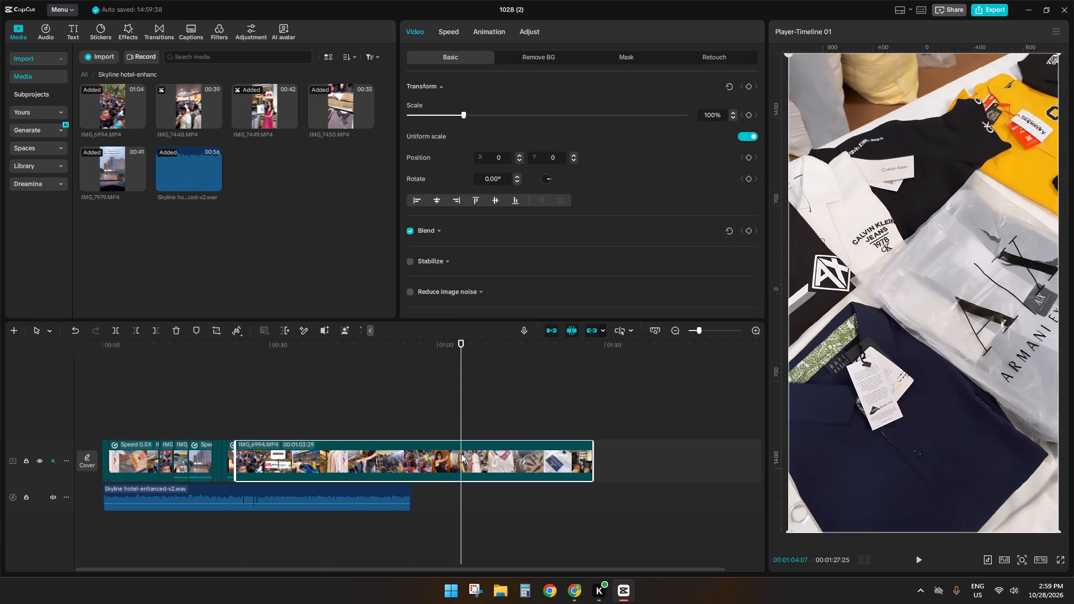
{"action": "key", "text": "q"}
Play the shirt shots and trim the start of IMG_6994 further, to the woman holding the Kenzo T-shirt.
{"action": "key", "text": "space"}
{"action": "scroll", "coordinate": [309, 452], "scroll_direction": "up", "scroll_amount": 8, "text": "ctrl"}
{"action": "key", "text": "space"}
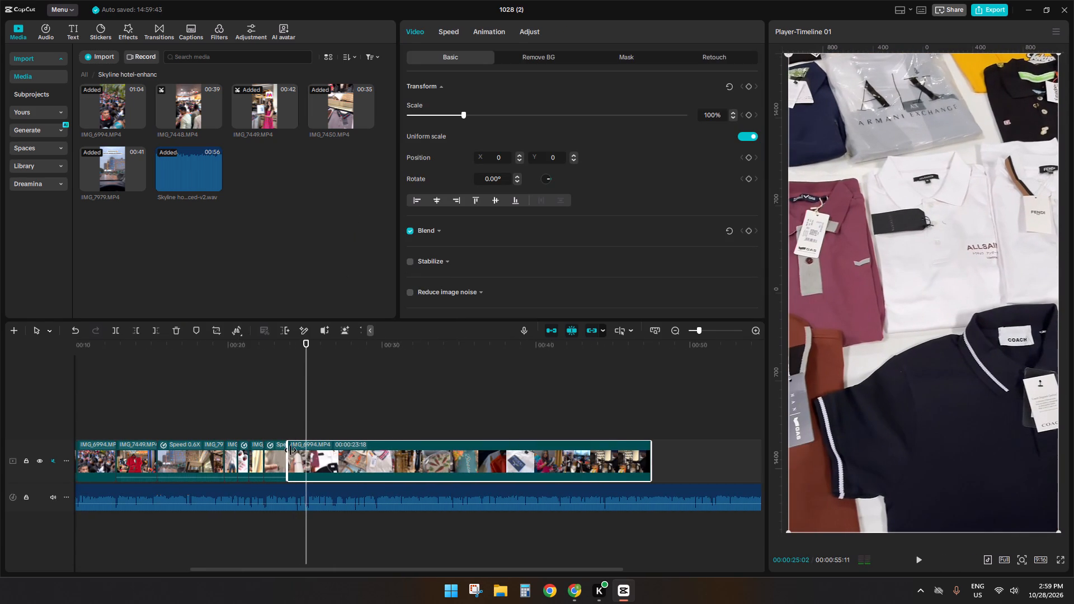
{"action": "key", "text": "space"}
{"action": "key", "text": "space"}
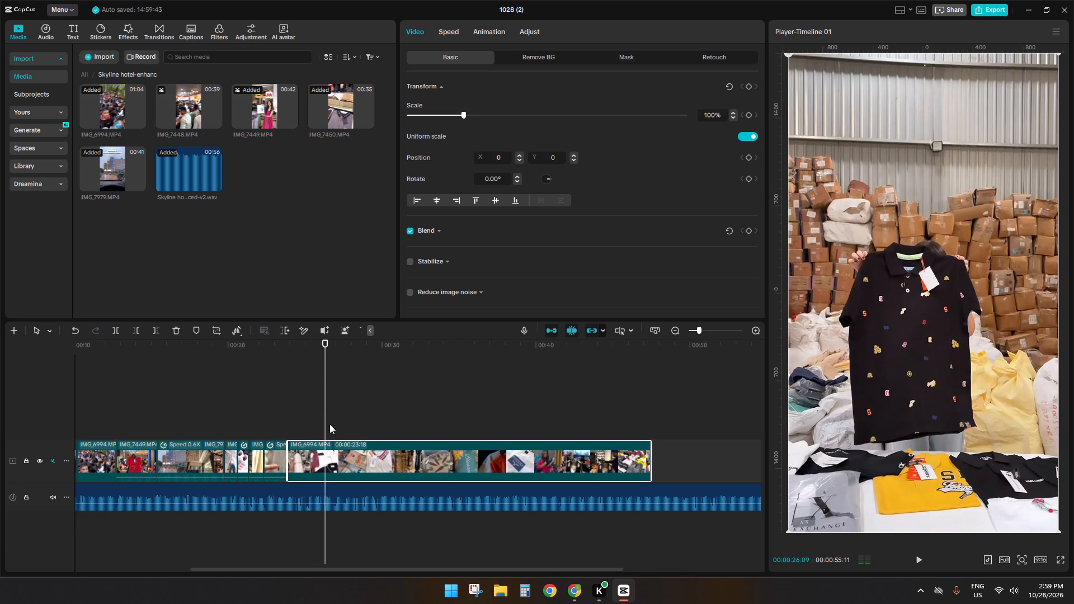
{"action": "left_click_drag", "start_coordinate": [327, 424], "coordinate": [317, 433]}
{"action": "left_click", "coordinate": [322, 464]}
{"action": "key", "text": "q"}
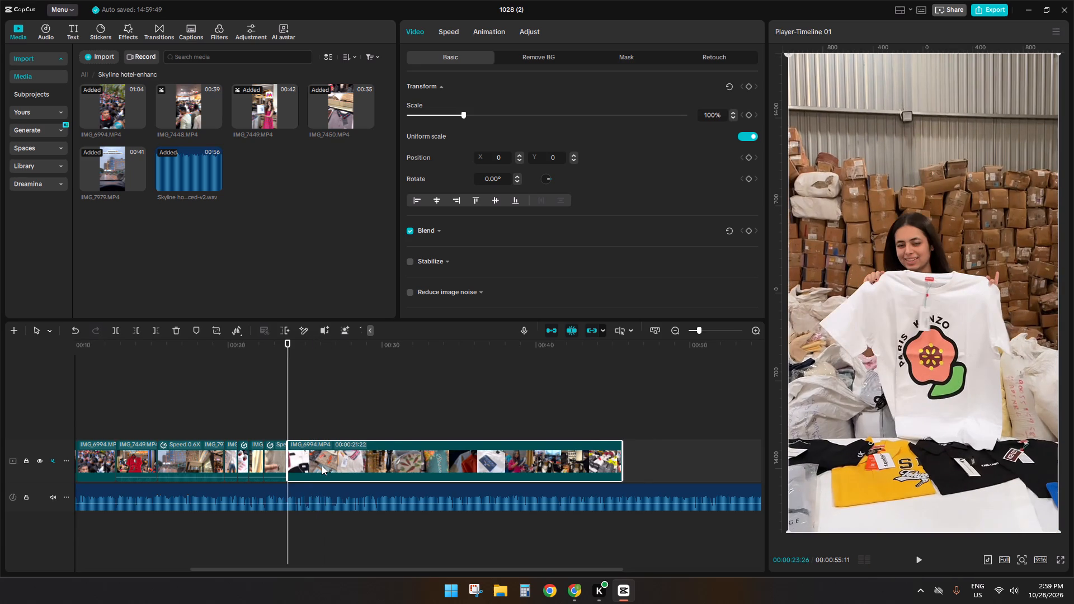
Play the shirt shots against the voiceover and split IMG_6994 at 00:00:26:07.
{"action": "key", "text": "space"}
{"action": "key", "text": "space"}
{"action": "key", "text": "space"}
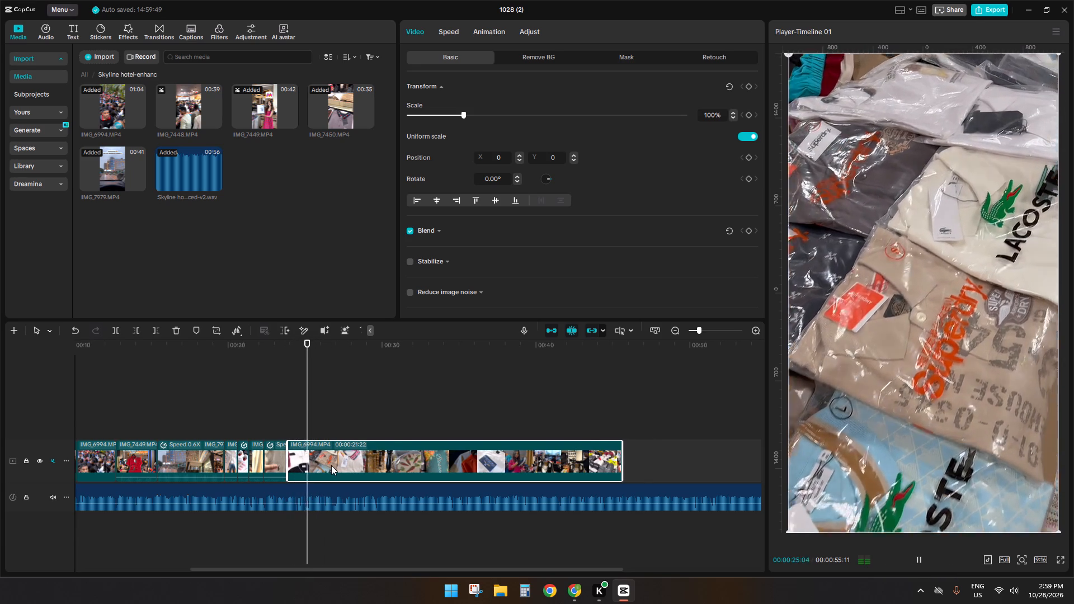
{"action": "key", "text": "space"}
{"action": "key", "text": "space"}
{"action": "key", "text": "space"}
{"action": "key", "text": "space"}
{"action": "key", "text": "space"}
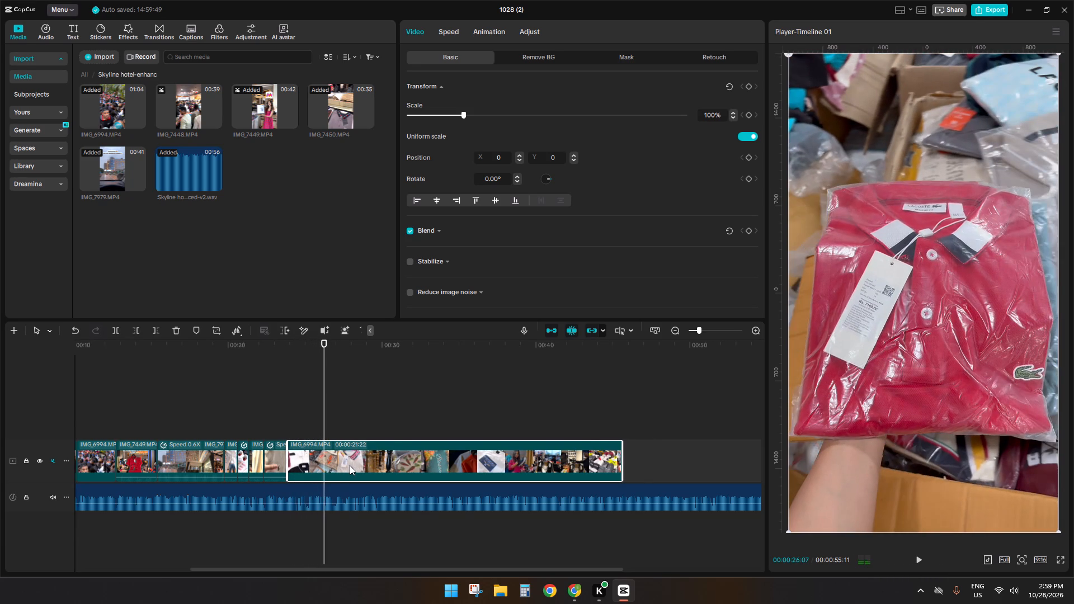
{"action": "key", "text": "s"}
Check the footage and voiceover following the split, and delete the remaining part of IMG_6994.
{"action": "left_click", "coordinate": [411, 406]}
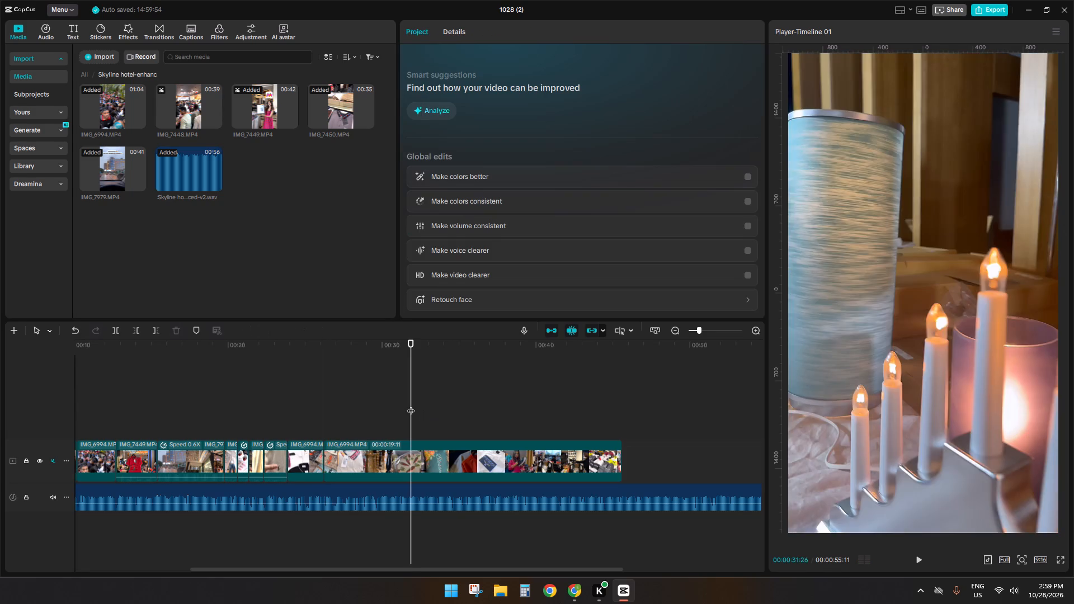
{"action": "key", "text": "space"}
{"action": "key", "text": "space"}
{"action": "left_click", "coordinate": [328, 417]}
{"action": "left_click", "coordinate": [322, 417]}
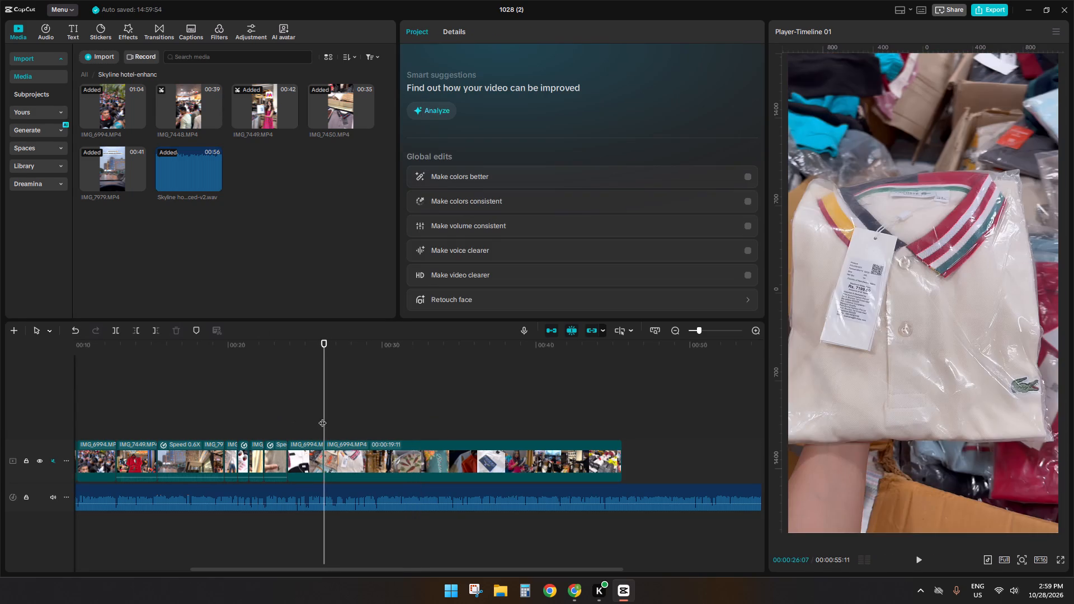
{"action": "key", "text": "space"}
{"action": "key", "text": "space"}
{"action": "key", "text": "space"}
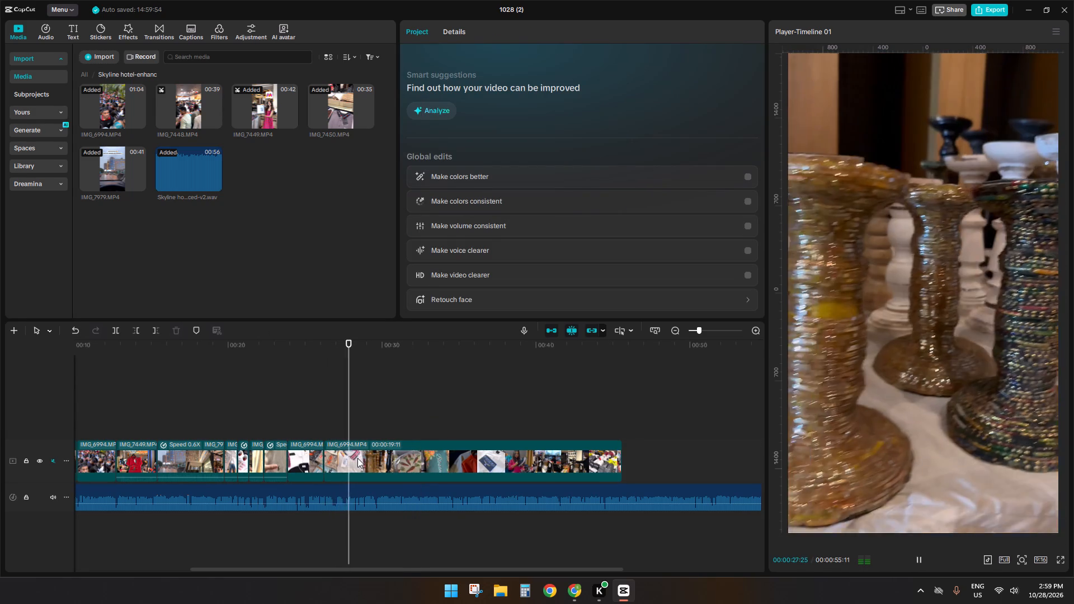
{"action": "key", "text": "space"}
{"action": "left_click", "coordinate": [357, 458]}
{"action": "key", "text": "d"}
Place IMG_7449 on a track above the main footage, just beyond the end of the last IMG_6994 clip.
{"action": "left_click", "coordinate": [264, 99]}
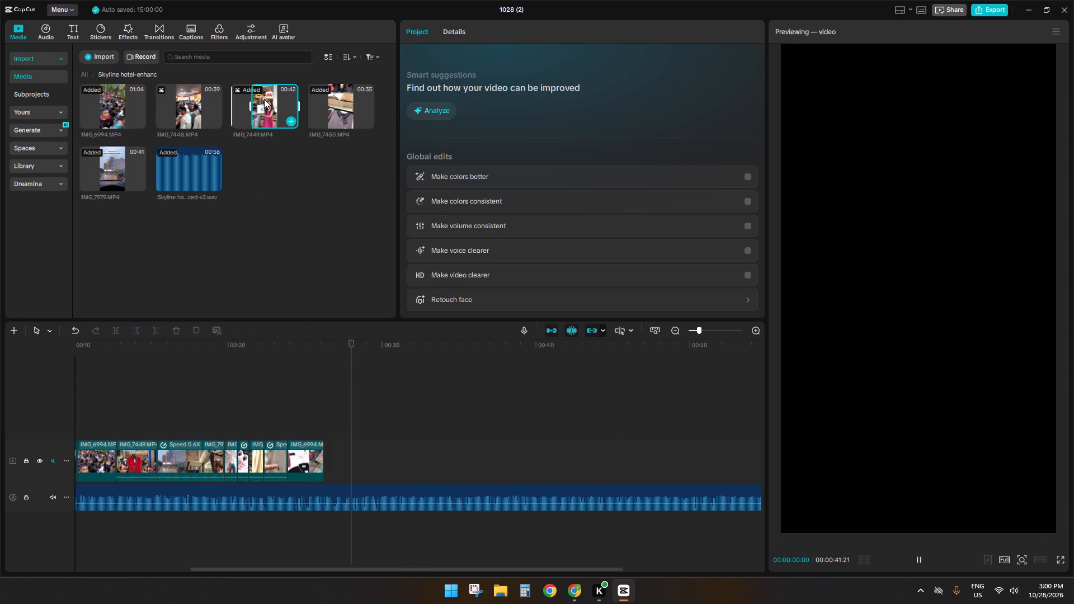
{"action": "key", "text": "space"}
{"action": "left_click_drag", "start_coordinate": [269, 102], "coordinate": [379, 419]}
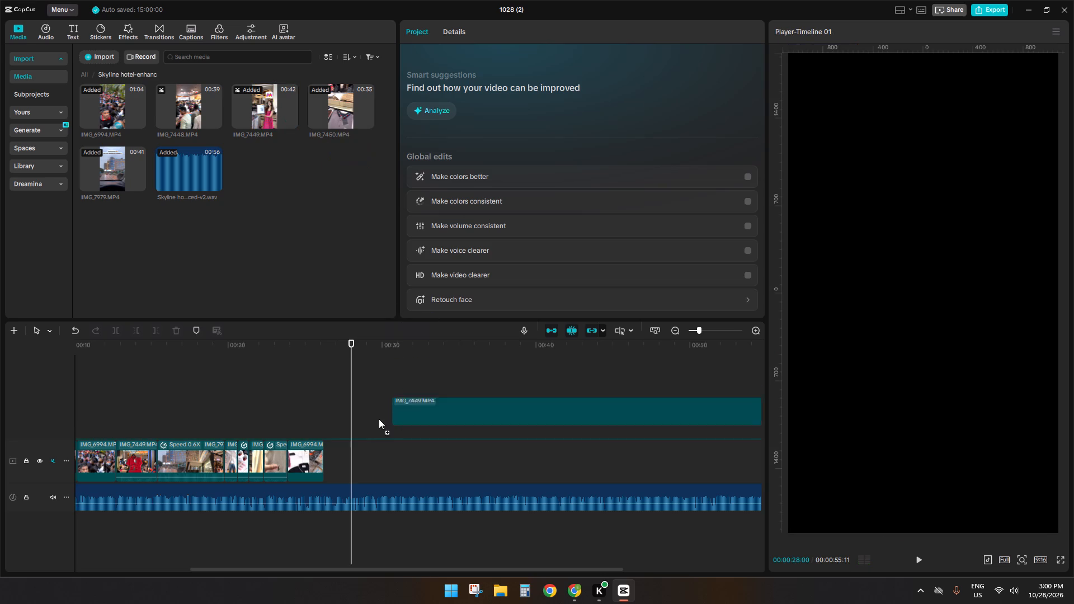
{"action": "left_click_drag", "start_coordinate": [379, 419], "coordinate": [346, 441]}
Trim the start of IMG_7449 to the woman holding up the floral top and place it directly after the last IMG_6994 clip.
{"action": "left_click", "coordinate": [383, 395]}
{"action": "left_click_drag", "start_coordinate": [383, 395], "coordinate": [366, 397]}
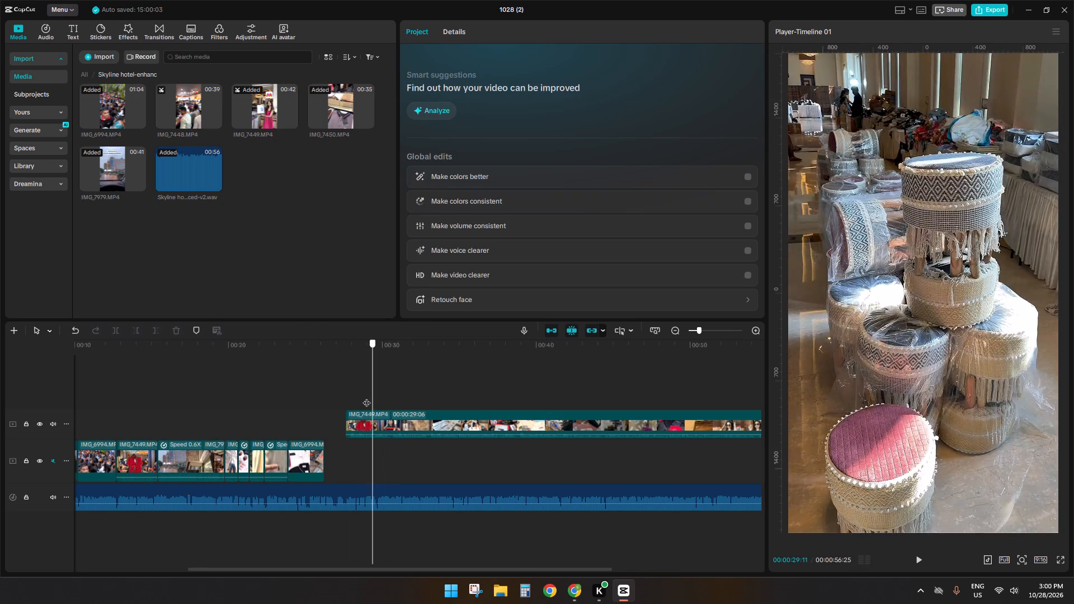
{"action": "left_click_drag", "start_coordinate": [366, 397], "coordinate": [361, 397]}
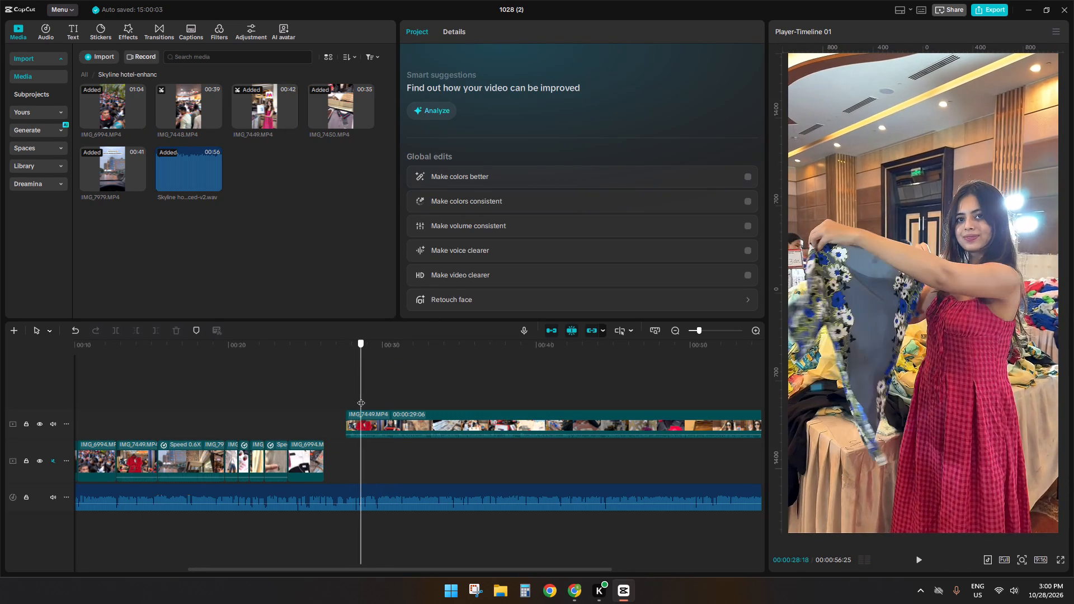
{"action": "left_click_drag", "start_coordinate": [361, 397], "coordinate": [356, 416]}
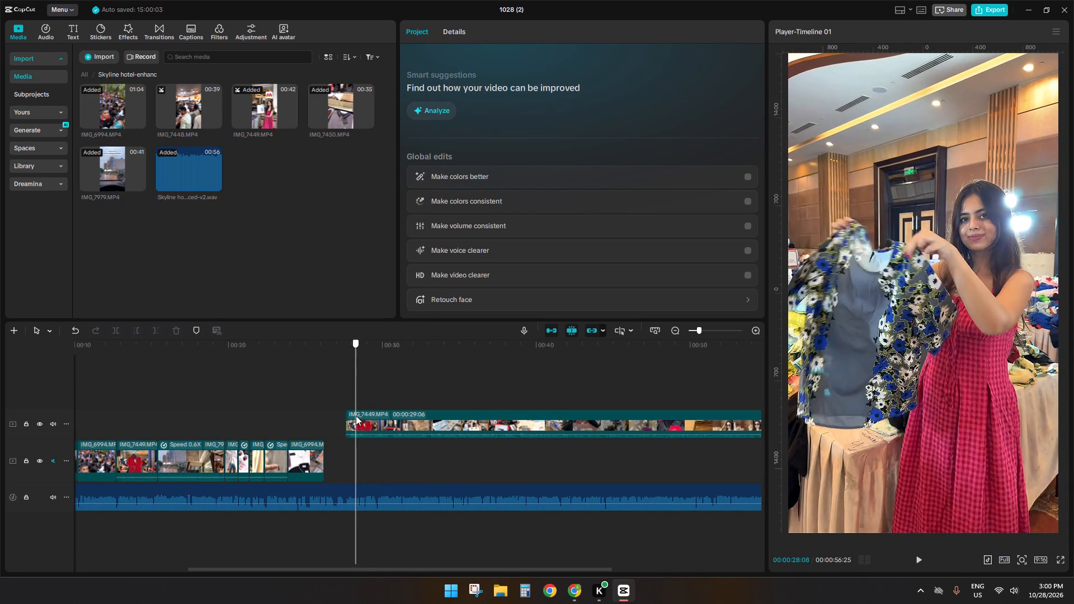
{"action": "left_click_drag", "start_coordinate": [356, 416], "coordinate": [352, 432]}
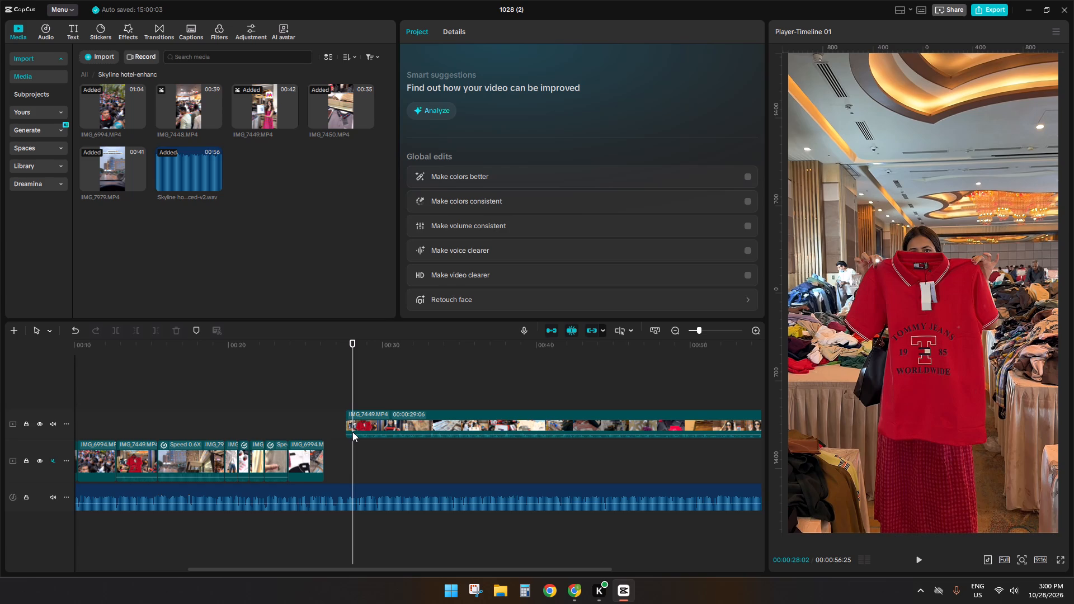
{"action": "key", "text": "Right"}
{"action": "key", "text": "Right"}
{"action": "key", "text": "Right"}
{"action": "key", "text": "Right"}
{"action": "left_click", "coordinate": [360, 426]}
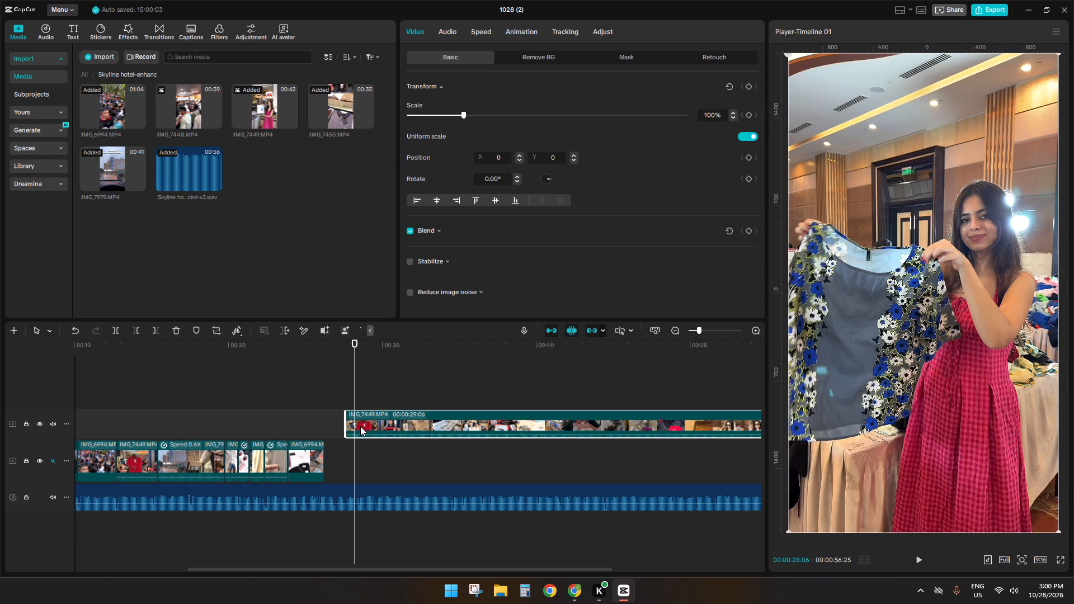
{"action": "key", "text": "q"}
{"action": "left_click_drag", "start_coordinate": [363, 426], "coordinate": [338, 470]}
Play the join between the clips, split the last IMG_6994 clip at 00:00:25:08 and delete the part after the split.
{"action": "left_click", "coordinate": [319, 423]}
{"action": "key", "text": "space"}
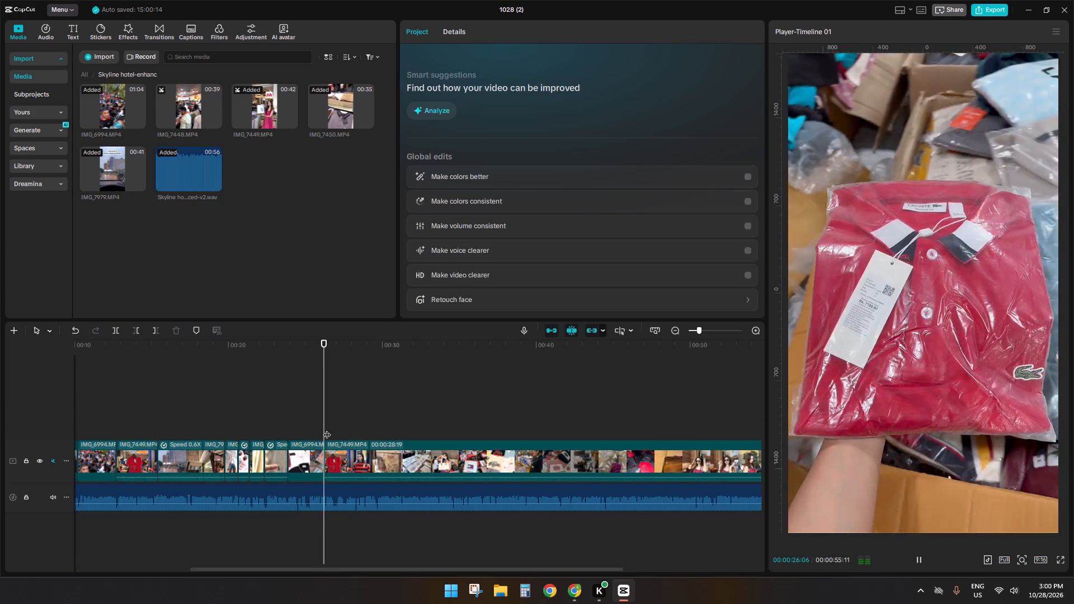
{"action": "key", "text": "space"}
{"action": "left_click", "coordinate": [303, 432]}
{"action": "key", "text": "space"}
{"action": "key", "text": "space"}
{"action": "left_click", "coordinate": [308, 457]}
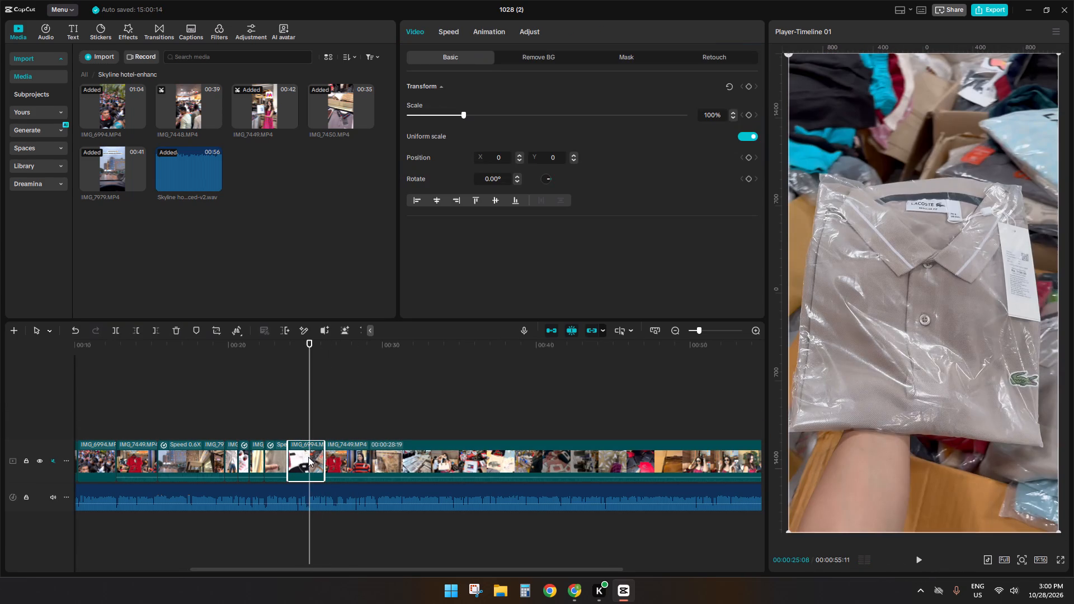
{"action": "type", "text": "SD"}
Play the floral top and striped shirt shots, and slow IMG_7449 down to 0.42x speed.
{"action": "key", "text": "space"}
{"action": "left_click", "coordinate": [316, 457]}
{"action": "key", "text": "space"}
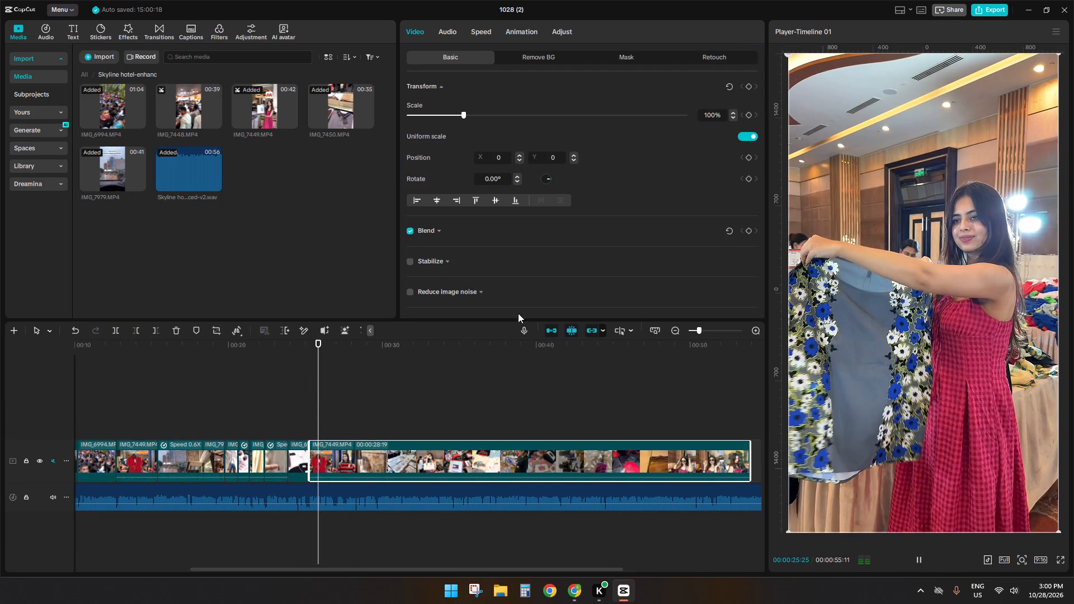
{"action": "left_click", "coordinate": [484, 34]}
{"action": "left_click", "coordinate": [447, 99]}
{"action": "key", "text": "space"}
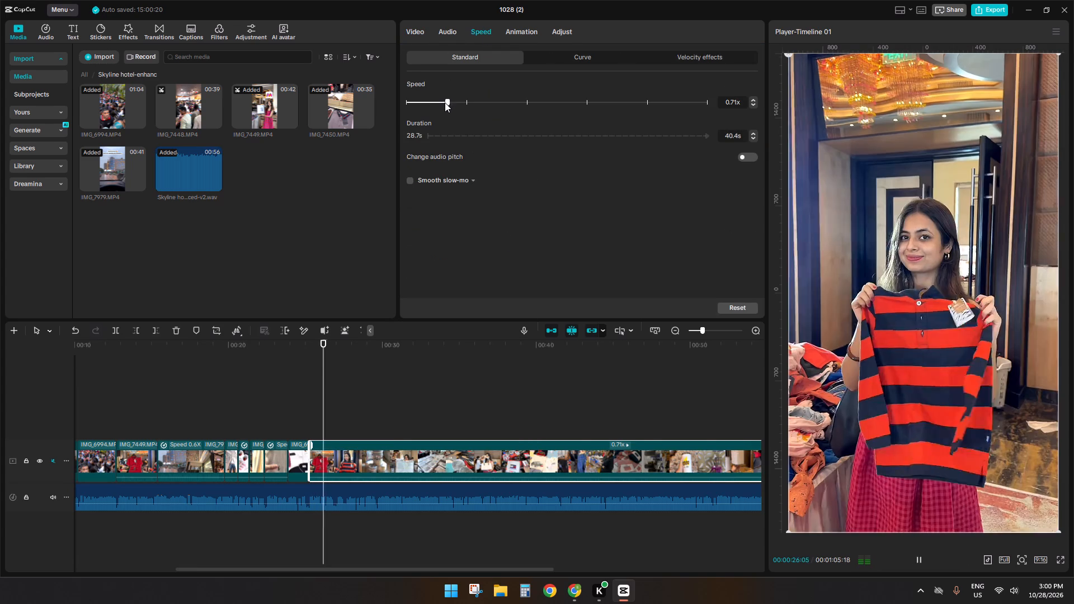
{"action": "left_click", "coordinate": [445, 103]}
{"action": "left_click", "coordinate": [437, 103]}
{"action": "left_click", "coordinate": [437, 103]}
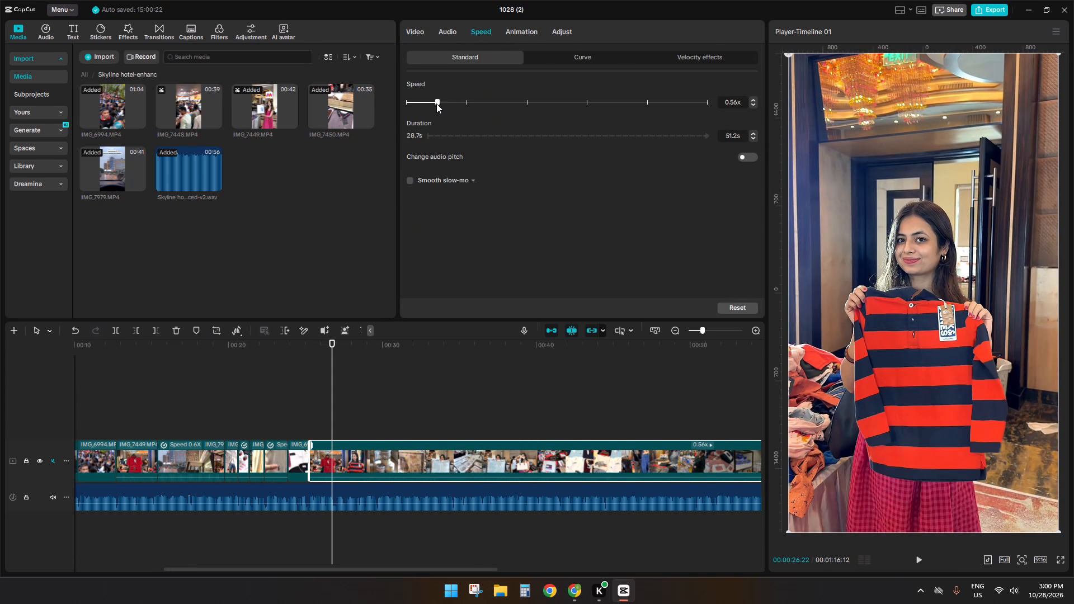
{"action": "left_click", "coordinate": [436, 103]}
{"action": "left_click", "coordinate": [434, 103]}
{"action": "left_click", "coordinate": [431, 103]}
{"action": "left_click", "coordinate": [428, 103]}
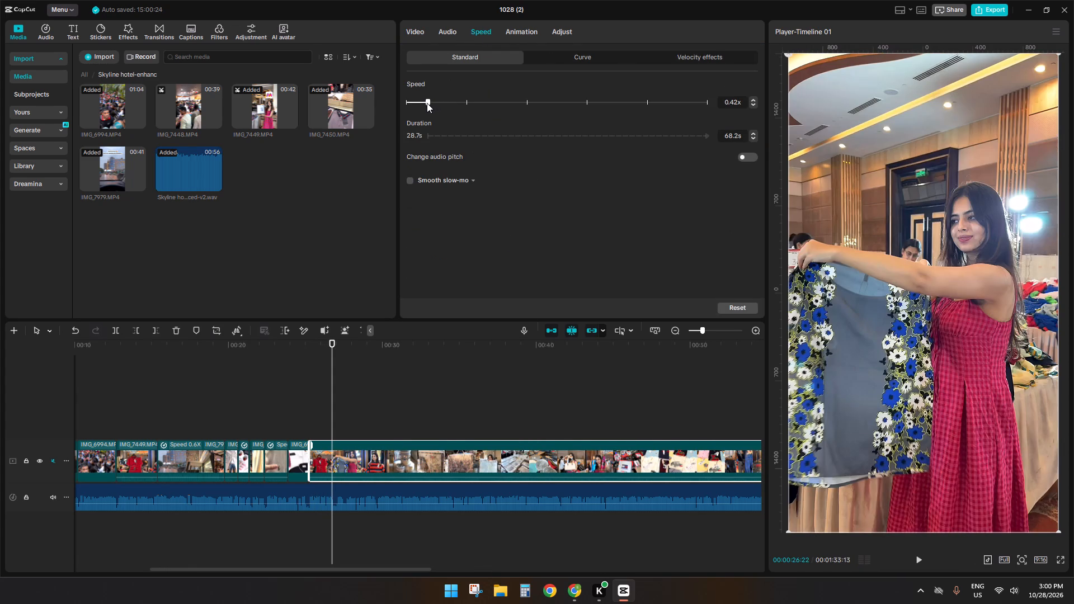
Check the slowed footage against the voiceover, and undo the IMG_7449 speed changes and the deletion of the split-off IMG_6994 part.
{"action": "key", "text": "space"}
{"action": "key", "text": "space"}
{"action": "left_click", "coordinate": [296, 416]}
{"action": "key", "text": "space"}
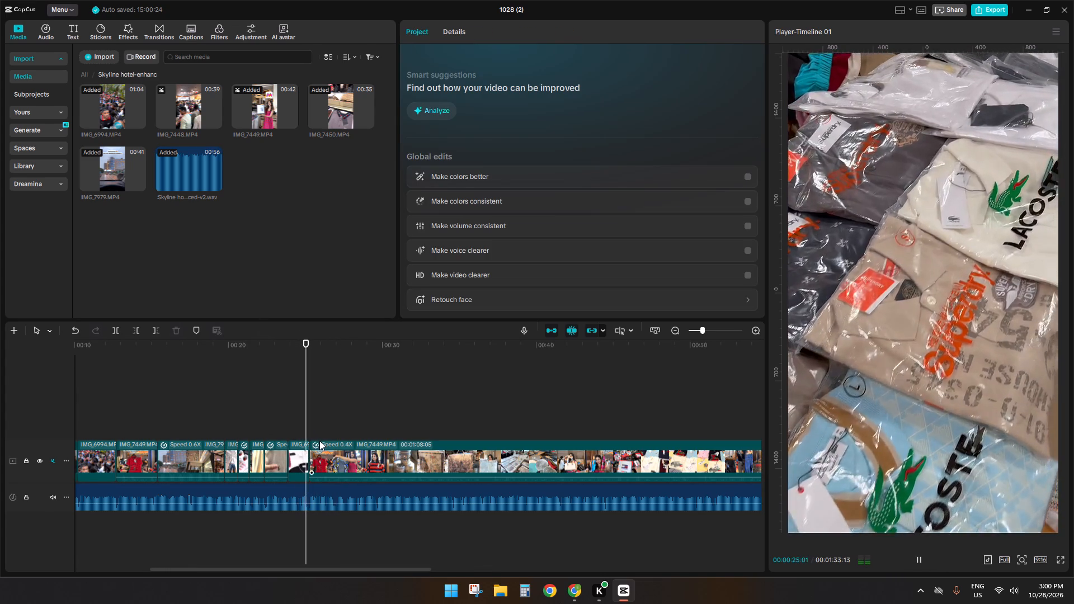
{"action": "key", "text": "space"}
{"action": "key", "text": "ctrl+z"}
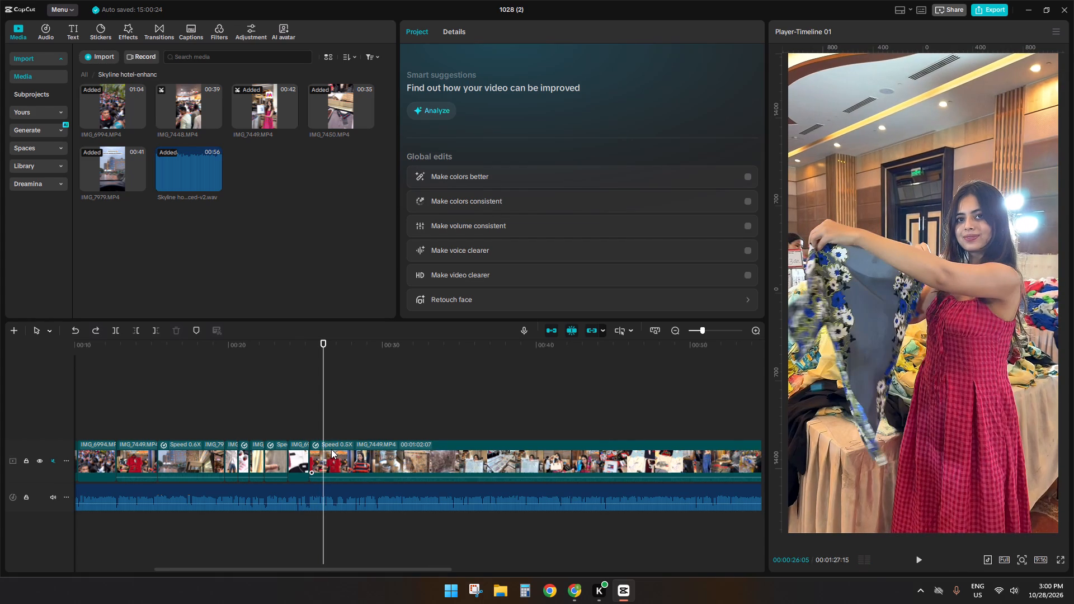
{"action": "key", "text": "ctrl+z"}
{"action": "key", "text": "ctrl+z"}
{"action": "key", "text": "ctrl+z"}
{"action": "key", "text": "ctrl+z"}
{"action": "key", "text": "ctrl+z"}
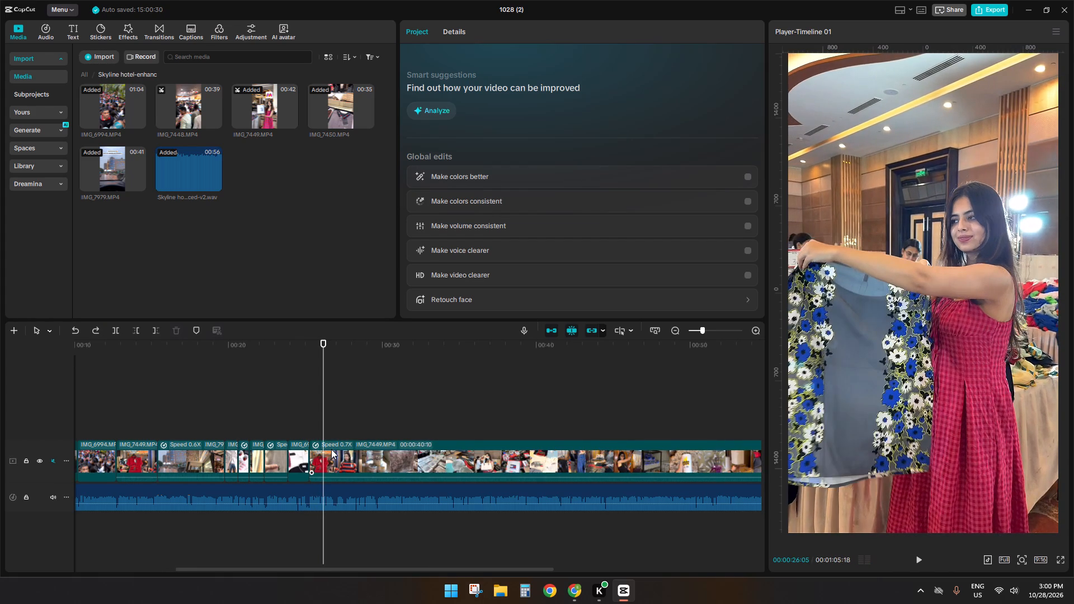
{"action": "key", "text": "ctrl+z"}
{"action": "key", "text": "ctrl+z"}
Play into the floral top shot and split IMG_7449 at 00:00:26:23, before the striped shirt.
{"action": "key", "text": "space"}
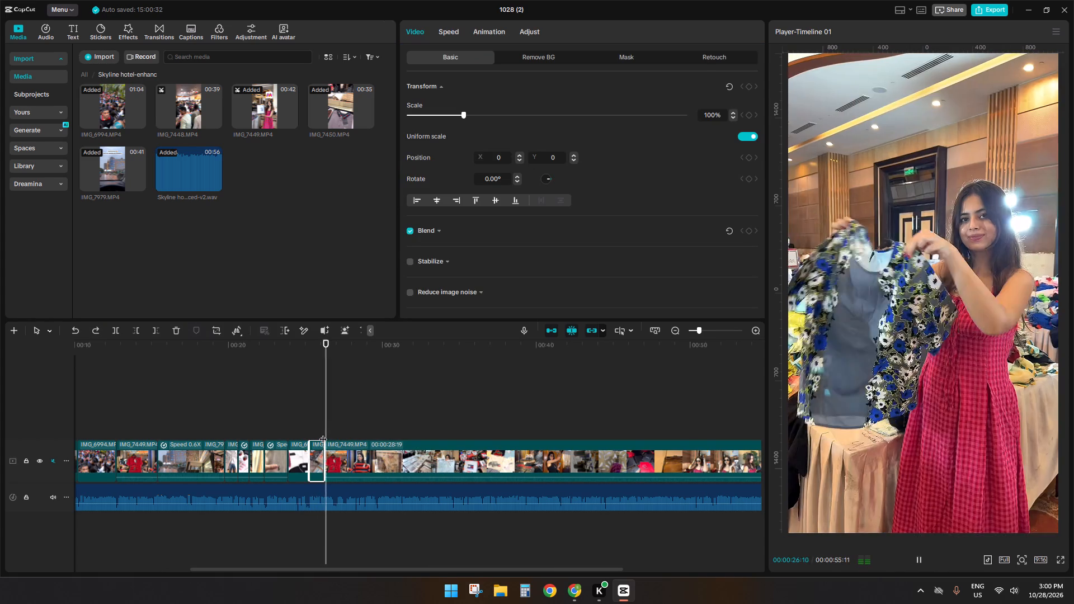
{"action": "key", "text": "space"}
{"action": "left_click", "coordinate": [339, 461]}
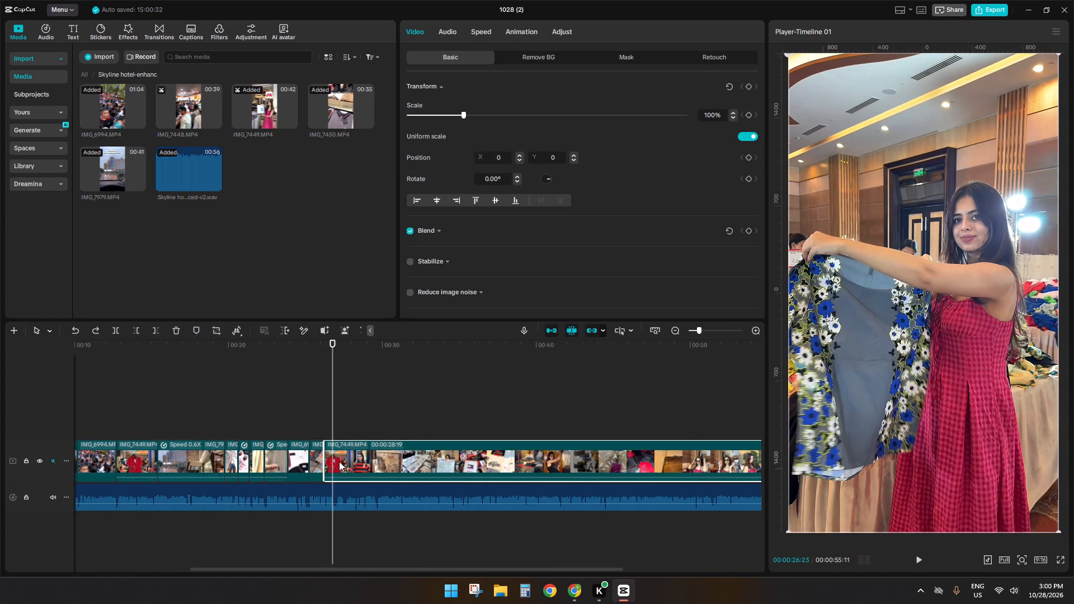
{"action": "key", "text": "s"}
Play the following shots against the voiceover and split IMG_7449 at 00:00:27:18, at the end of the striped shirt shot.
{"action": "key", "text": "space"}
{"action": "key", "text": "space"}
{"action": "key", "text": "space"}
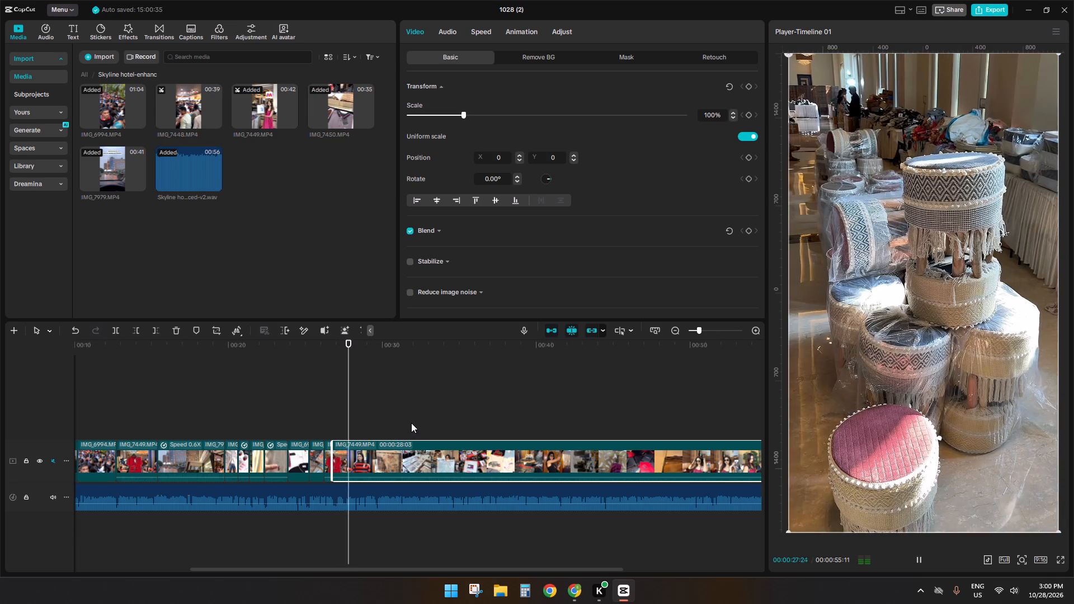
{"action": "key", "text": "space"}
{"action": "key", "text": "space"}
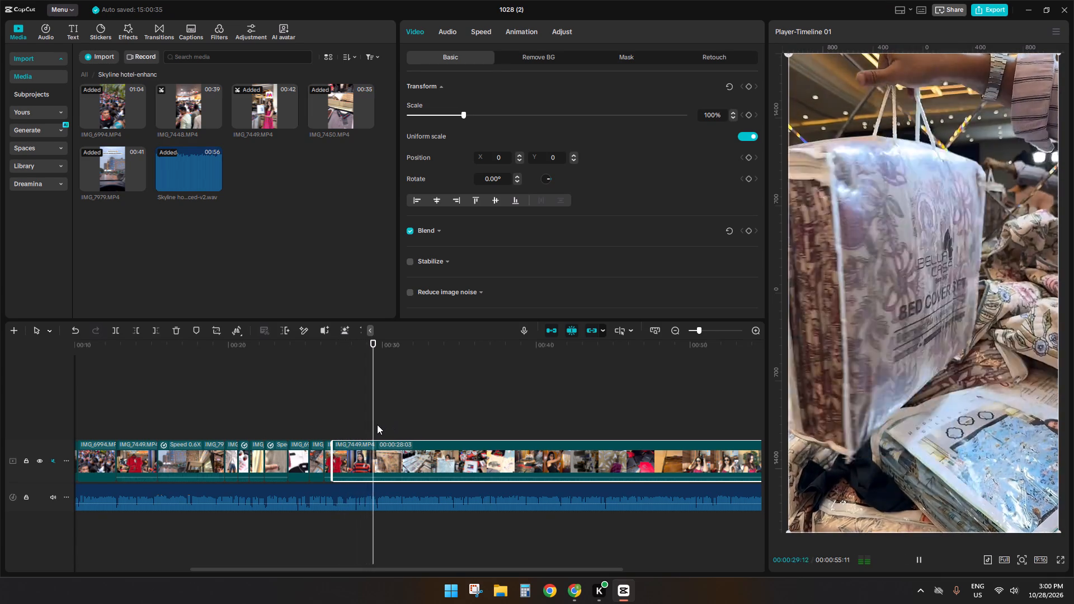
{"action": "key", "text": "space"}
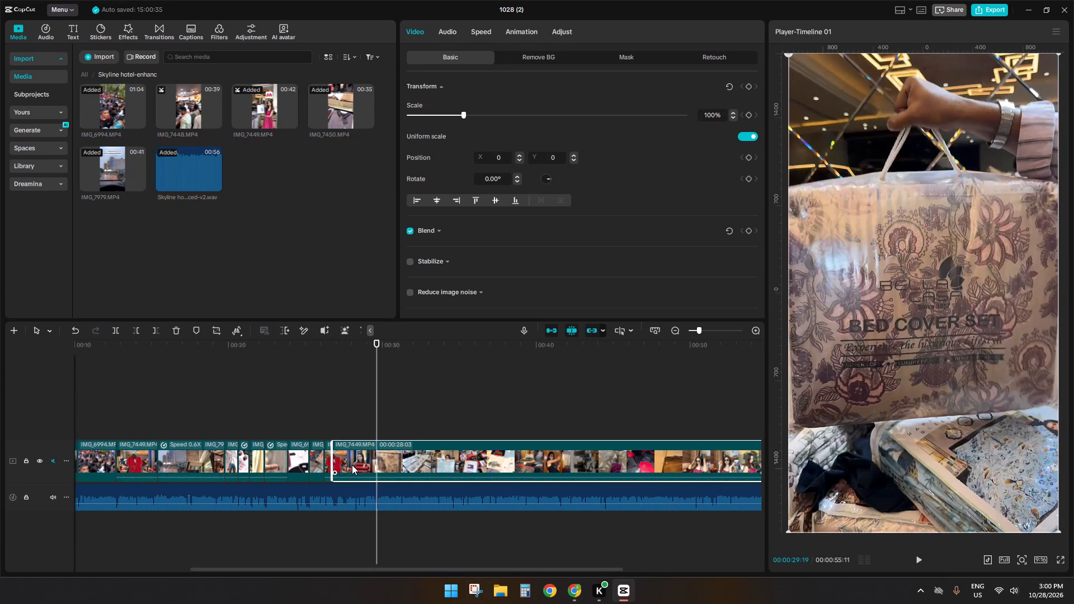
{"action": "left_click", "coordinate": [321, 393]}
{"action": "key", "text": "space"}
{"action": "scroll", "coordinate": [349, 422], "scroll_direction": "up", "scroll_amount": 4, "text": "ctrl"}
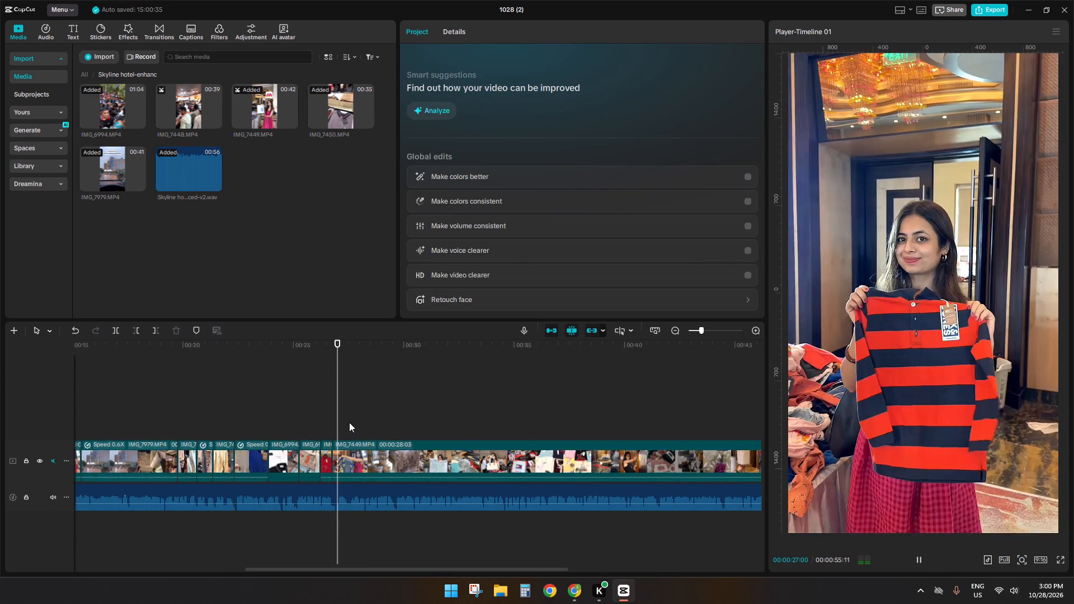
{"action": "scroll", "coordinate": [349, 424], "scroll_direction": "up", "scroll_amount": 2, "text": "ctrl"}
{"action": "scroll", "coordinate": [349, 424], "scroll_direction": "down", "scroll_amount": 1, "text": "ctrl"}
{"action": "scroll", "coordinate": [349, 424], "scroll_direction": "up", "scroll_amount": 2, "text": "ctrl"}
{"action": "key", "text": "space"}
{"action": "left_click", "coordinate": [359, 465]}
{"action": "key", "text": "s"}
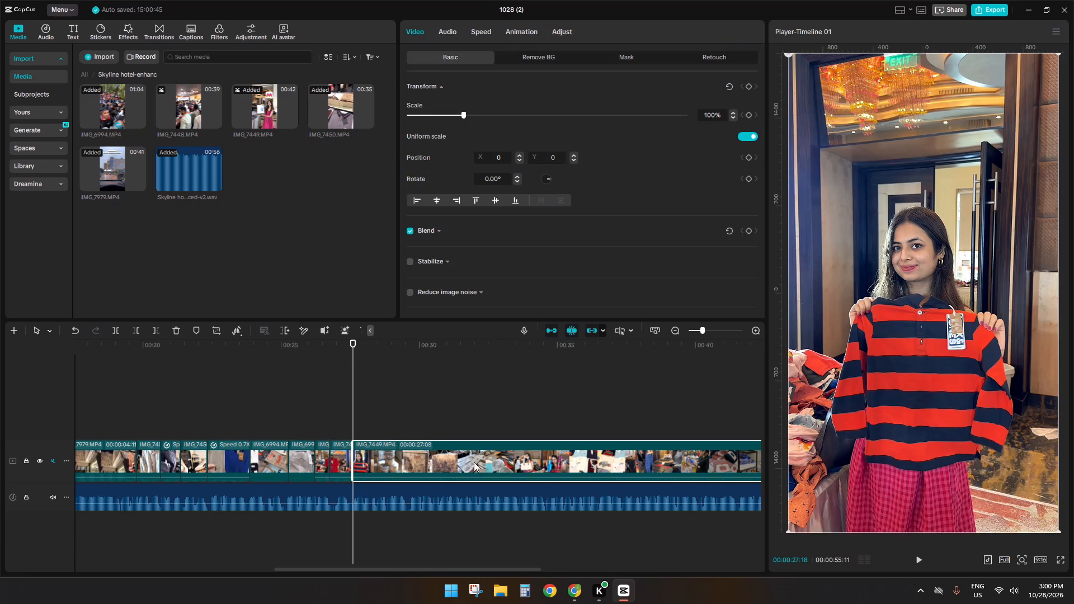
Skim the remaining part of IMG_7449 and trim its start to the woman browsing the jeans rack.
{"action": "key", "text": "space"}
{"action": "scroll", "coordinate": [538, 442], "scroll_direction": "down", "scroll_amount": 5, "text": "ctrl"}
{"action": "key", "text": "space"}
{"action": "left_click", "coordinate": [554, 440]}
{"action": "left_click_drag", "start_coordinate": [554, 440], "coordinate": [565, 438]}
{"action": "left_click", "coordinate": [564, 459]}
{"action": "left_click", "coordinate": [551, 446]}
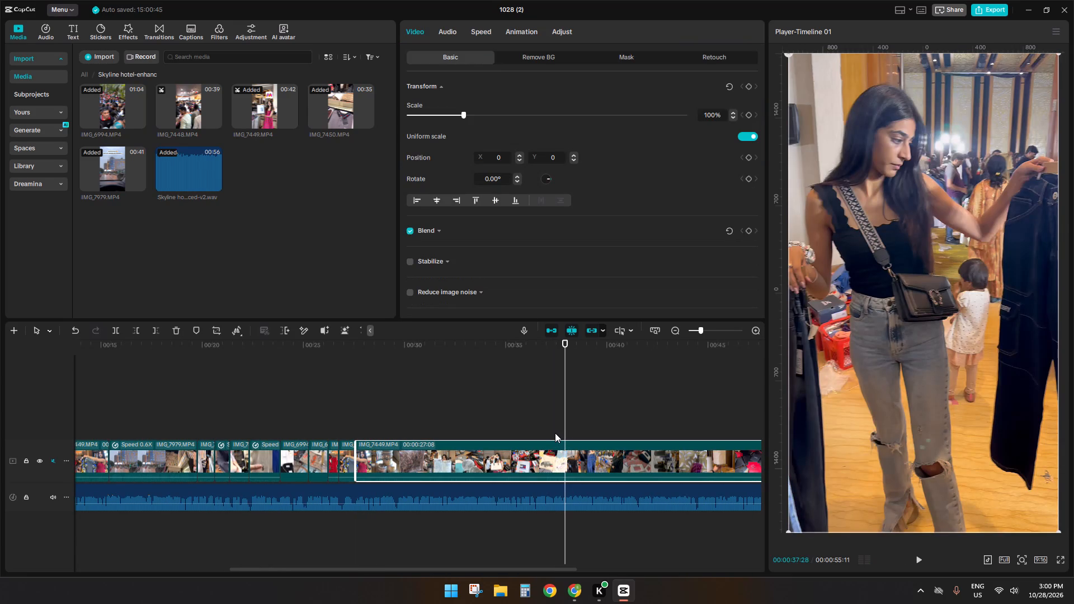
{"action": "left_click", "coordinate": [555, 433]}
{"action": "left_click", "coordinate": [557, 445]}
{"action": "key", "text": "q"}
Play the jeans shot against the voiceover and split IMG_7449 at 00:00:28:07.
{"action": "key", "text": "space"}
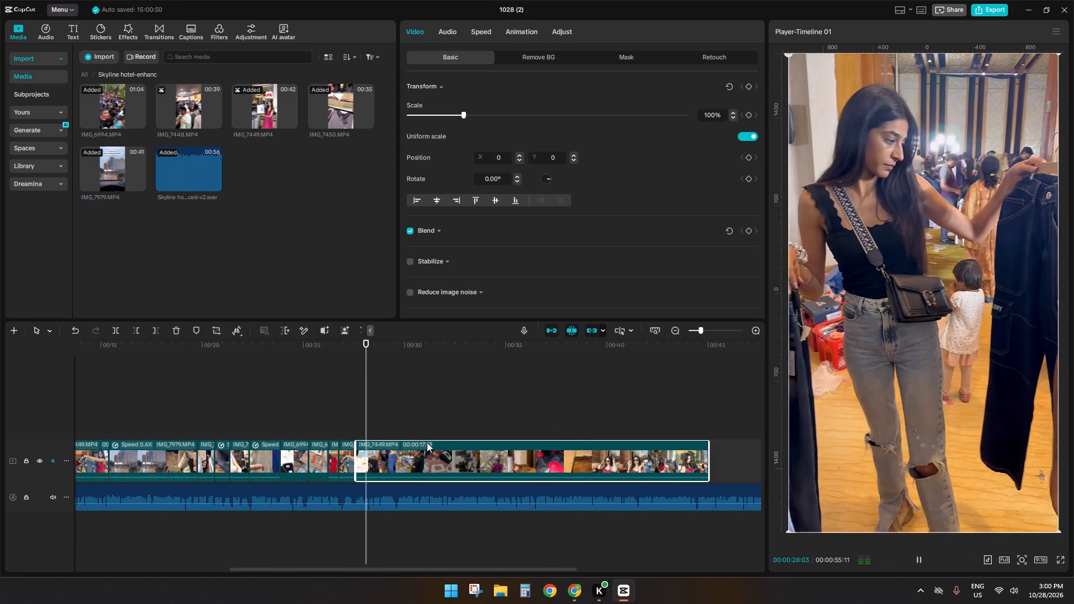
{"action": "key", "text": "space"}
{"action": "left_click", "coordinate": [360, 419]}
{"action": "key", "text": "space"}
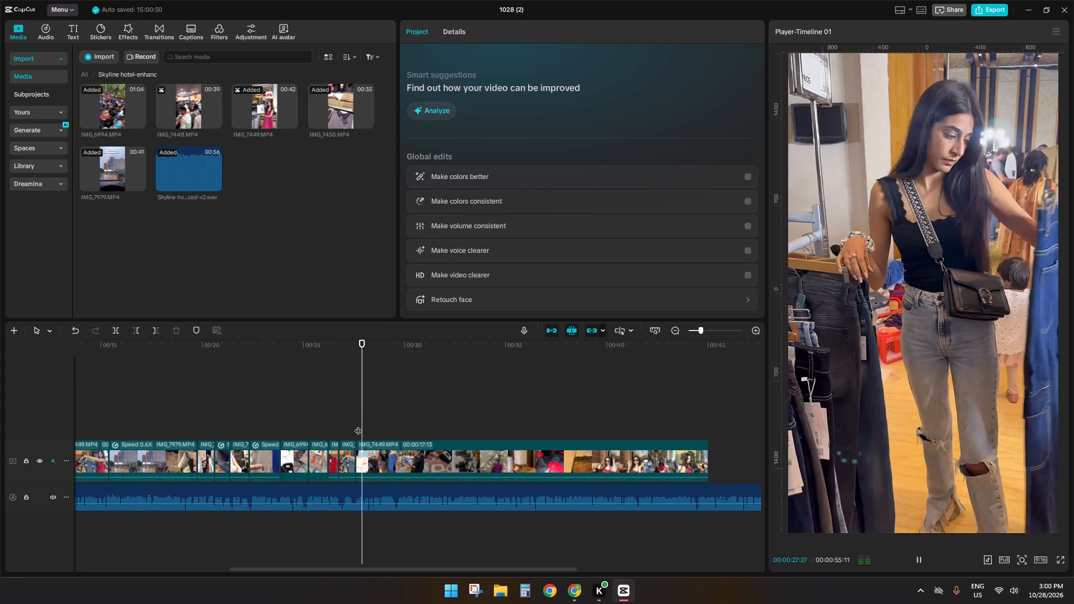
{"action": "key", "text": "space"}
{"action": "left_click", "coordinate": [357, 431]}
{"action": "key", "text": "space"}
{"action": "key", "text": "space"}
{"action": "key", "text": "space"}
{"action": "key", "text": "space"}
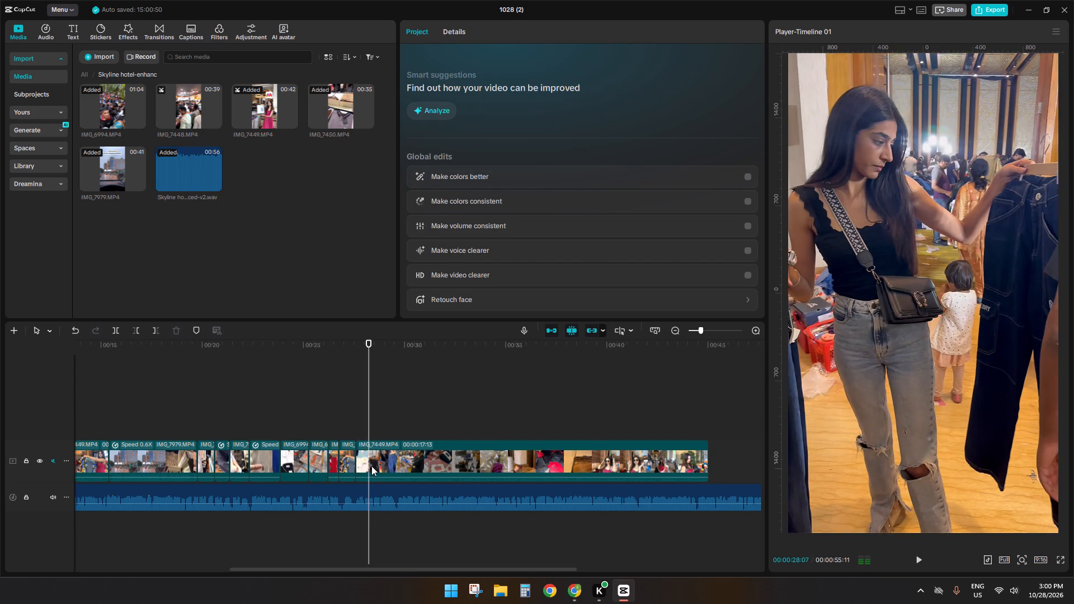
{"action": "left_click", "coordinate": [371, 466]}
{"action": "key", "text": "s"}
Skim the rest of IMG_7449 after the split and delete that remaining part.
{"action": "left_click", "coordinate": [451, 422]}
{"action": "left_click_drag", "start_coordinate": [451, 422], "coordinate": [608, 406]}
{"action": "left_click", "coordinate": [609, 476]}
{"action": "key", "text": "d"}
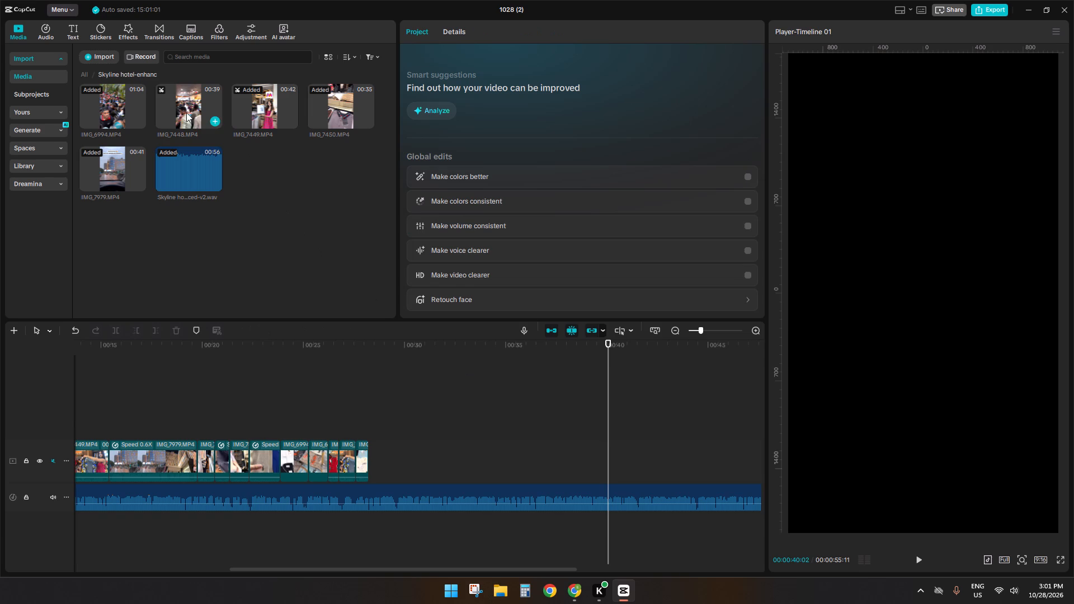
Preview IMG_7448, select its final section with the kids' sweatshirts, and add that section directly after the jeans shot.
{"action": "left_click", "coordinate": [183, 112]}
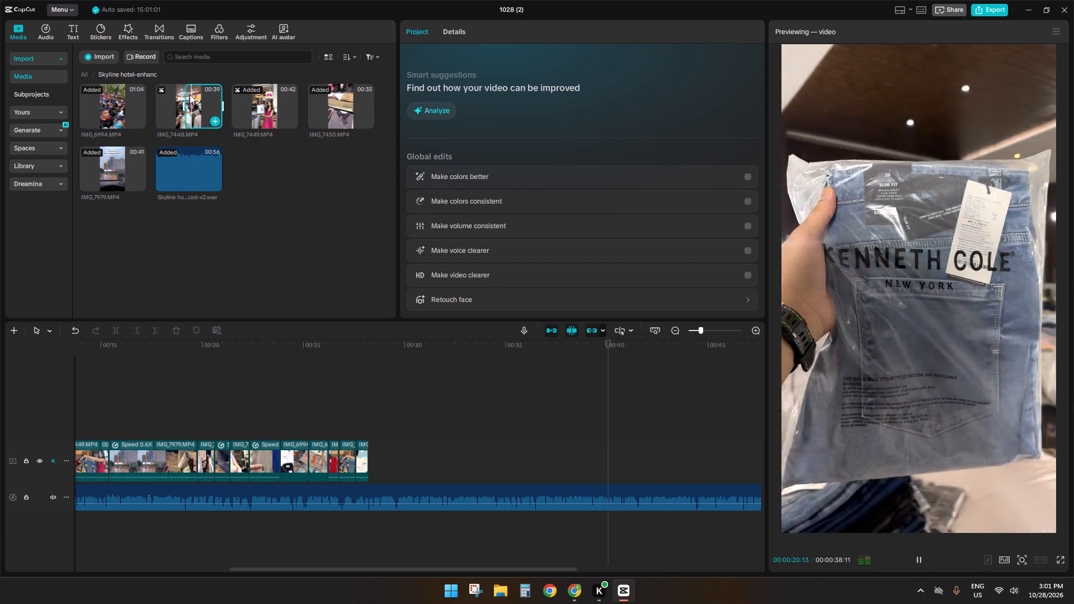
{"action": "left_click_drag", "start_coordinate": [182, 98], "coordinate": [199, 102]}
{"action": "key", "text": "space"}
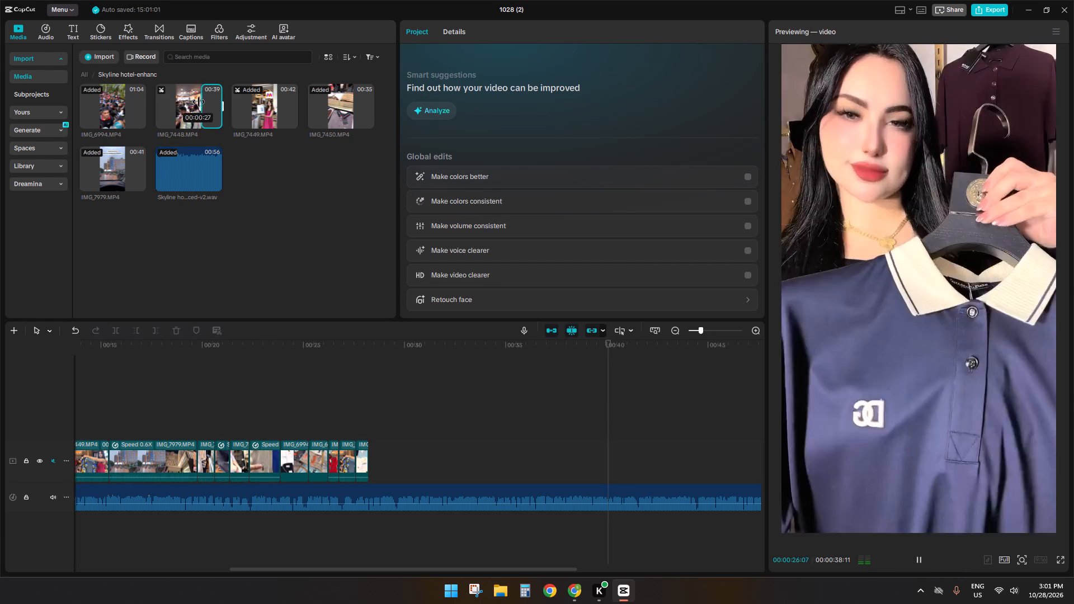
{"action": "left_click_drag", "start_coordinate": [199, 102], "coordinate": [209, 102]}
{"action": "left_click_drag", "start_coordinate": [222, 103], "coordinate": [310, 200]}
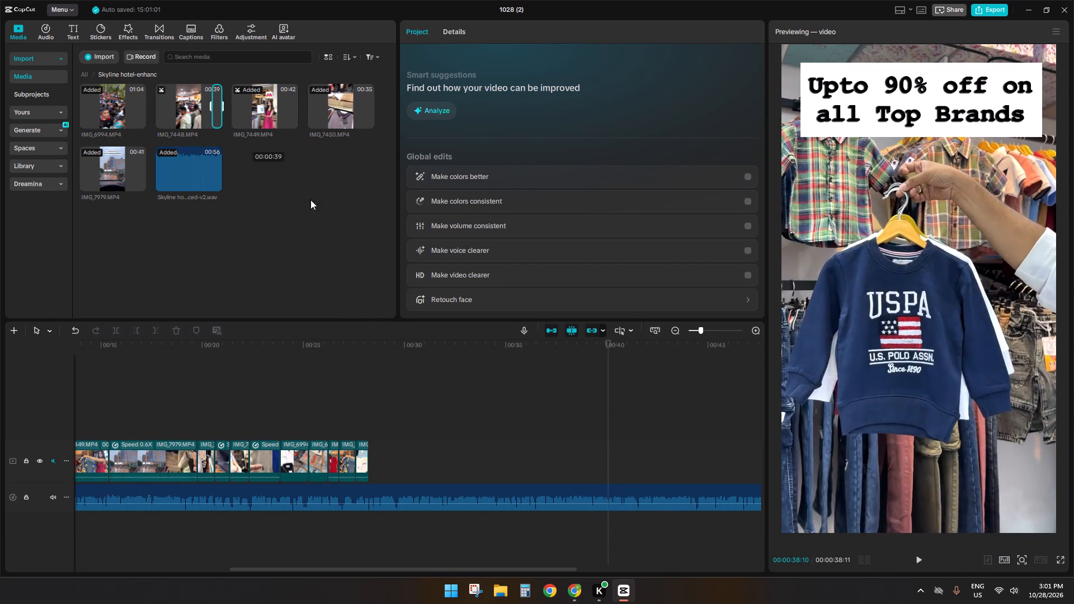
{"action": "left_click_drag", "start_coordinate": [310, 200], "coordinate": [350, 291]}
{"action": "left_click_drag", "start_coordinate": [217, 106], "coordinate": [385, 489]}
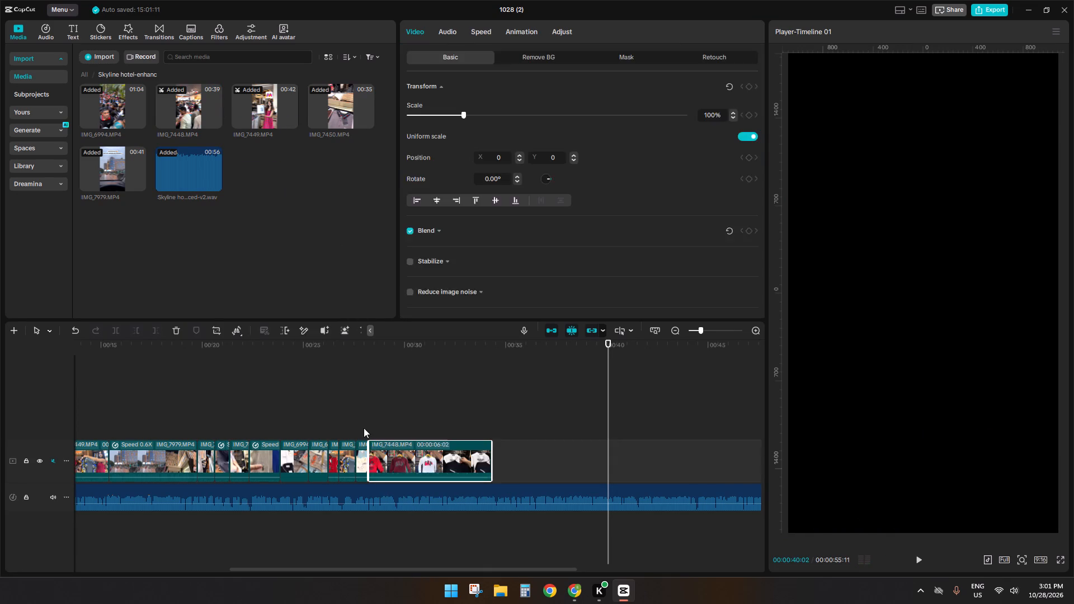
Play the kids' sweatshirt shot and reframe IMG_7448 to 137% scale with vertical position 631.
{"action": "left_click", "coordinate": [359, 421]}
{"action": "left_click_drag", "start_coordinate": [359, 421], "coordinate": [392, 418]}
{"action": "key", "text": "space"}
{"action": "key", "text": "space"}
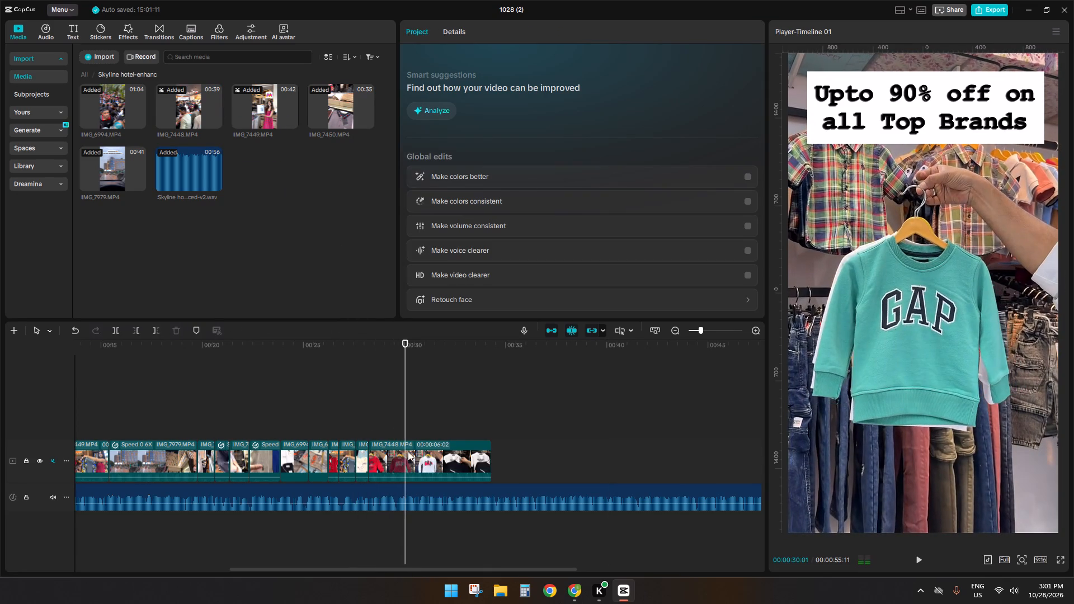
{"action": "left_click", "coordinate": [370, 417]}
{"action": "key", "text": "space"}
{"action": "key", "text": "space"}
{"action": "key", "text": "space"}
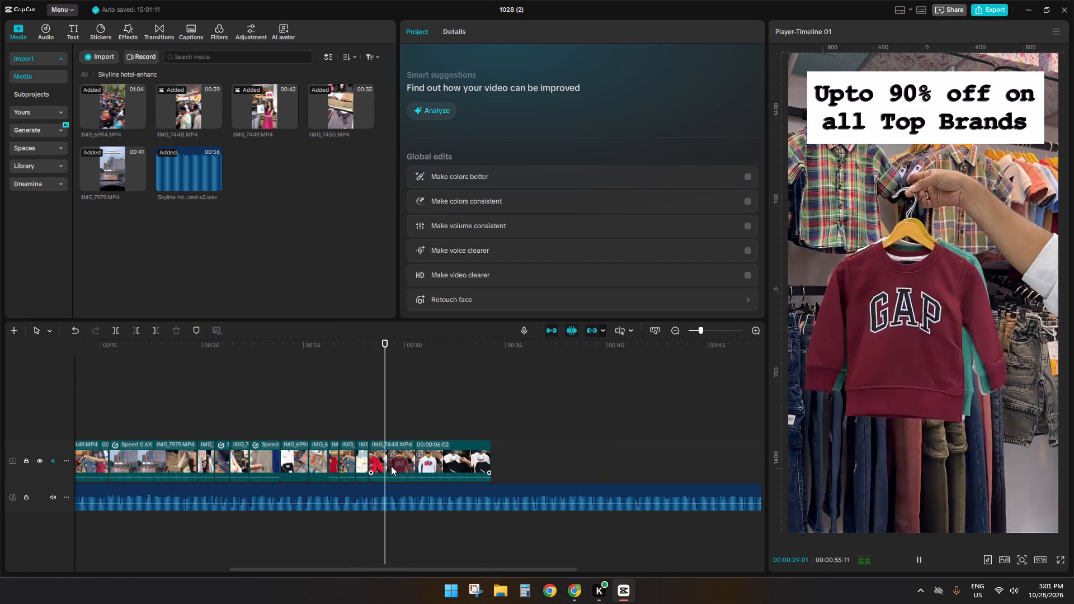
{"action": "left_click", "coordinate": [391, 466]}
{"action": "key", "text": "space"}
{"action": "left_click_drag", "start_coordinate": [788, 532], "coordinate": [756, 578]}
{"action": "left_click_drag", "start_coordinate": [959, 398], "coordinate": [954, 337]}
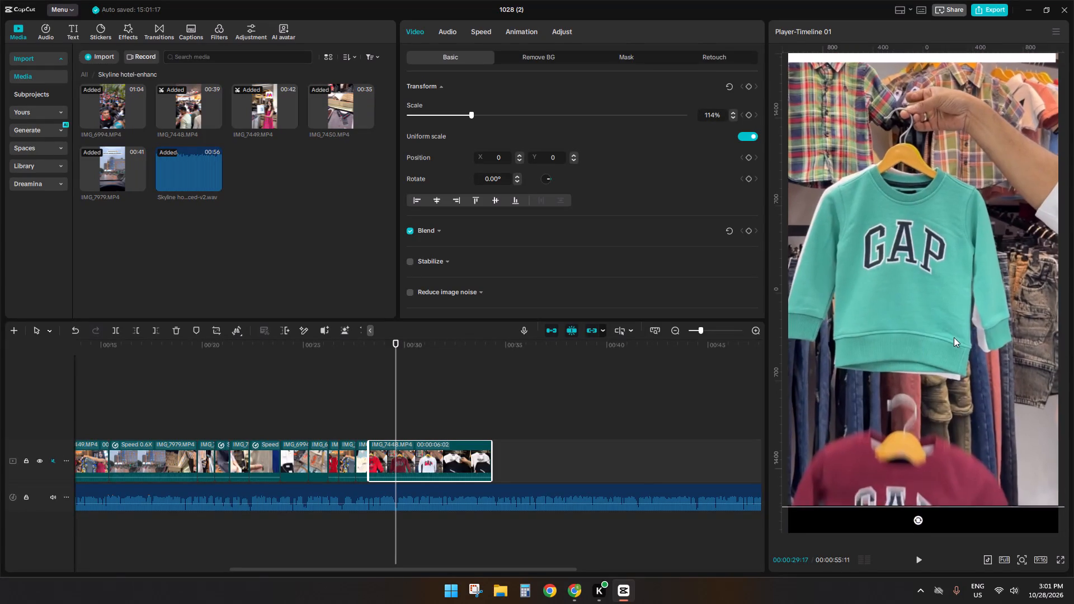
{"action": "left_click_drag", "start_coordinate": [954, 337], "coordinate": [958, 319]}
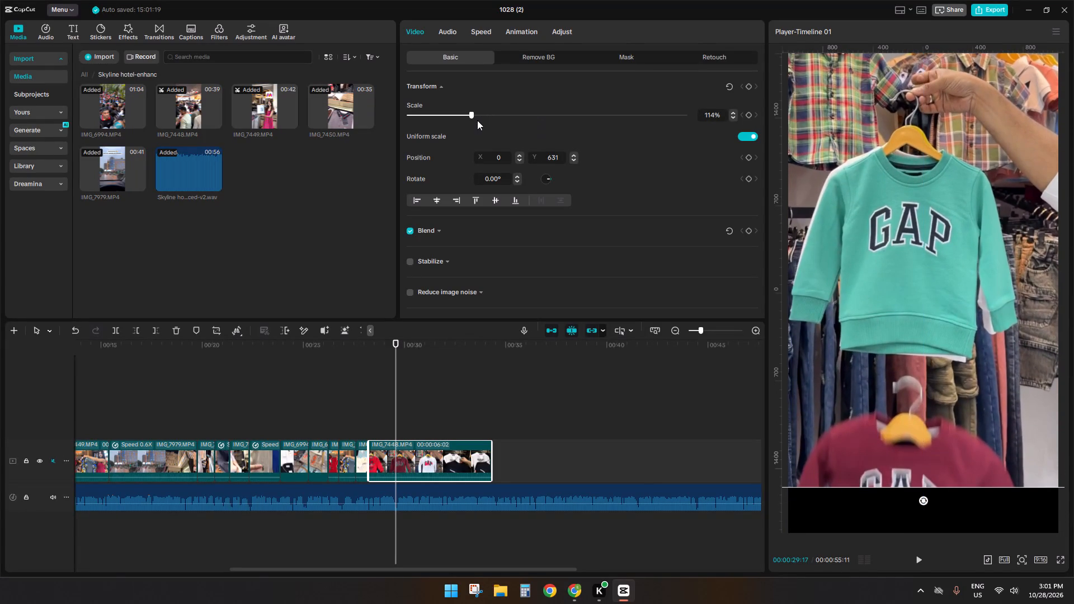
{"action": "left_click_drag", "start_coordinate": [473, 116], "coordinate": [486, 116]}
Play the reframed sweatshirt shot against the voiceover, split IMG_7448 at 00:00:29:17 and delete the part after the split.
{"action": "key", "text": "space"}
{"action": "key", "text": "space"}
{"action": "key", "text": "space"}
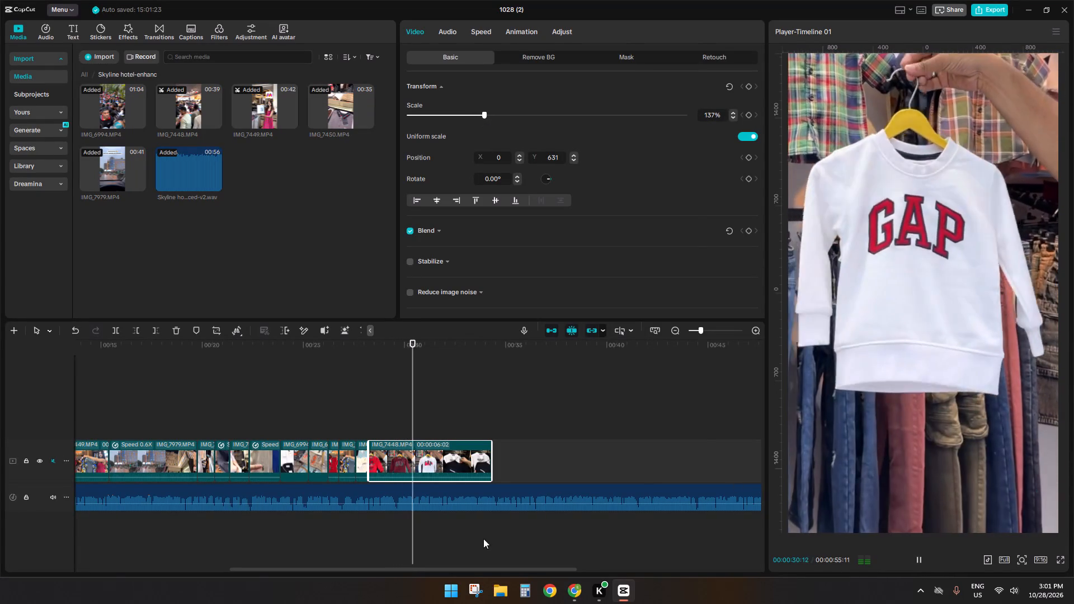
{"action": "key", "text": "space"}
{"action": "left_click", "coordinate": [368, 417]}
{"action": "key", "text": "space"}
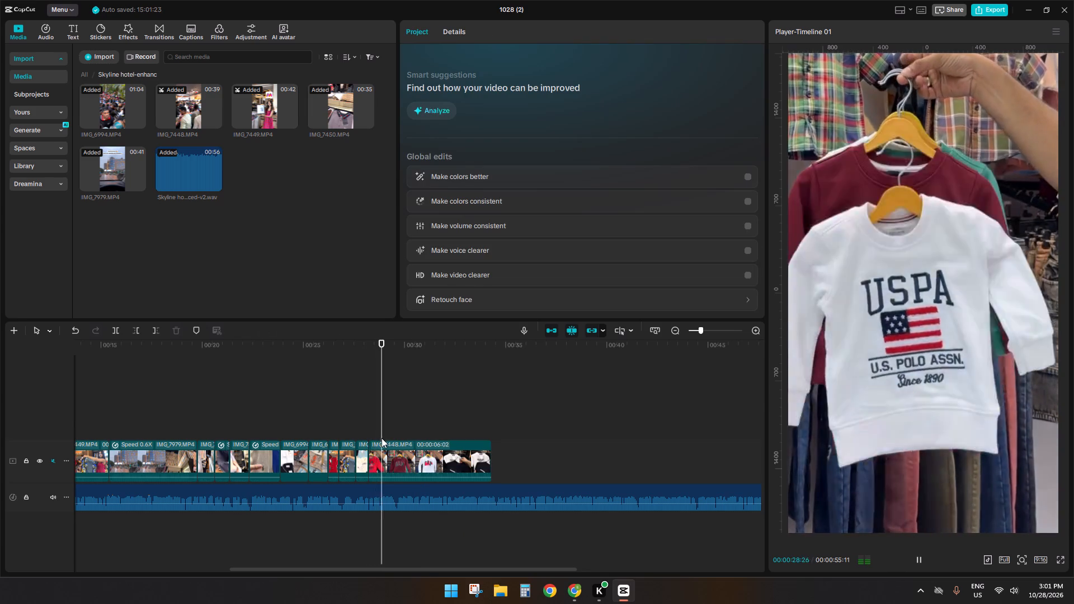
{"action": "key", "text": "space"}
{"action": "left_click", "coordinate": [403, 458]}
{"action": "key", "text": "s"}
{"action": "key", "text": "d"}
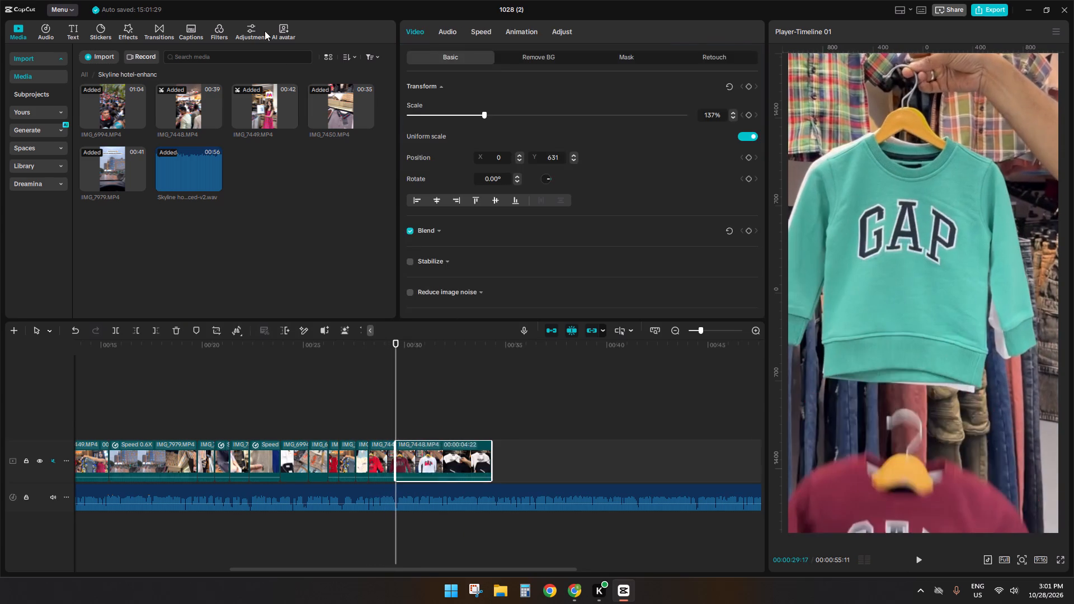
Preview IMG_7449, set its start at the red Tommy Jeans polo and add that section after the last shot.
{"action": "key", "text": "space"}
{"action": "left_click", "coordinate": [258, 111]}
{"action": "left_click", "coordinate": [312, 110]}
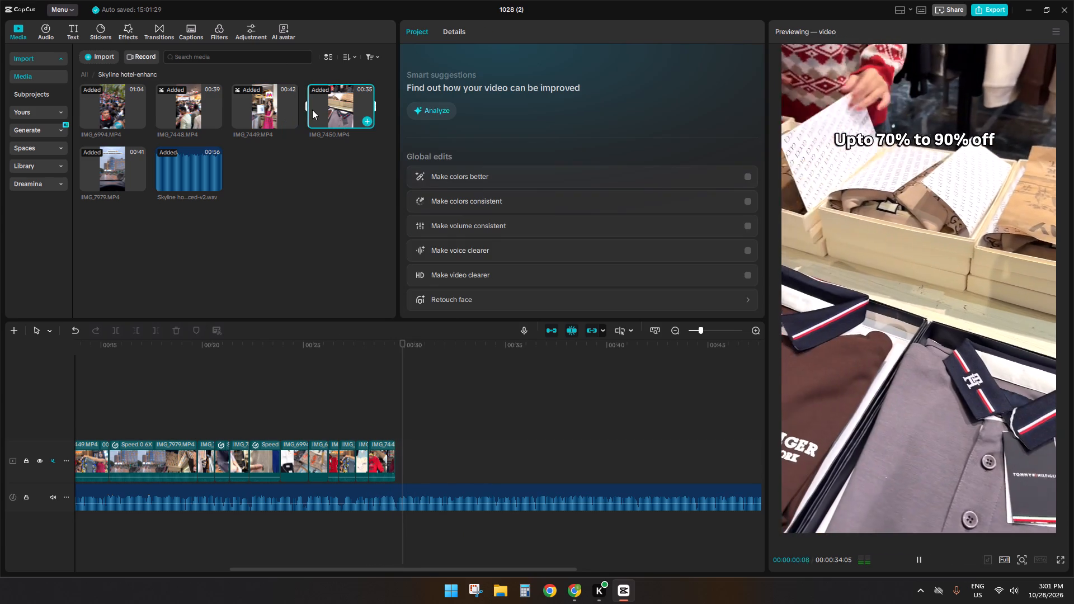
{"action": "left_click", "coordinate": [272, 111]}
{"action": "left_click_drag", "start_coordinate": [253, 100], "coordinate": [211, 106]}
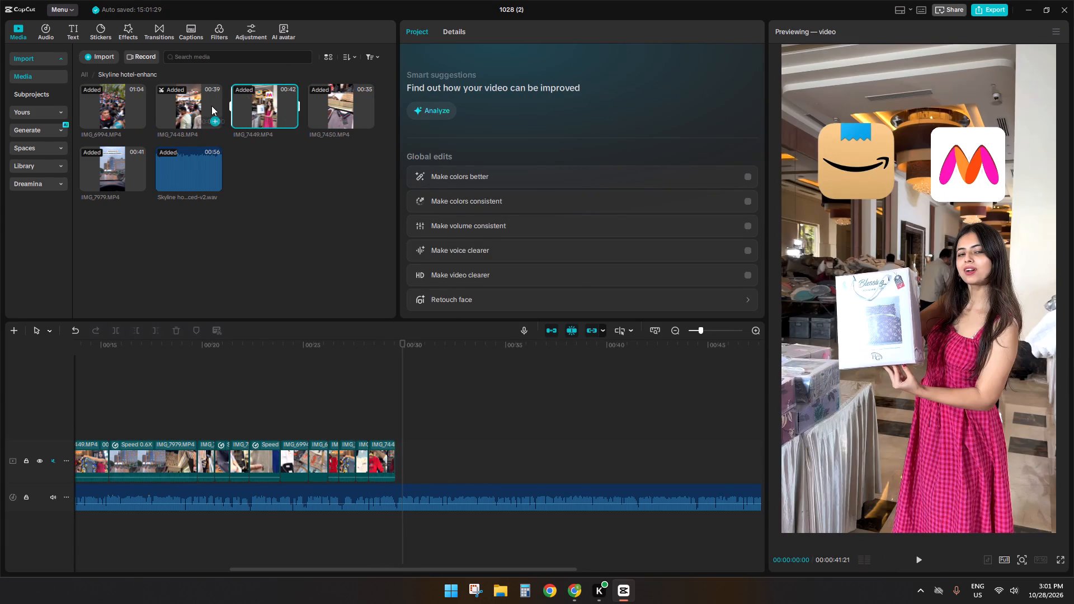
{"action": "key", "text": "space"}
{"action": "left_click", "coordinate": [242, 105]}
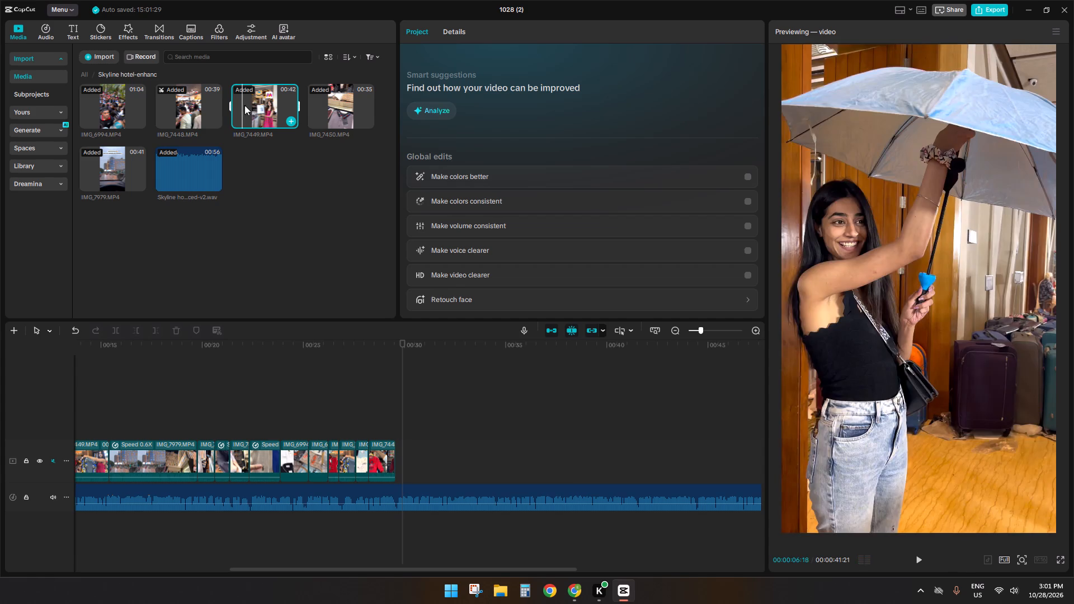
{"action": "key", "text": "space"}
{"action": "left_click", "coordinate": [251, 106]}
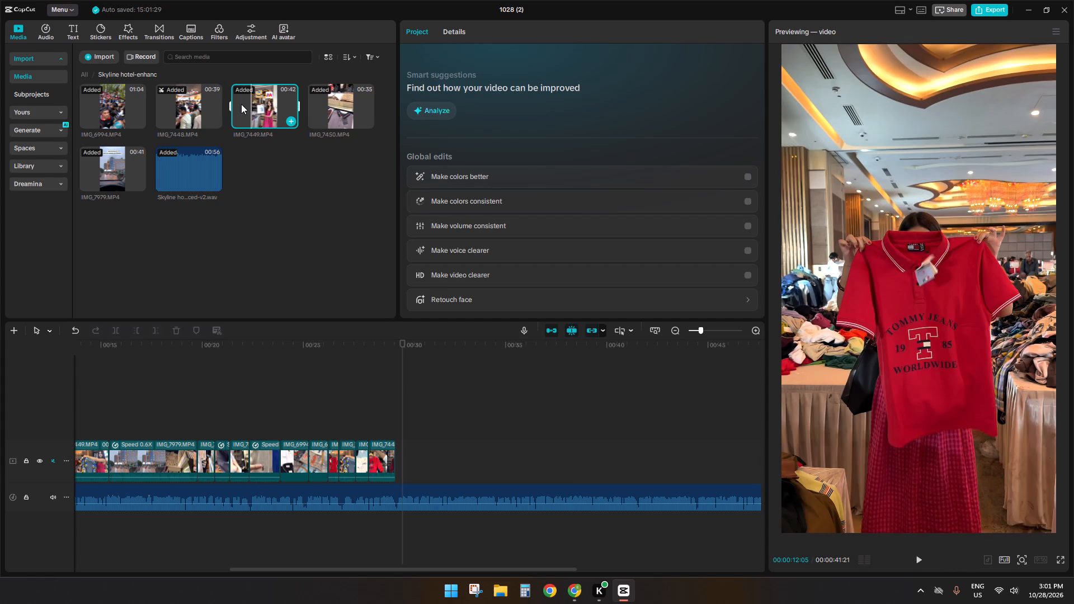
{"action": "left_click_drag", "start_coordinate": [230, 104], "coordinate": [246, 110]}
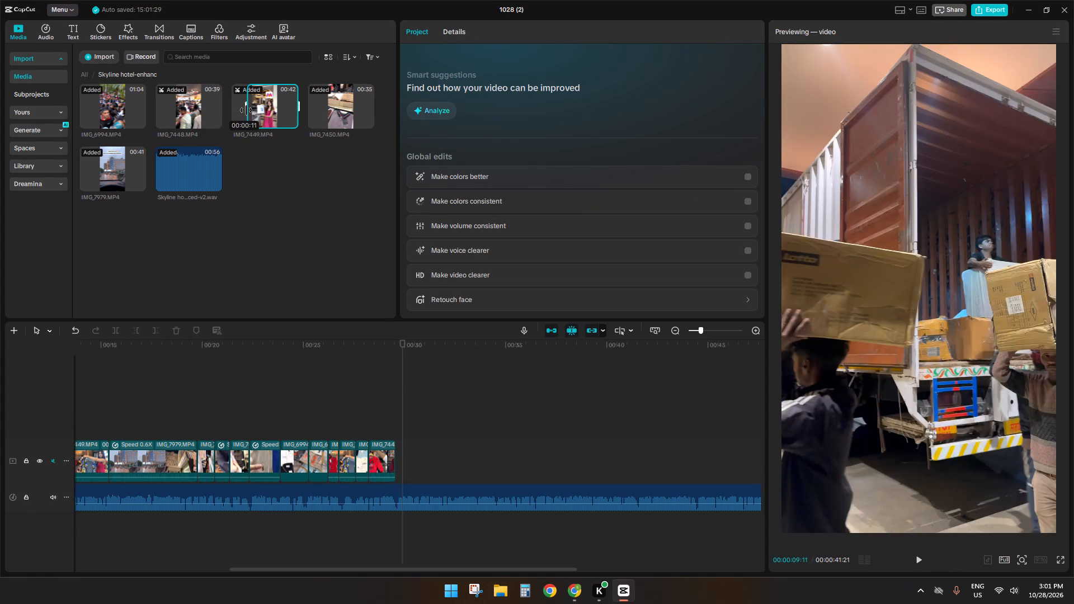
{"action": "left_click_drag", "start_coordinate": [246, 110], "coordinate": [251, 111]}
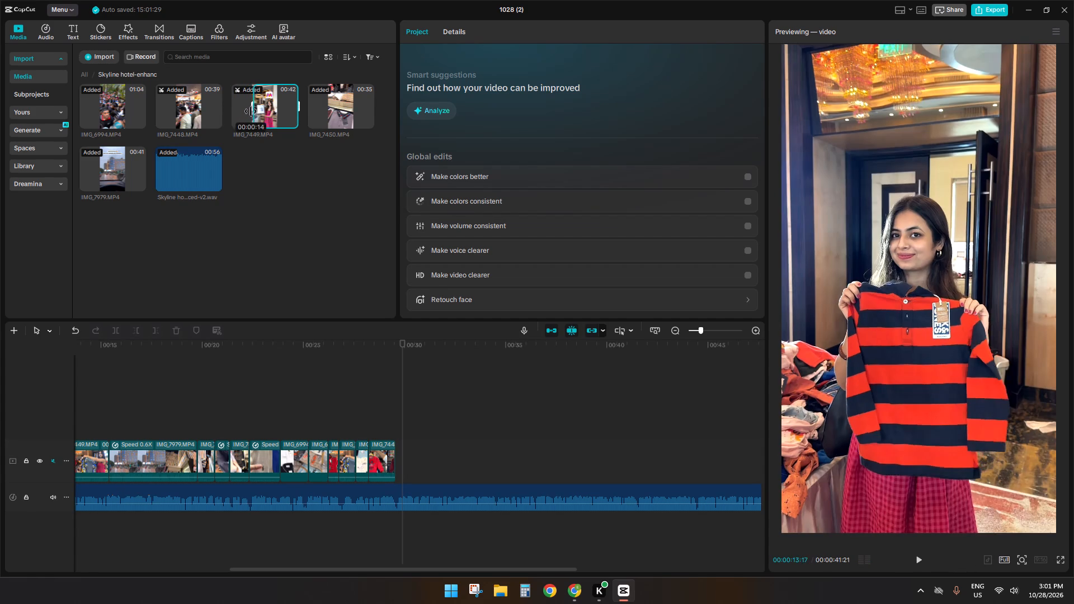
{"action": "left_click_drag", "start_coordinate": [251, 111], "coordinate": [250, 114]}
{"action": "left_click_drag", "start_coordinate": [266, 109], "coordinate": [409, 461]}
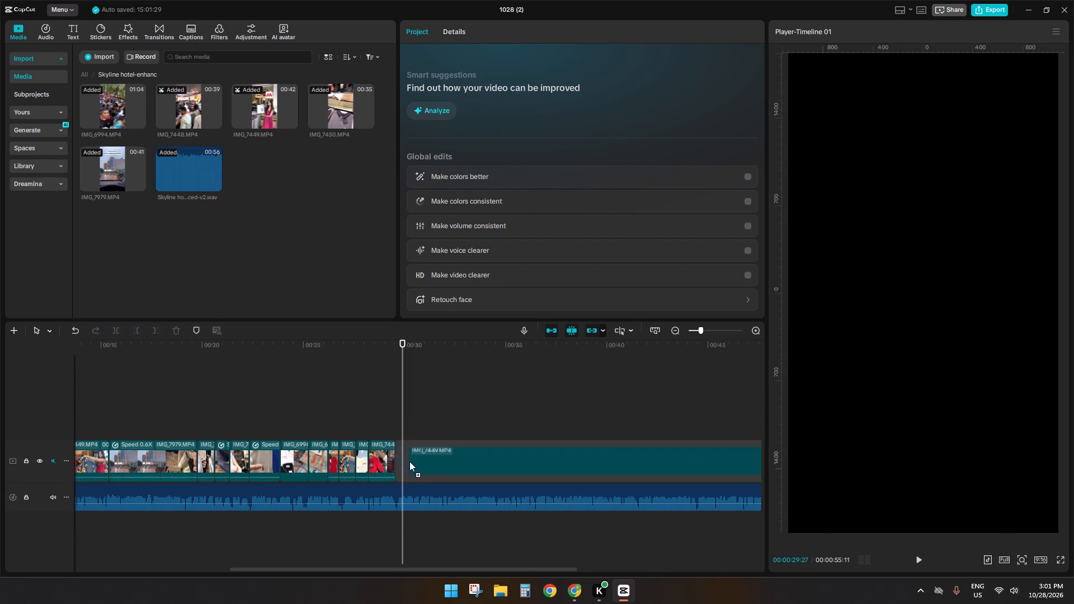
{"action": "left_click_drag", "start_coordinate": [409, 461], "coordinate": [410, 461]}
Delete the kids' sweatshirt shot (IMG_7448) from the timeline.
{"action": "left_click", "coordinate": [383, 460]}
{"action": "key", "text": "d"}
Play the new IMG_7449 section against the voiceover and split it just after the red polo shot.
{"action": "left_click", "coordinate": [371, 415]}
{"action": "key", "text": "space"}
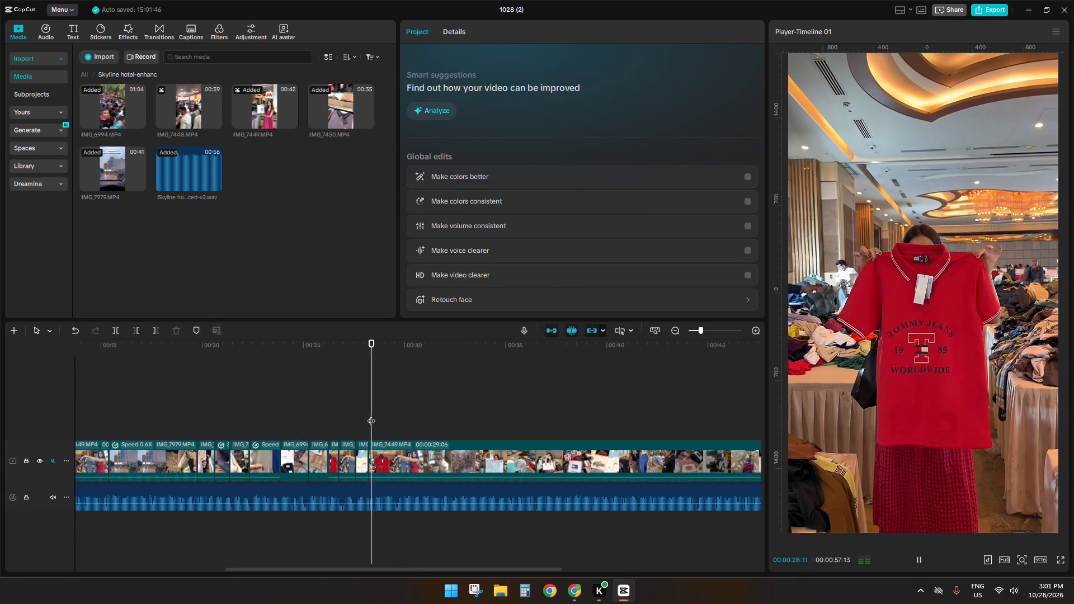
{"action": "key", "text": "space"}
{"action": "key", "text": "space"}
{"action": "key", "text": "space"}
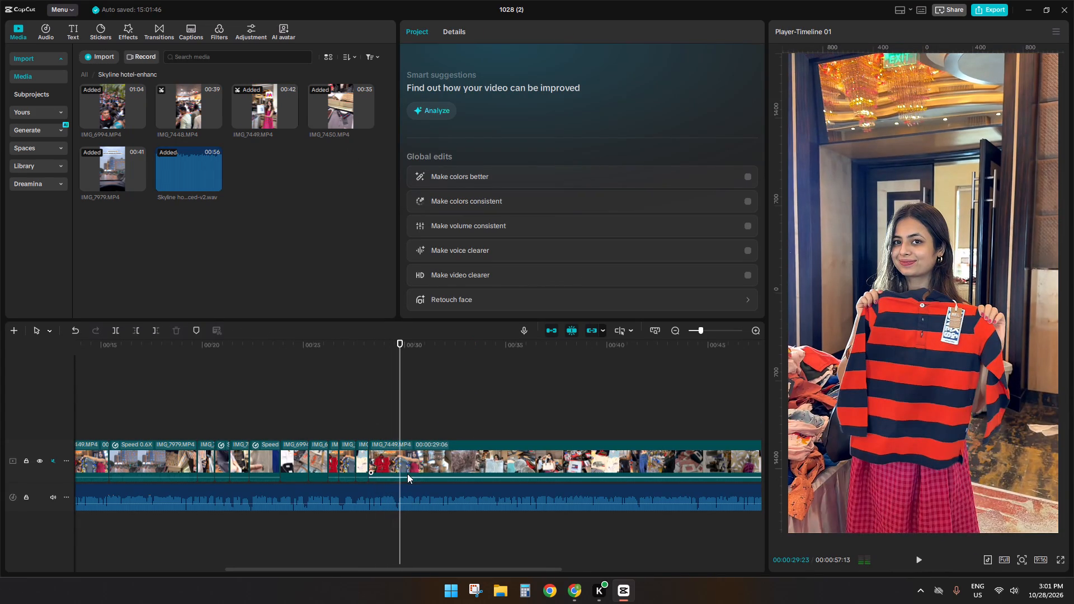
{"action": "left_click", "coordinate": [407, 474]}
{"action": "left_click", "coordinate": [375, 429]}
{"action": "left_click_drag", "start_coordinate": [375, 429], "coordinate": [381, 429]}
{"action": "left_click", "coordinate": [385, 451]}
{"action": "scroll", "coordinate": [388, 457], "scroll_direction": "up", "scroll_amount": 1, "text": "ctrl"}
{"action": "scroll", "coordinate": [388, 457], "scroll_direction": "down", "scroll_amount": 1, "text": "ctrl"}
{"action": "scroll", "coordinate": [388, 457], "scroll_direction": "up", "scroll_amount": 7, "text": "ctrl"}
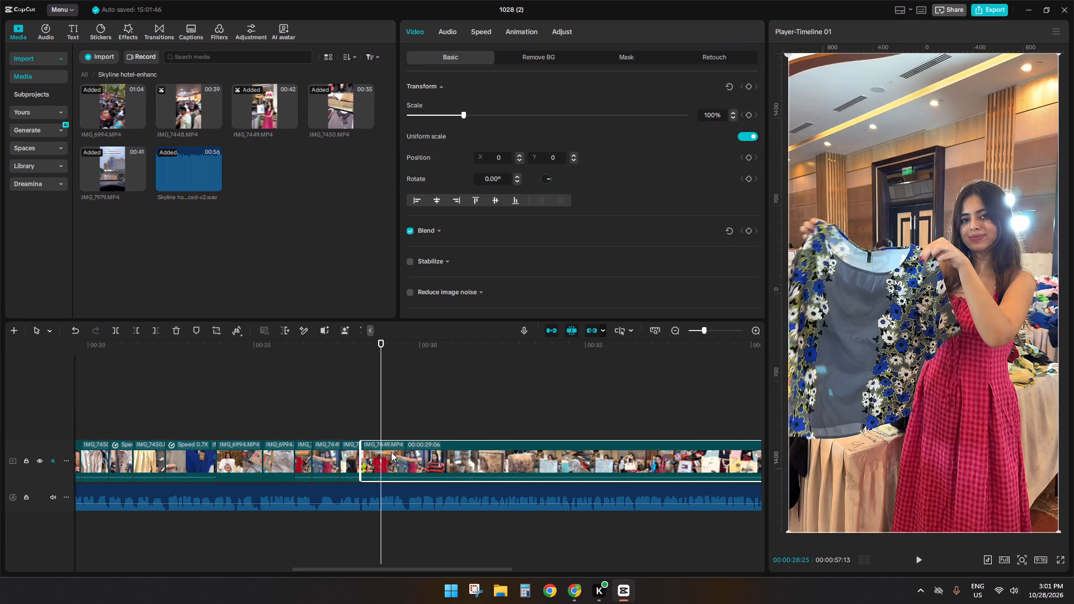
{"action": "left_click", "coordinate": [362, 416], "text": "ctrl"}
{"action": "left_click_drag", "start_coordinate": [362, 416], "coordinate": [380, 416]}
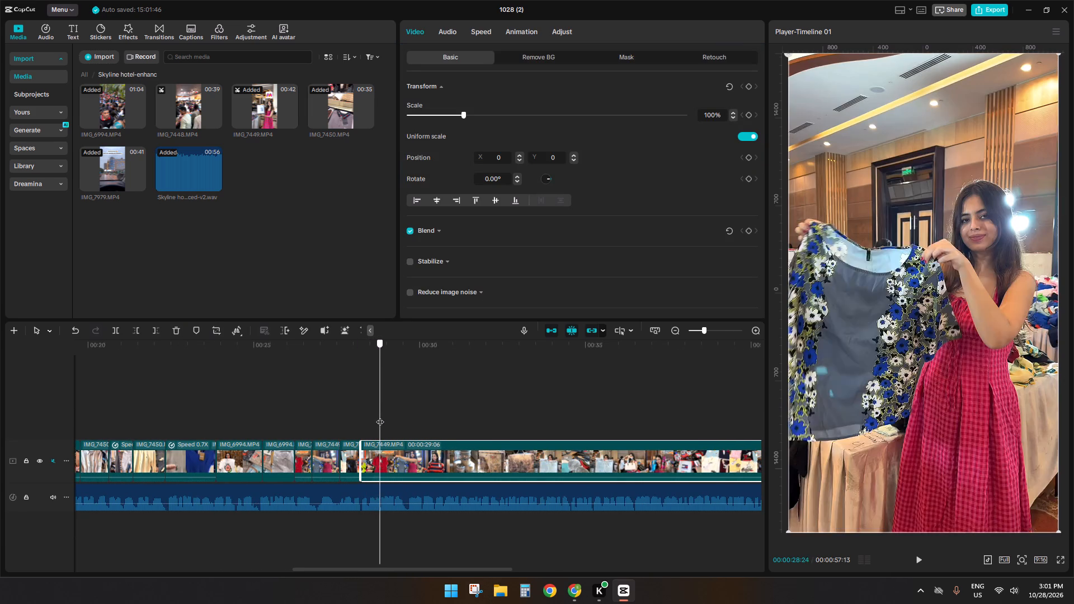
{"action": "left_click_drag", "start_coordinate": [380, 416], "coordinate": [376, 418]}
{"action": "key", "text": "s"}
Trim the start of the remaining IMG_7449 to the woman holding the striped sweater.
{"action": "left_click_drag", "start_coordinate": [376, 418], "coordinate": [385, 422]}
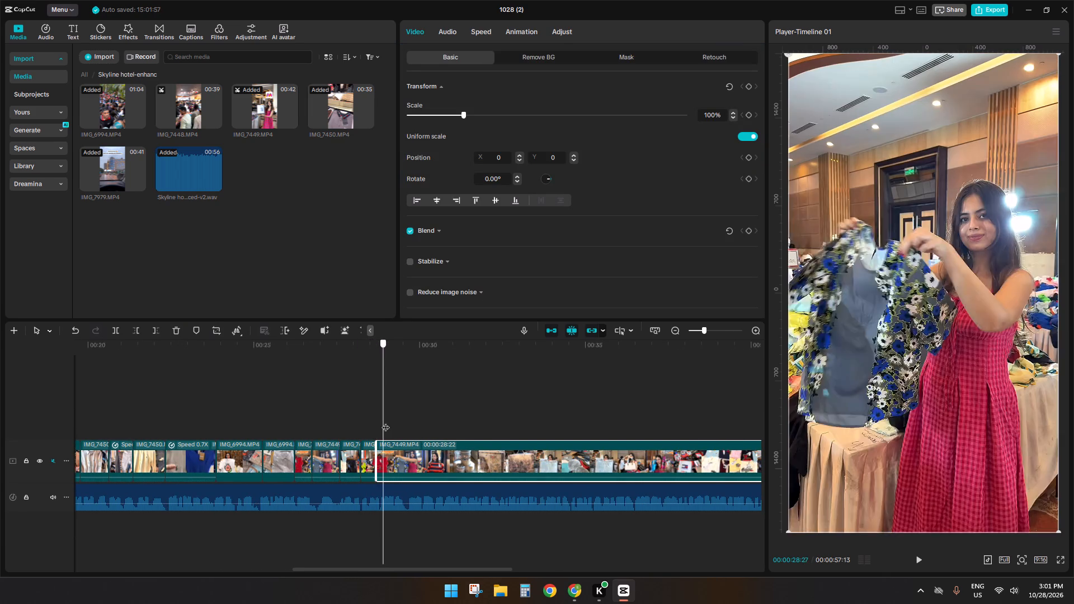
{"action": "left_click_drag", "start_coordinate": [385, 422], "coordinate": [404, 422]}
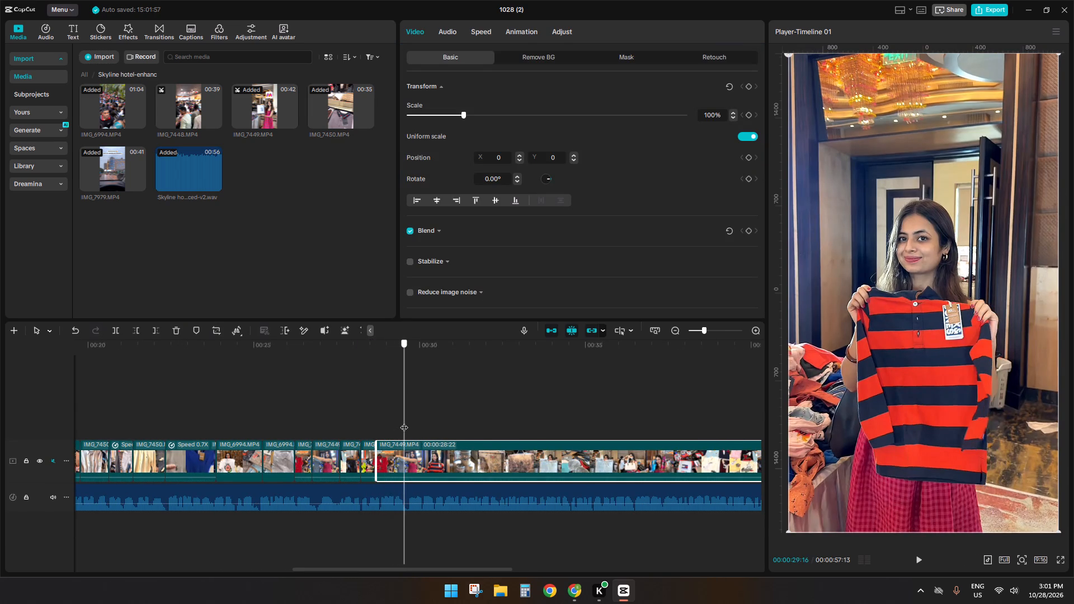
{"action": "left_click_drag", "start_coordinate": [404, 422], "coordinate": [393, 424]}
{"action": "key", "text": "q"}
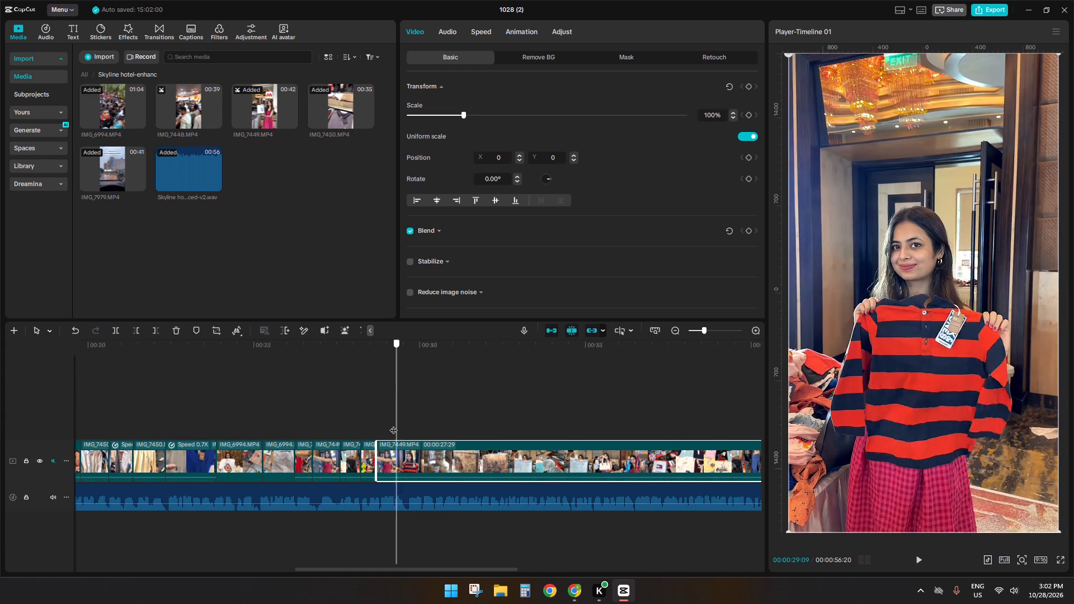
Play the shots from the striped sweater onward, slow that IMG_7449 section to 0.73x and split it at 00:00:30:20.
{"action": "left_click_drag", "start_coordinate": [393, 424], "coordinate": [362, 425]}
{"action": "key", "text": "space"}
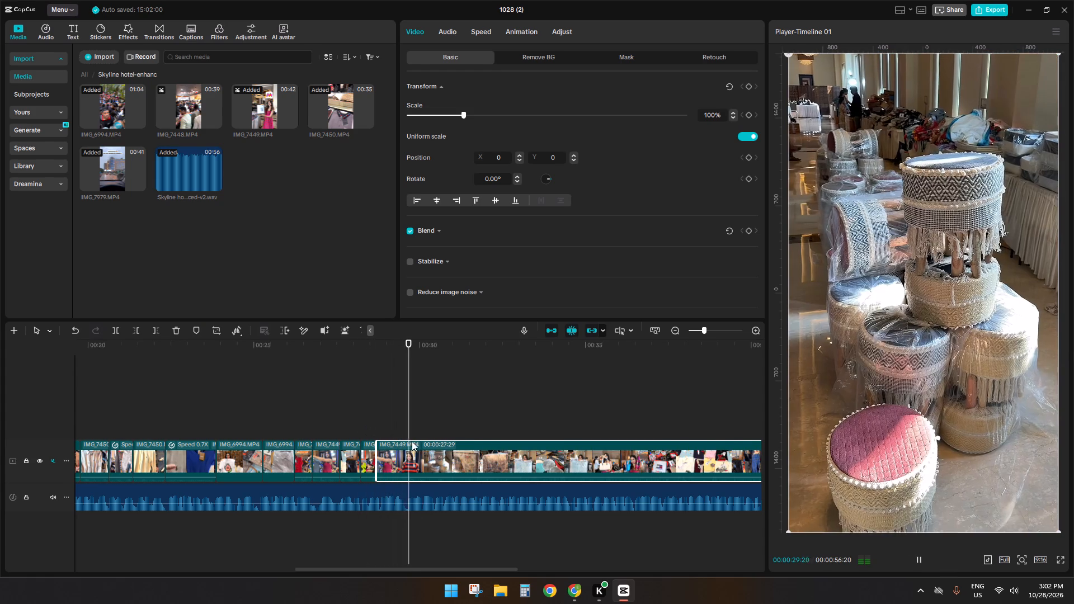
{"action": "key", "text": "space"}
{"action": "key", "text": "space"}
{"action": "key", "text": "space"}
{"action": "key", "text": "space"}
{"action": "key", "text": "space"}
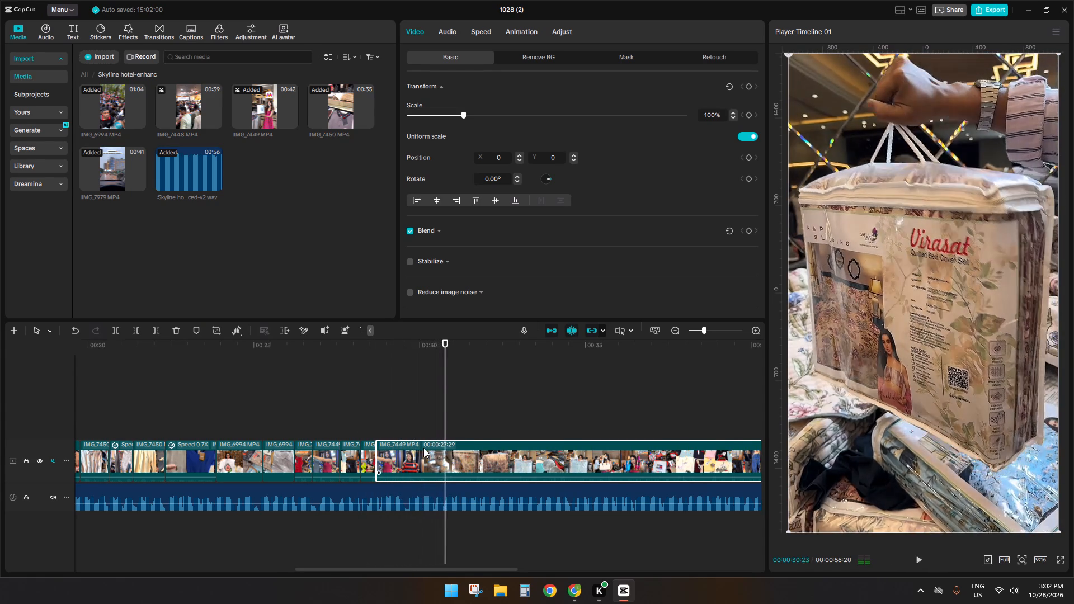
{"action": "key", "text": "space"}
{"action": "key", "text": "space"}
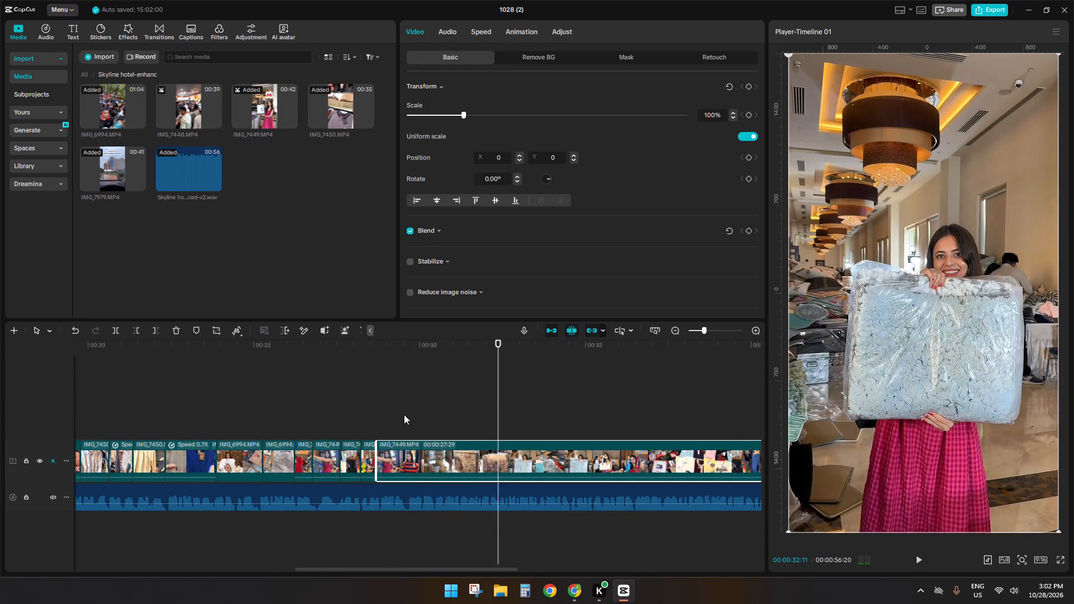
{"action": "left_click", "coordinate": [375, 421]}
{"action": "key", "text": "space"}
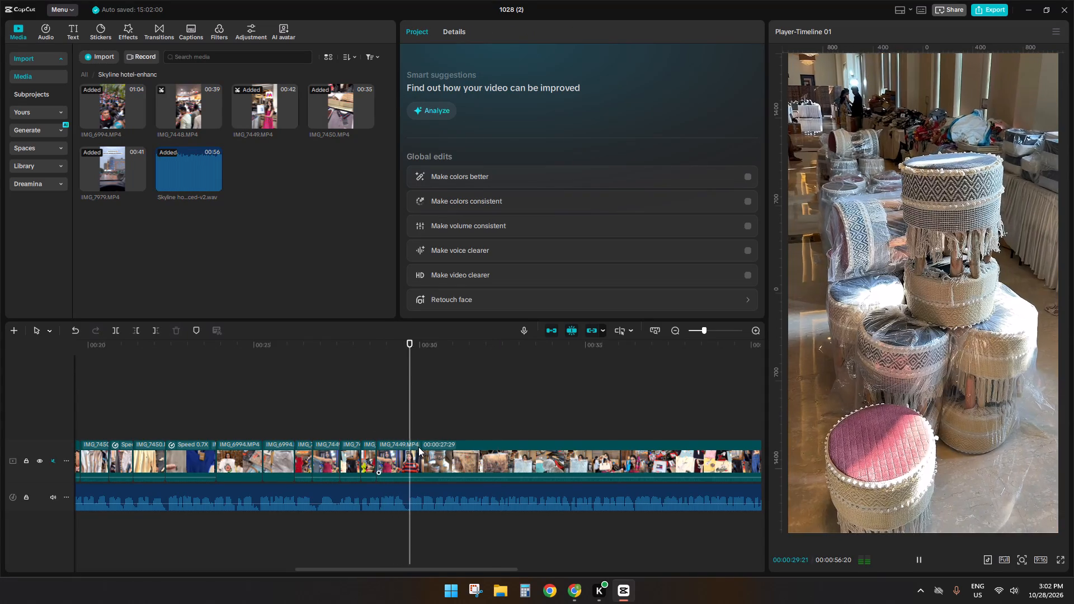
{"action": "key", "text": "space"}
{"action": "left_click", "coordinate": [428, 450]}
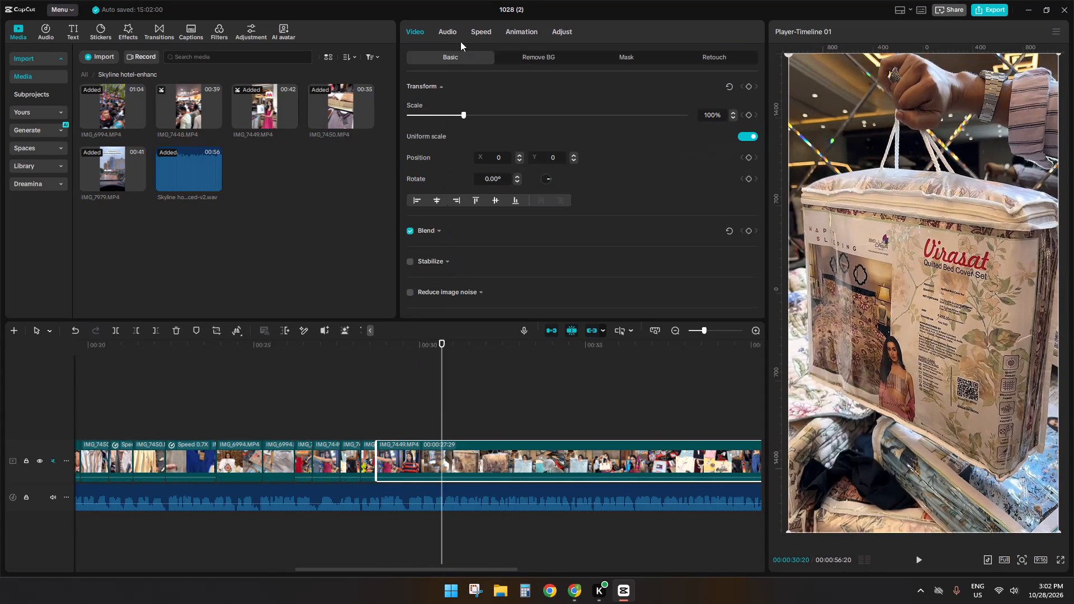
{"action": "left_click", "coordinate": [478, 32]}
{"action": "left_click", "coordinate": [449, 96]}
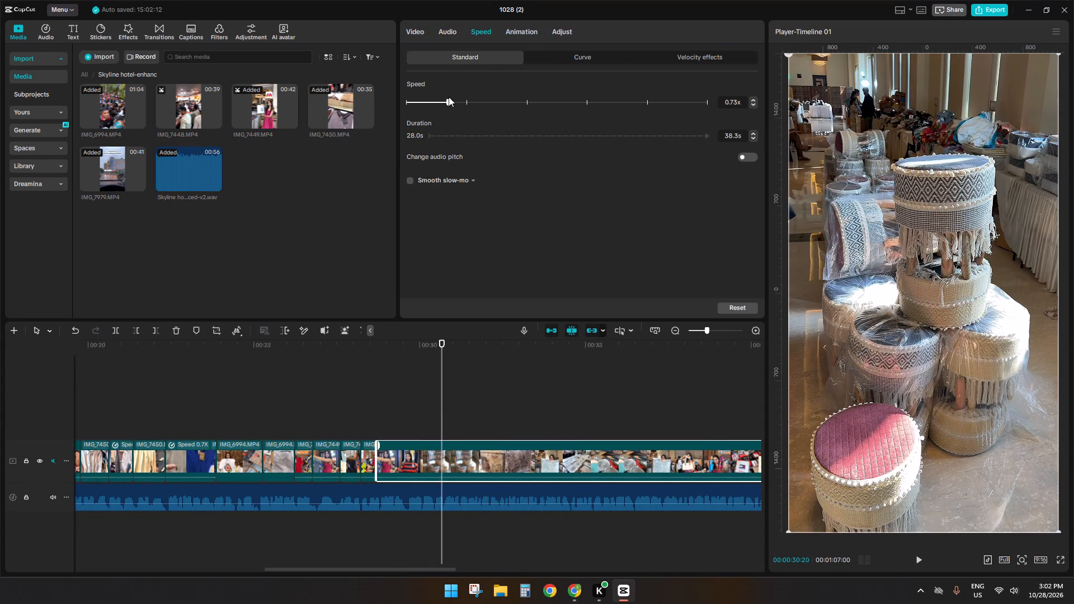
{"action": "key", "text": "s"}
Skim the rest of the slowed IMG_7449 after the split and delete that remaining part.
{"action": "key", "text": "space"}
{"action": "scroll", "coordinate": [707, 435], "scroll_direction": "down", "scroll_amount": 8, "text": "ctrl"}
{"action": "left_click", "coordinate": [642, 400], "text": "ctrl"}
{"action": "left_click_drag", "start_coordinate": [642, 400], "coordinate": [659, 405]}
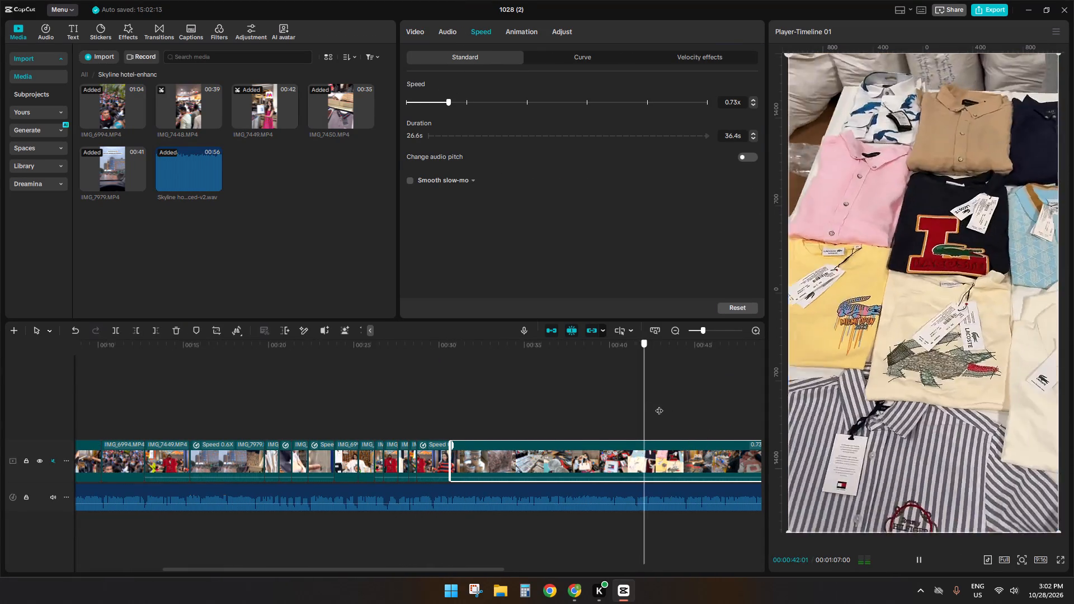
{"action": "left_click_drag", "start_coordinate": [659, 405], "coordinate": [681, 411]}
{"action": "scroll", "coordinate": [670, 415], "scroll_direction": "down", "scroll_amount": 8, "text": "ctrl"}
{"action": "left_click", "coordinate": [447, 421]}
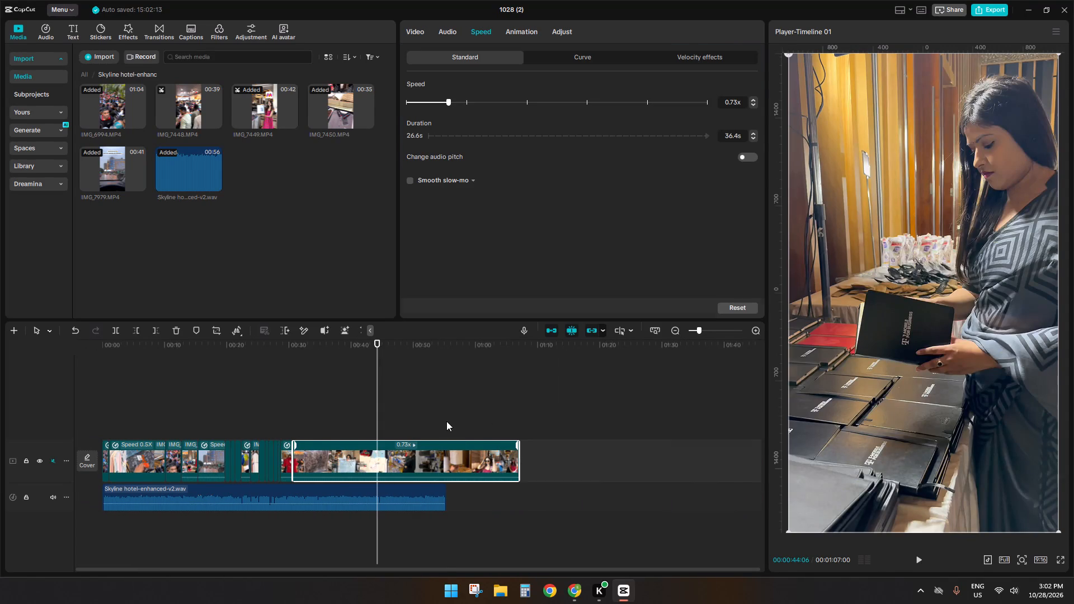
{"action": "left_click_drag", "start_coordinate": [447, 421], "coordinate": [505, 415]}
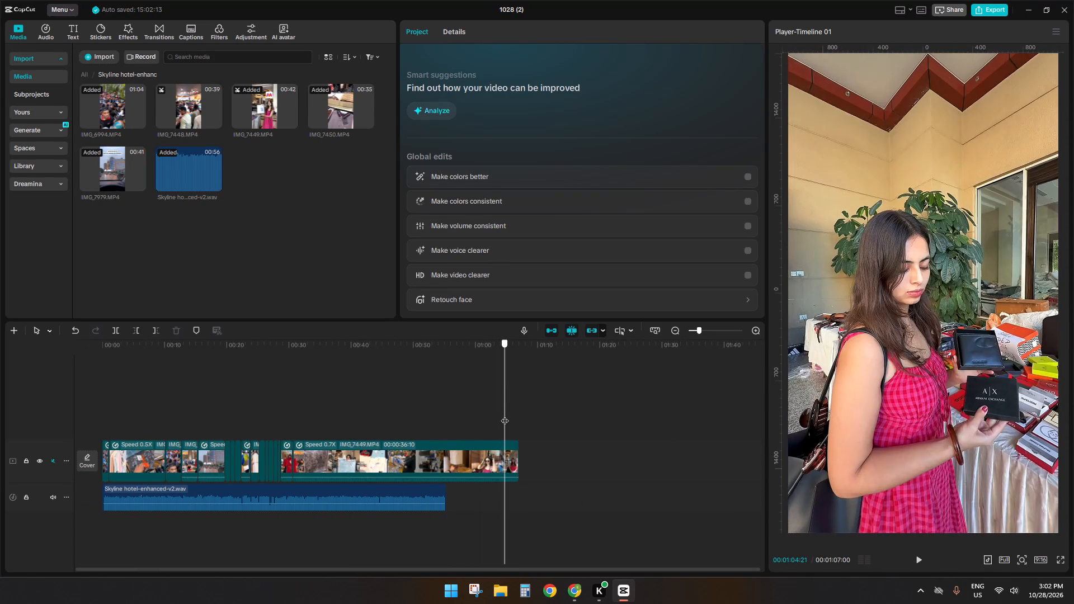
{"action": "left_click_drag", "start_coordinate": [505, 415], "coordinate": [508, 415]}
{"action": "left_click", "coordinate": [479, 468]}
{"action": "key", "text": "d"}
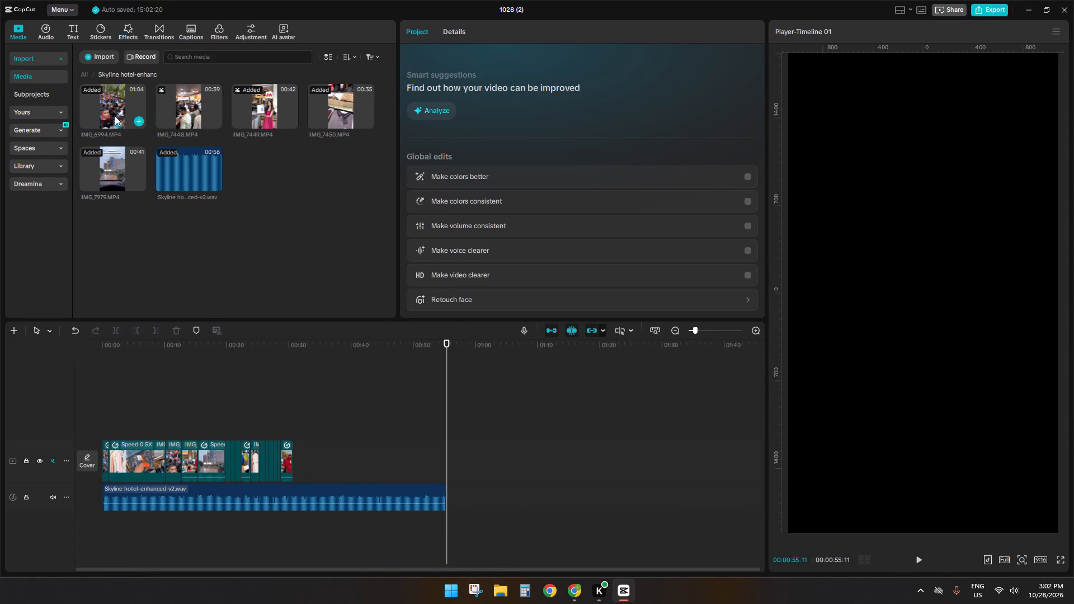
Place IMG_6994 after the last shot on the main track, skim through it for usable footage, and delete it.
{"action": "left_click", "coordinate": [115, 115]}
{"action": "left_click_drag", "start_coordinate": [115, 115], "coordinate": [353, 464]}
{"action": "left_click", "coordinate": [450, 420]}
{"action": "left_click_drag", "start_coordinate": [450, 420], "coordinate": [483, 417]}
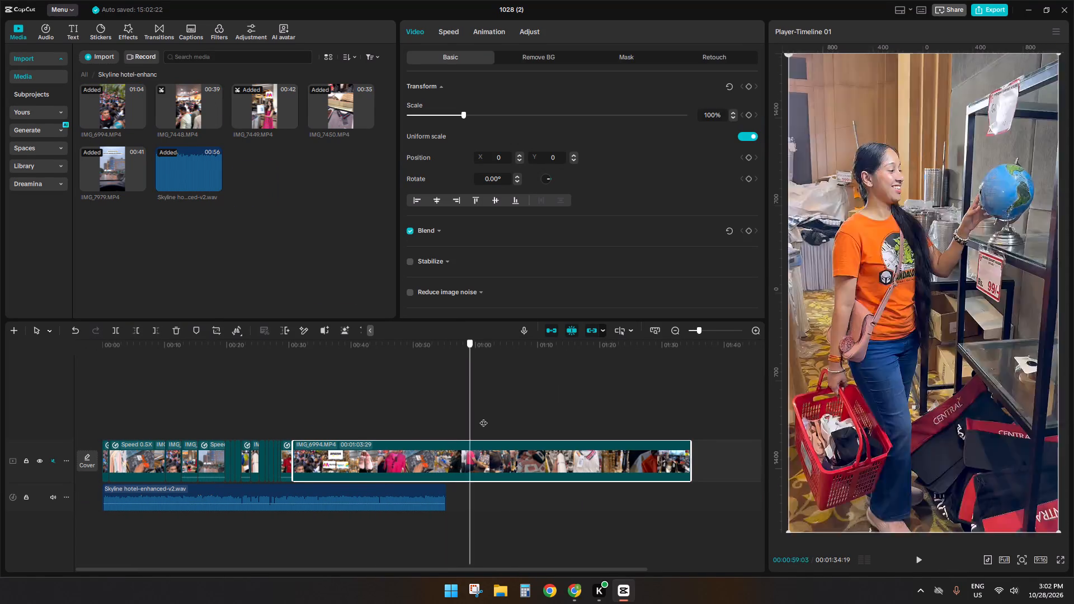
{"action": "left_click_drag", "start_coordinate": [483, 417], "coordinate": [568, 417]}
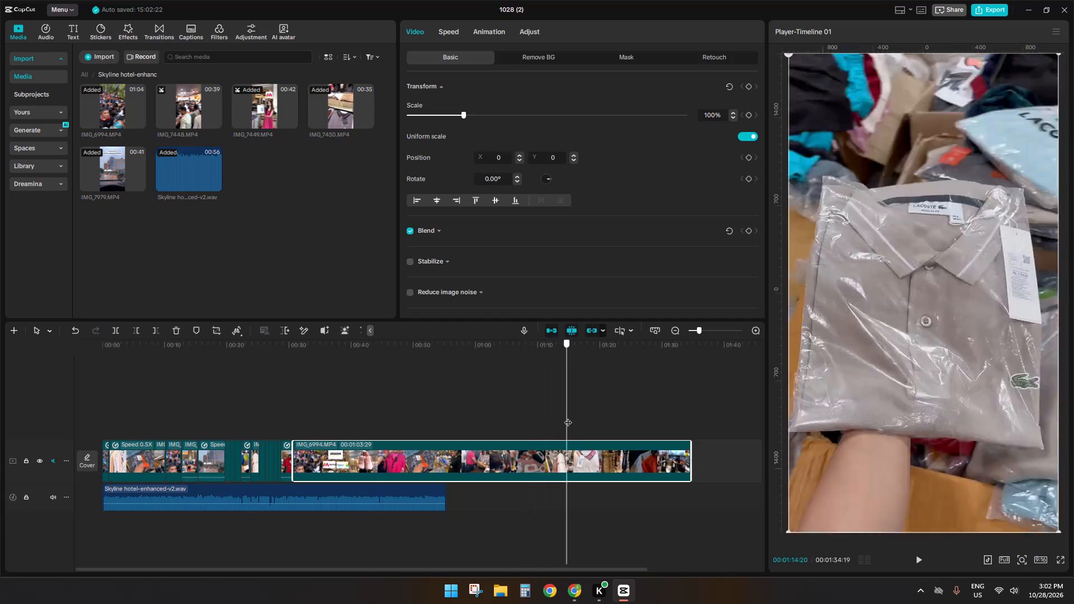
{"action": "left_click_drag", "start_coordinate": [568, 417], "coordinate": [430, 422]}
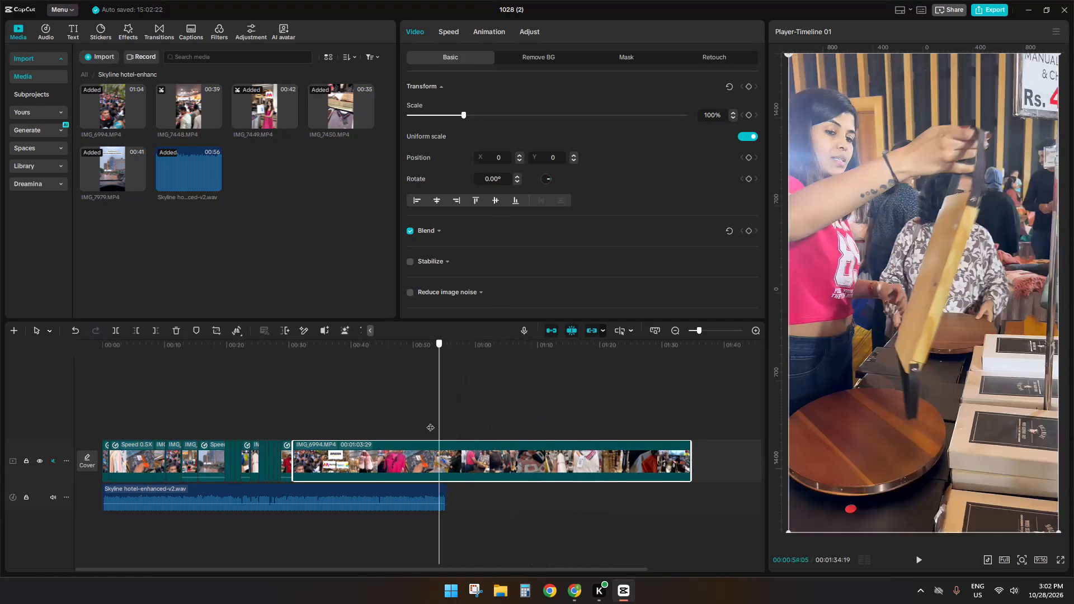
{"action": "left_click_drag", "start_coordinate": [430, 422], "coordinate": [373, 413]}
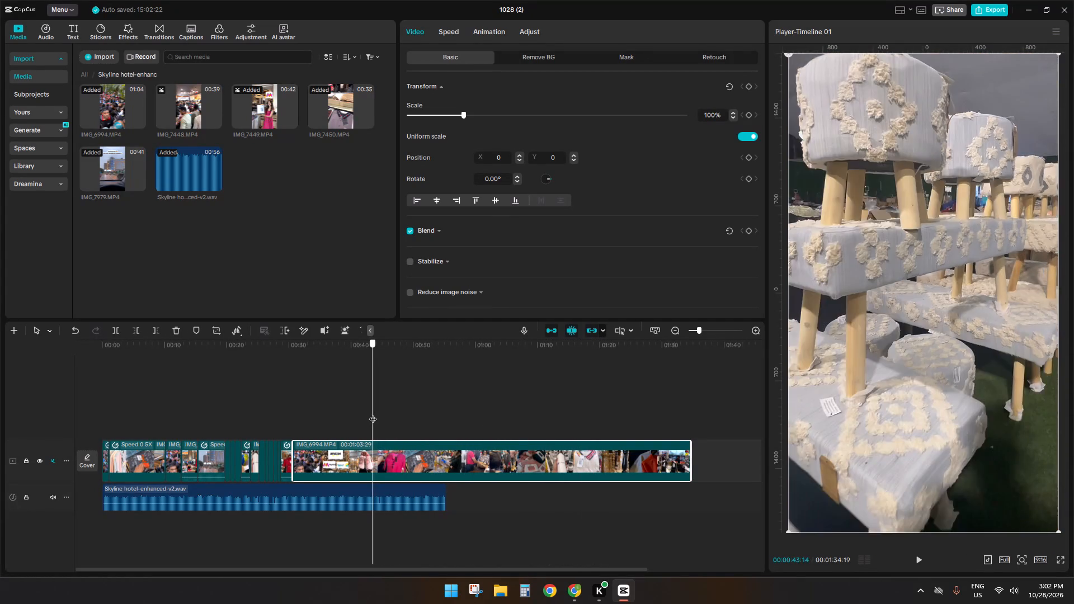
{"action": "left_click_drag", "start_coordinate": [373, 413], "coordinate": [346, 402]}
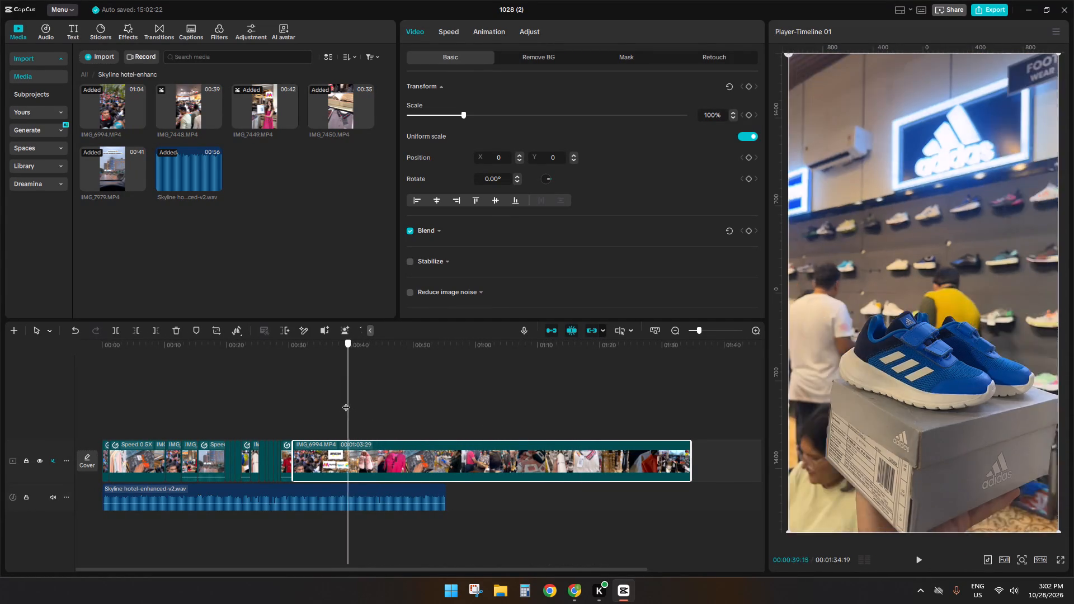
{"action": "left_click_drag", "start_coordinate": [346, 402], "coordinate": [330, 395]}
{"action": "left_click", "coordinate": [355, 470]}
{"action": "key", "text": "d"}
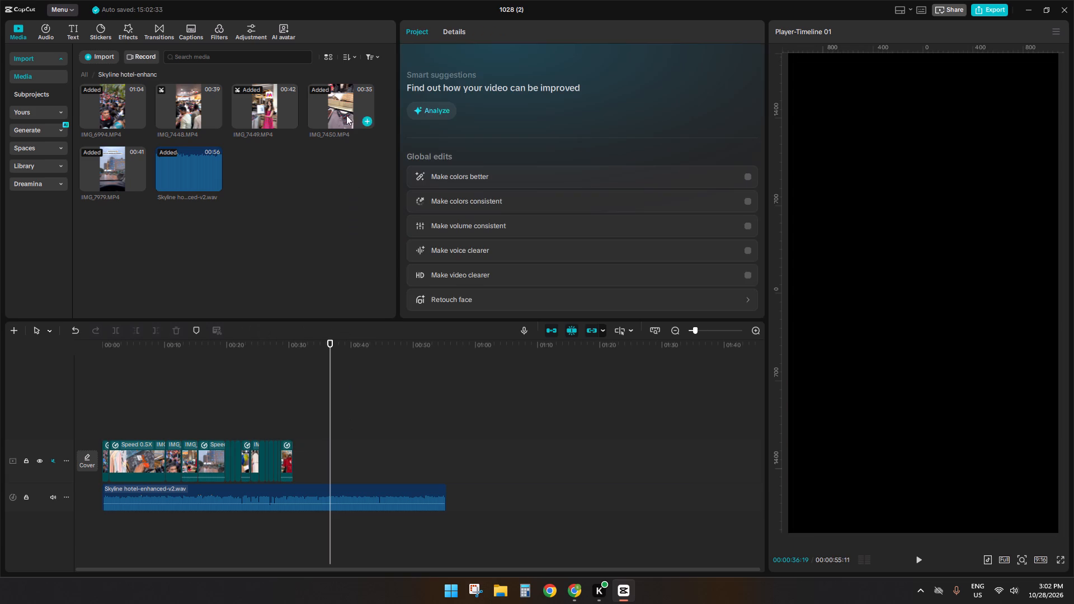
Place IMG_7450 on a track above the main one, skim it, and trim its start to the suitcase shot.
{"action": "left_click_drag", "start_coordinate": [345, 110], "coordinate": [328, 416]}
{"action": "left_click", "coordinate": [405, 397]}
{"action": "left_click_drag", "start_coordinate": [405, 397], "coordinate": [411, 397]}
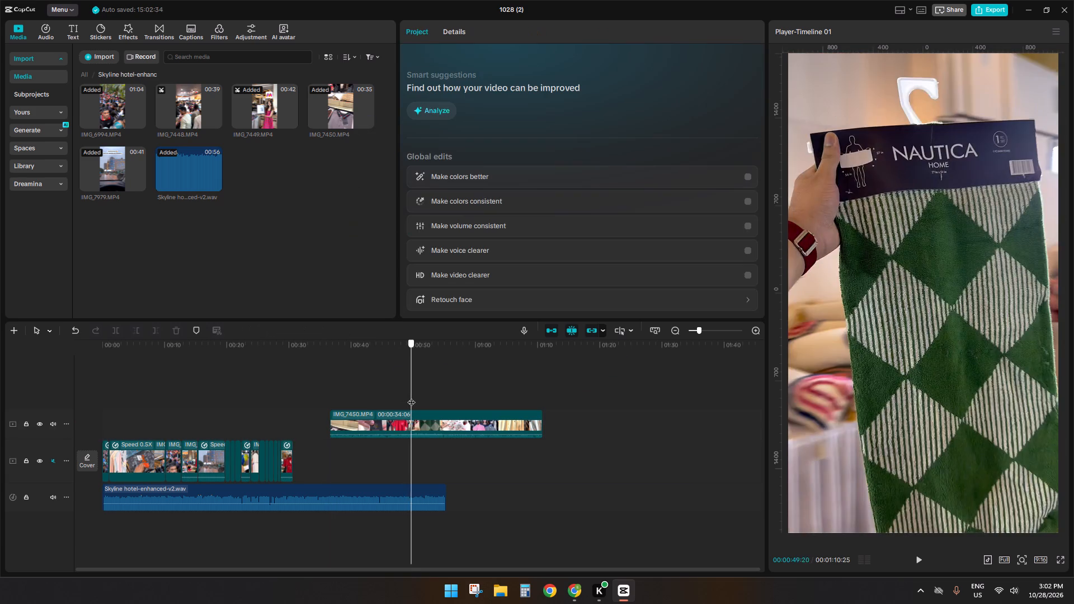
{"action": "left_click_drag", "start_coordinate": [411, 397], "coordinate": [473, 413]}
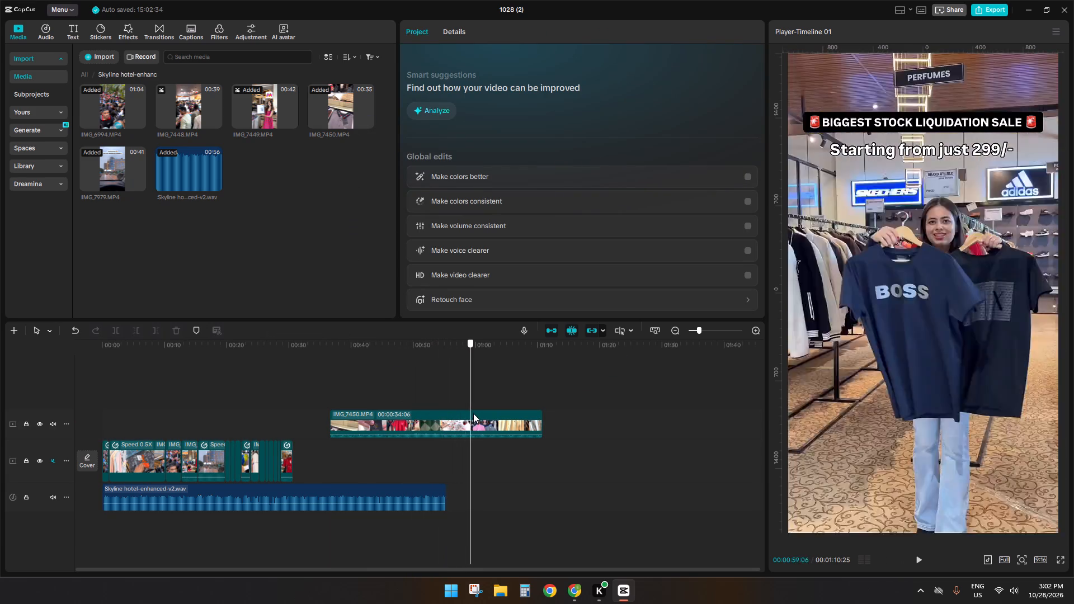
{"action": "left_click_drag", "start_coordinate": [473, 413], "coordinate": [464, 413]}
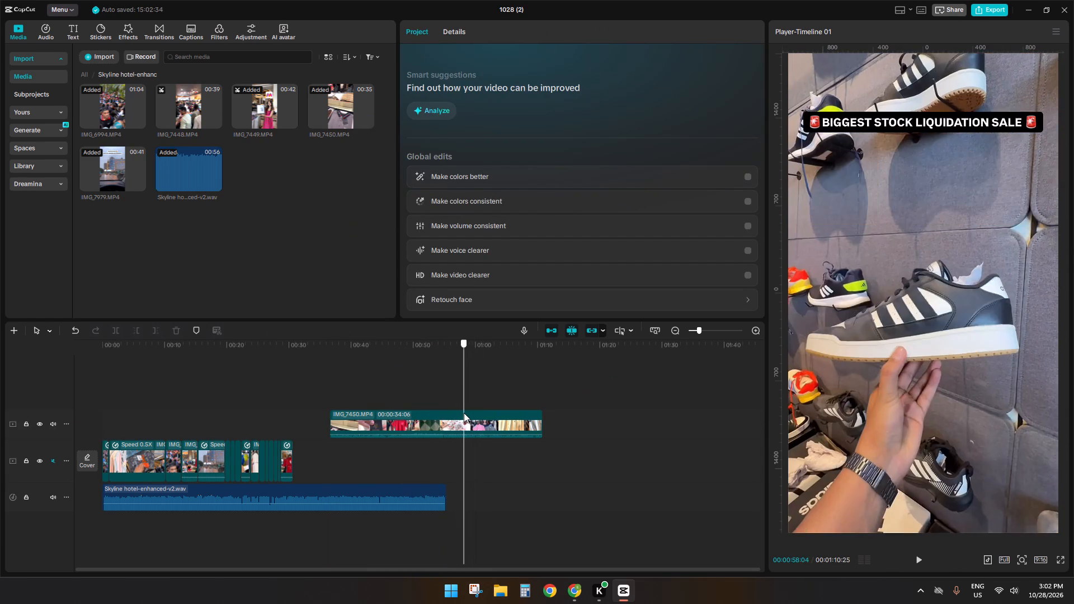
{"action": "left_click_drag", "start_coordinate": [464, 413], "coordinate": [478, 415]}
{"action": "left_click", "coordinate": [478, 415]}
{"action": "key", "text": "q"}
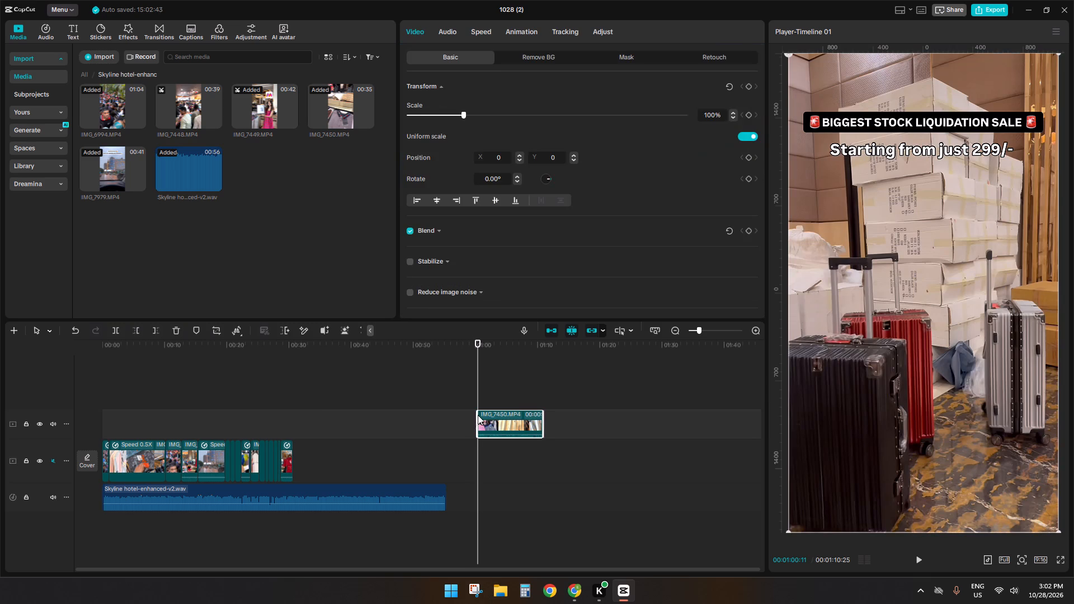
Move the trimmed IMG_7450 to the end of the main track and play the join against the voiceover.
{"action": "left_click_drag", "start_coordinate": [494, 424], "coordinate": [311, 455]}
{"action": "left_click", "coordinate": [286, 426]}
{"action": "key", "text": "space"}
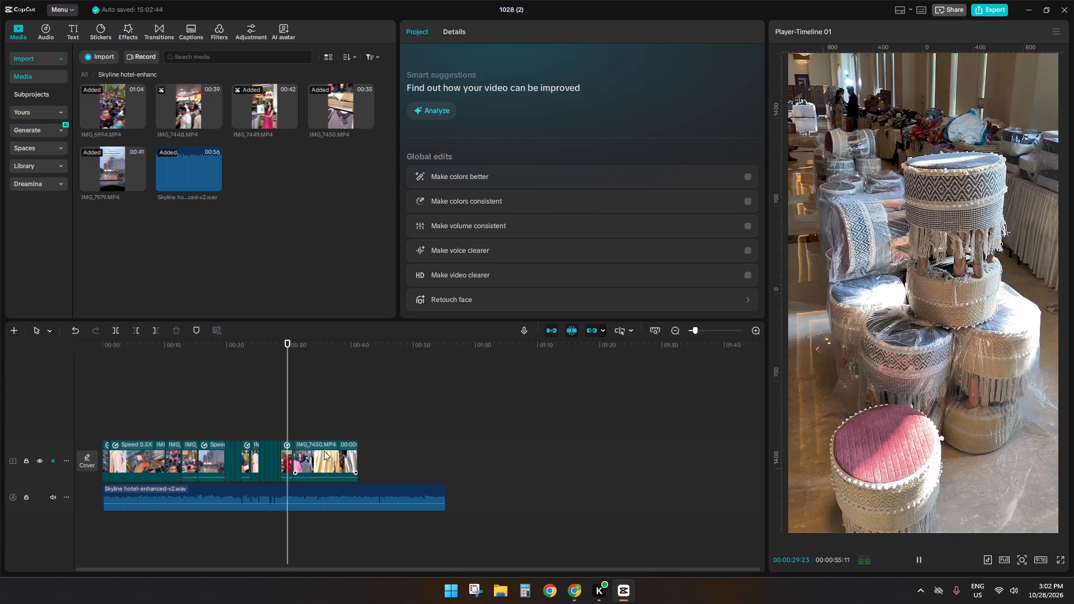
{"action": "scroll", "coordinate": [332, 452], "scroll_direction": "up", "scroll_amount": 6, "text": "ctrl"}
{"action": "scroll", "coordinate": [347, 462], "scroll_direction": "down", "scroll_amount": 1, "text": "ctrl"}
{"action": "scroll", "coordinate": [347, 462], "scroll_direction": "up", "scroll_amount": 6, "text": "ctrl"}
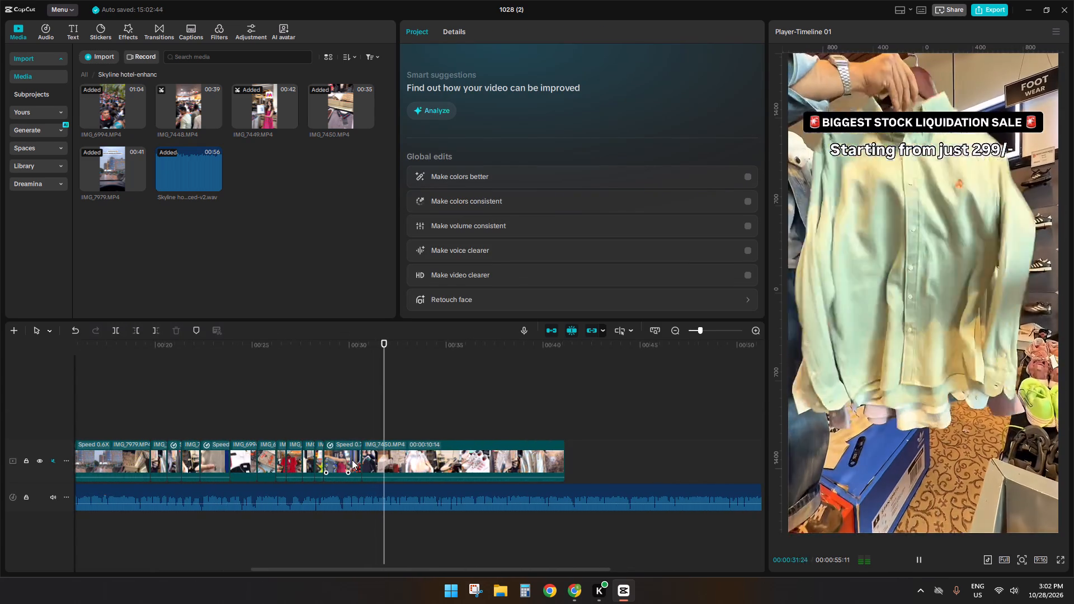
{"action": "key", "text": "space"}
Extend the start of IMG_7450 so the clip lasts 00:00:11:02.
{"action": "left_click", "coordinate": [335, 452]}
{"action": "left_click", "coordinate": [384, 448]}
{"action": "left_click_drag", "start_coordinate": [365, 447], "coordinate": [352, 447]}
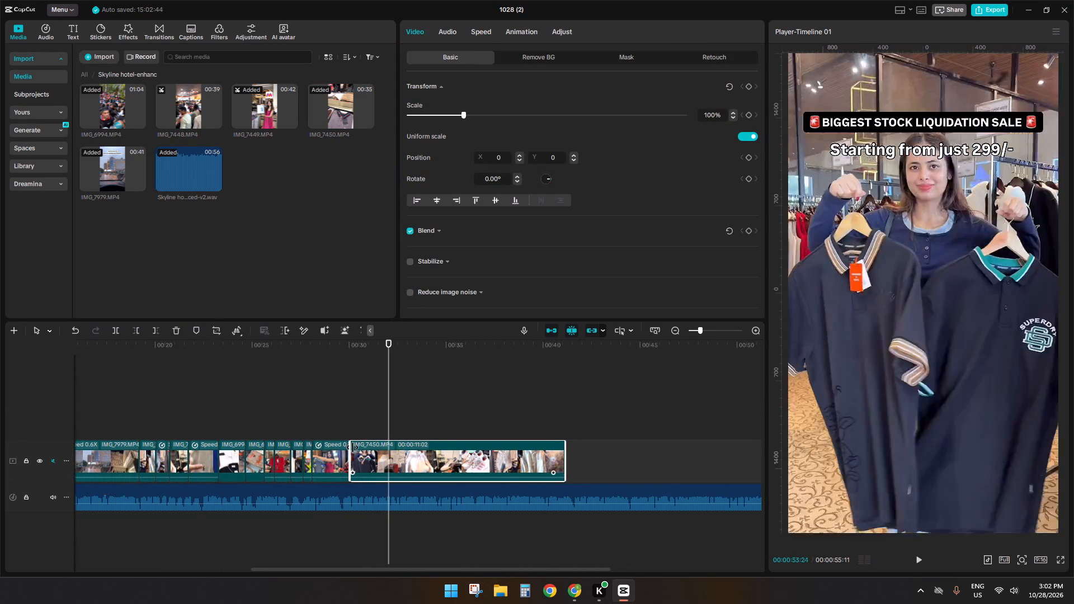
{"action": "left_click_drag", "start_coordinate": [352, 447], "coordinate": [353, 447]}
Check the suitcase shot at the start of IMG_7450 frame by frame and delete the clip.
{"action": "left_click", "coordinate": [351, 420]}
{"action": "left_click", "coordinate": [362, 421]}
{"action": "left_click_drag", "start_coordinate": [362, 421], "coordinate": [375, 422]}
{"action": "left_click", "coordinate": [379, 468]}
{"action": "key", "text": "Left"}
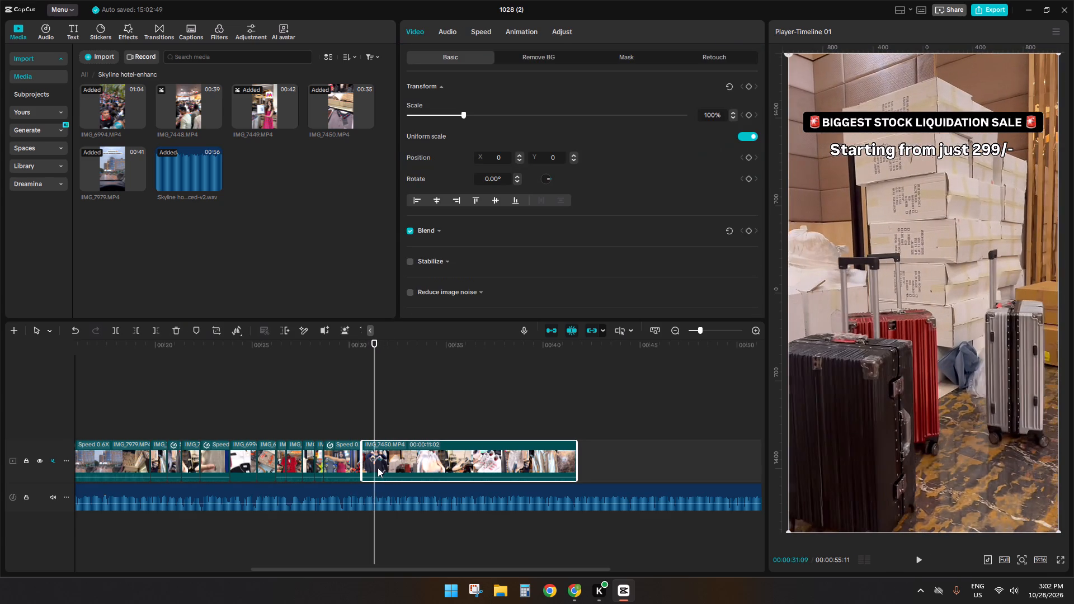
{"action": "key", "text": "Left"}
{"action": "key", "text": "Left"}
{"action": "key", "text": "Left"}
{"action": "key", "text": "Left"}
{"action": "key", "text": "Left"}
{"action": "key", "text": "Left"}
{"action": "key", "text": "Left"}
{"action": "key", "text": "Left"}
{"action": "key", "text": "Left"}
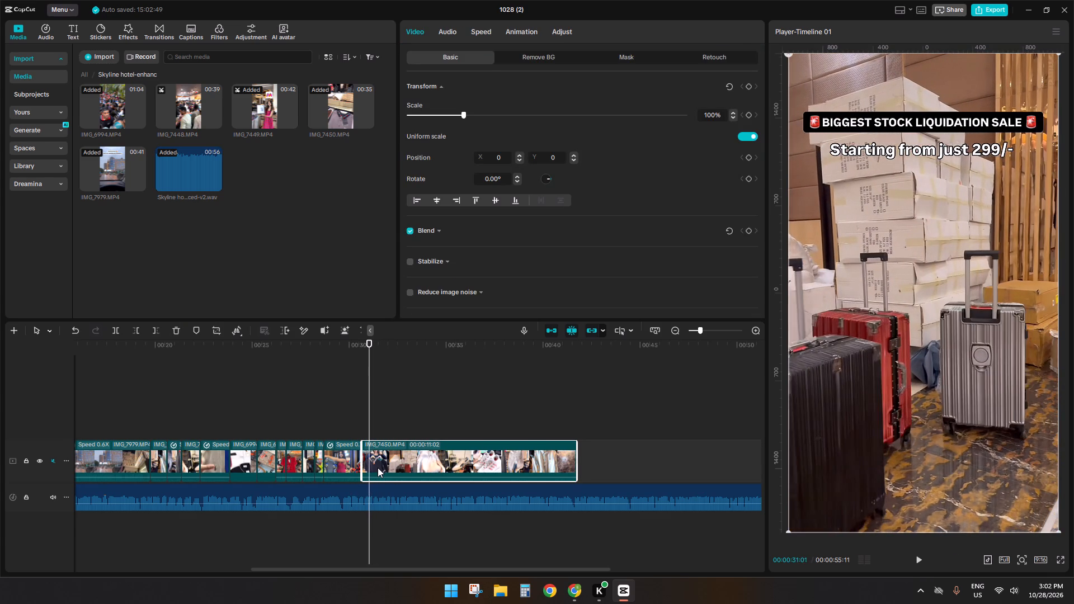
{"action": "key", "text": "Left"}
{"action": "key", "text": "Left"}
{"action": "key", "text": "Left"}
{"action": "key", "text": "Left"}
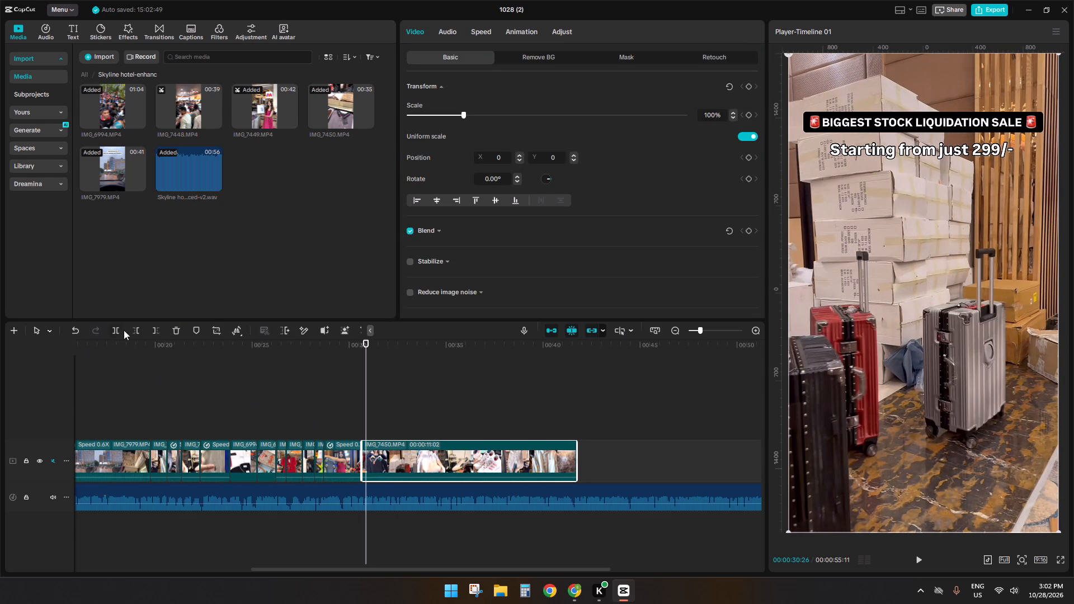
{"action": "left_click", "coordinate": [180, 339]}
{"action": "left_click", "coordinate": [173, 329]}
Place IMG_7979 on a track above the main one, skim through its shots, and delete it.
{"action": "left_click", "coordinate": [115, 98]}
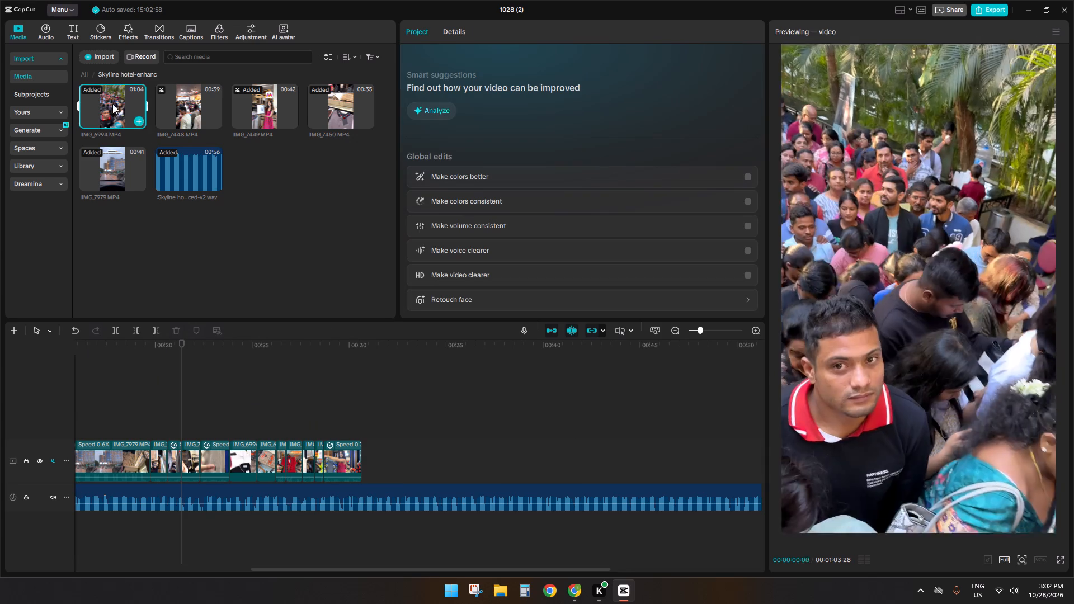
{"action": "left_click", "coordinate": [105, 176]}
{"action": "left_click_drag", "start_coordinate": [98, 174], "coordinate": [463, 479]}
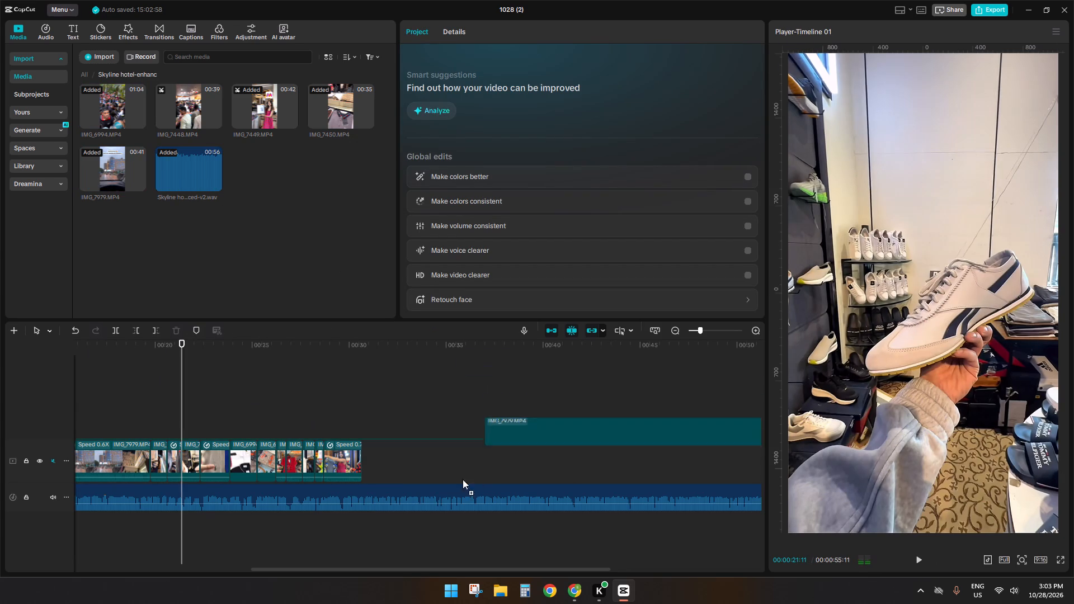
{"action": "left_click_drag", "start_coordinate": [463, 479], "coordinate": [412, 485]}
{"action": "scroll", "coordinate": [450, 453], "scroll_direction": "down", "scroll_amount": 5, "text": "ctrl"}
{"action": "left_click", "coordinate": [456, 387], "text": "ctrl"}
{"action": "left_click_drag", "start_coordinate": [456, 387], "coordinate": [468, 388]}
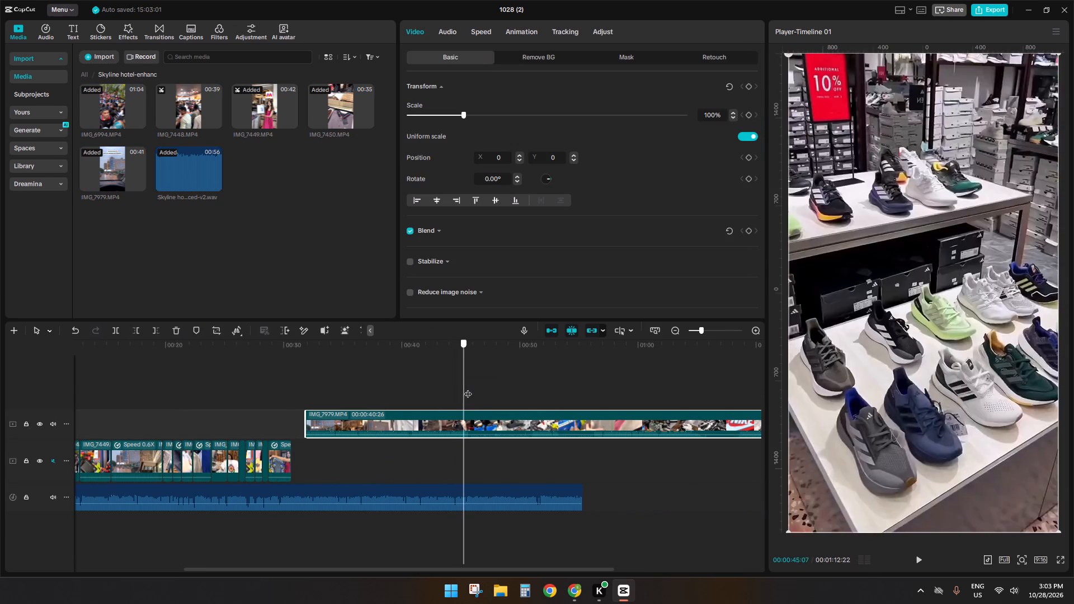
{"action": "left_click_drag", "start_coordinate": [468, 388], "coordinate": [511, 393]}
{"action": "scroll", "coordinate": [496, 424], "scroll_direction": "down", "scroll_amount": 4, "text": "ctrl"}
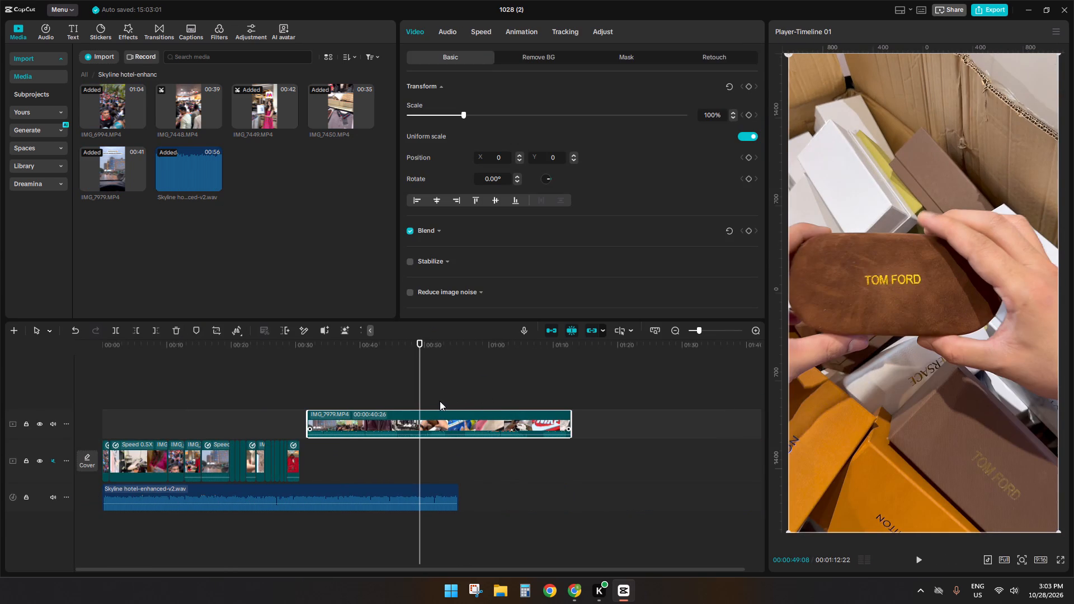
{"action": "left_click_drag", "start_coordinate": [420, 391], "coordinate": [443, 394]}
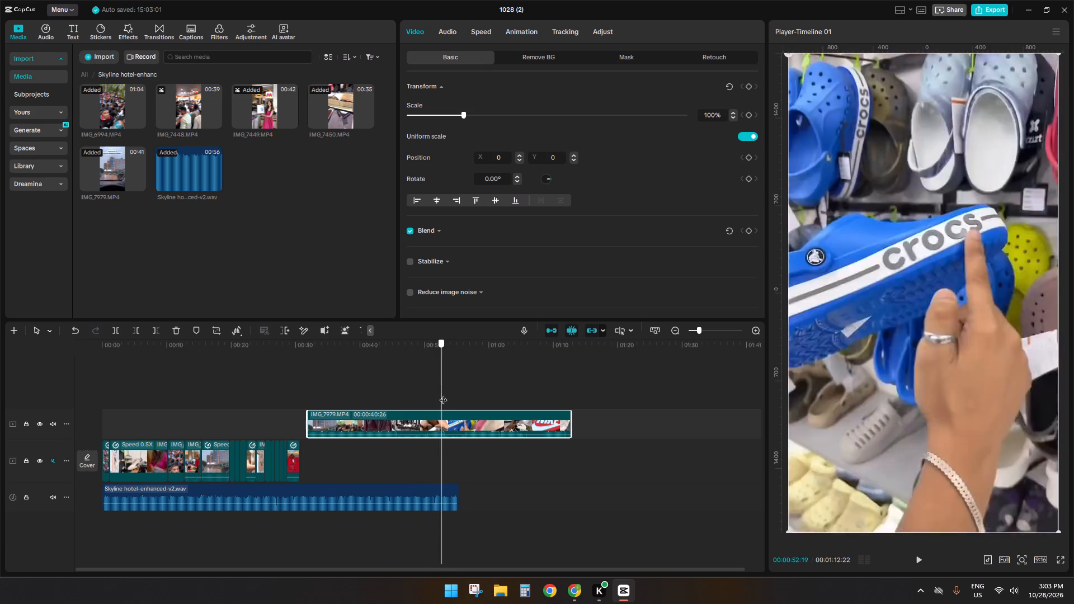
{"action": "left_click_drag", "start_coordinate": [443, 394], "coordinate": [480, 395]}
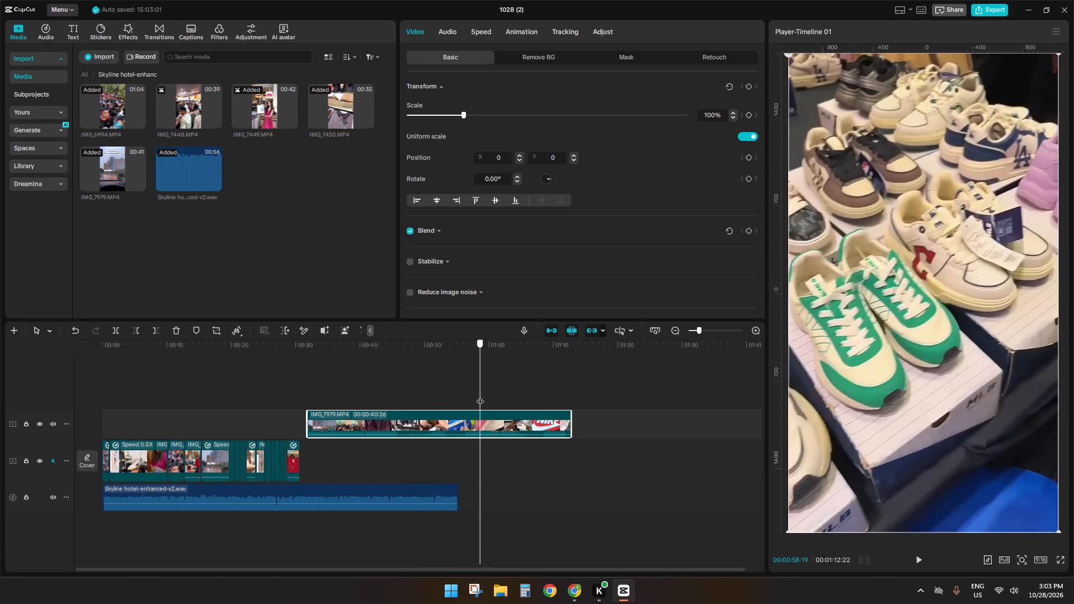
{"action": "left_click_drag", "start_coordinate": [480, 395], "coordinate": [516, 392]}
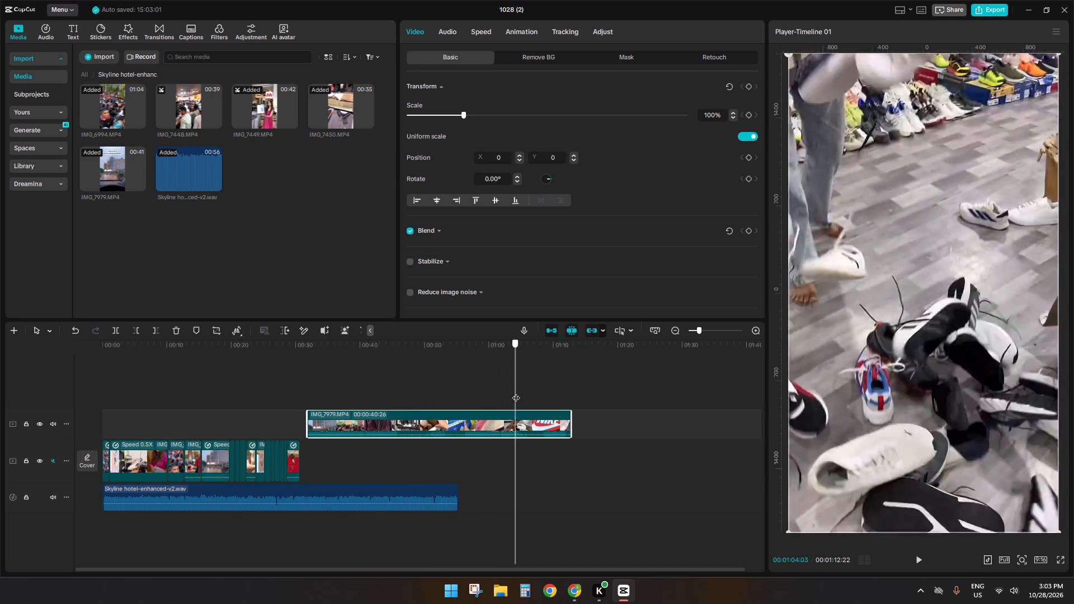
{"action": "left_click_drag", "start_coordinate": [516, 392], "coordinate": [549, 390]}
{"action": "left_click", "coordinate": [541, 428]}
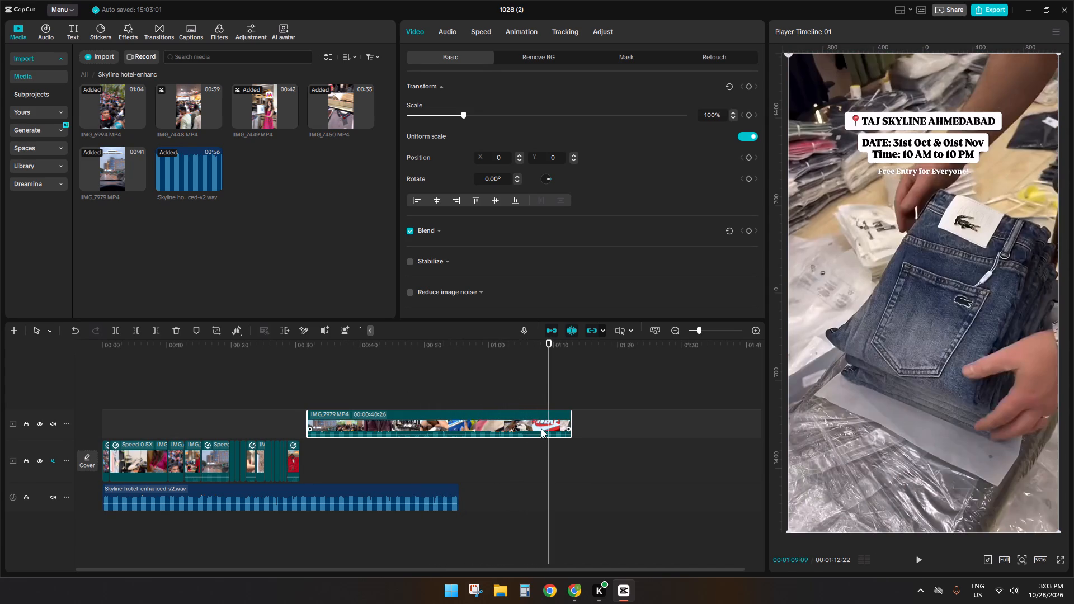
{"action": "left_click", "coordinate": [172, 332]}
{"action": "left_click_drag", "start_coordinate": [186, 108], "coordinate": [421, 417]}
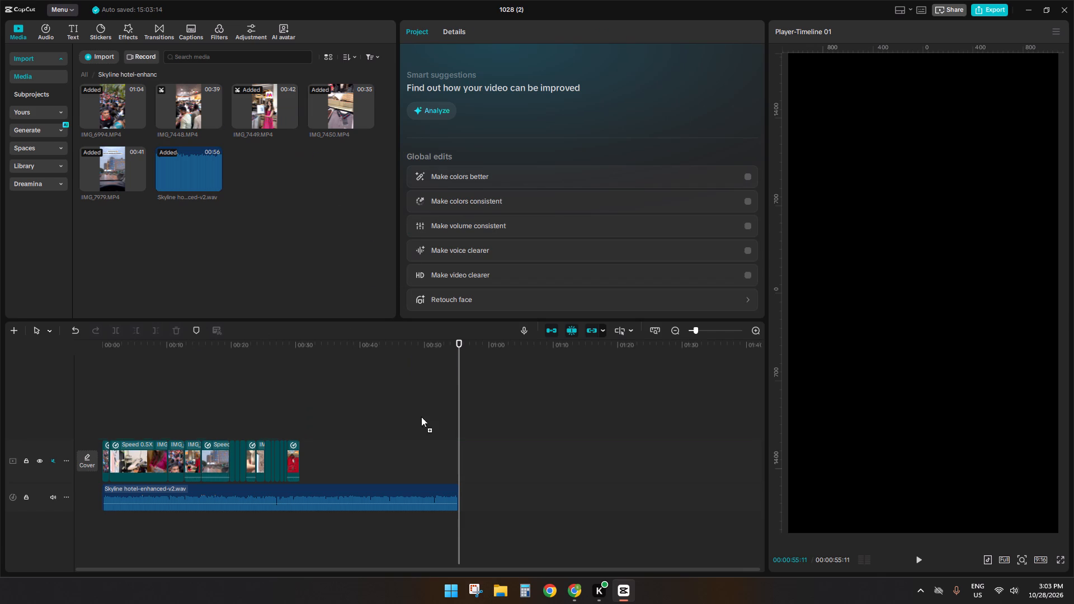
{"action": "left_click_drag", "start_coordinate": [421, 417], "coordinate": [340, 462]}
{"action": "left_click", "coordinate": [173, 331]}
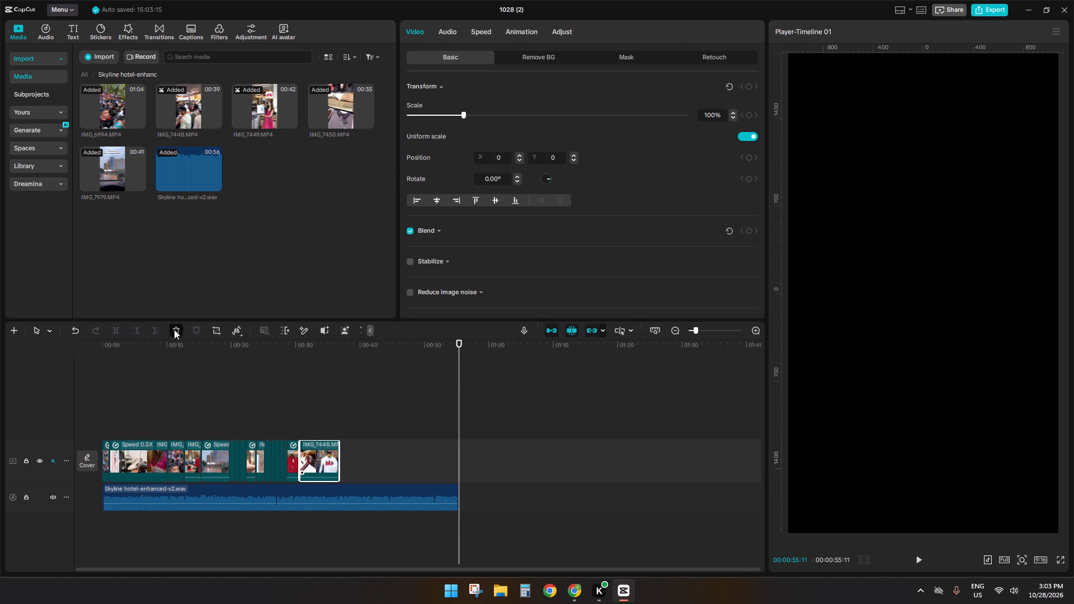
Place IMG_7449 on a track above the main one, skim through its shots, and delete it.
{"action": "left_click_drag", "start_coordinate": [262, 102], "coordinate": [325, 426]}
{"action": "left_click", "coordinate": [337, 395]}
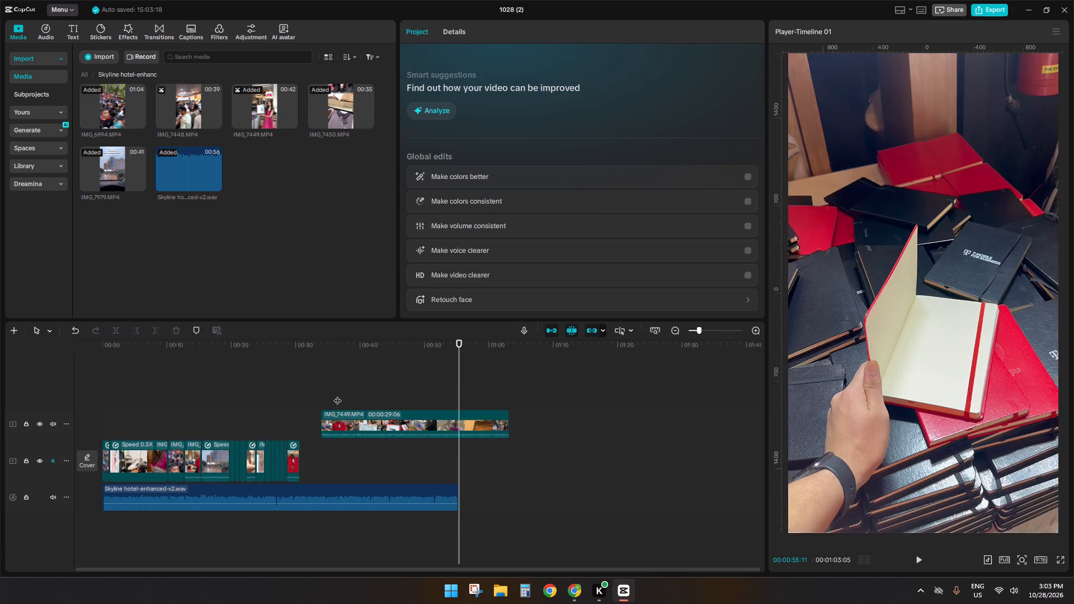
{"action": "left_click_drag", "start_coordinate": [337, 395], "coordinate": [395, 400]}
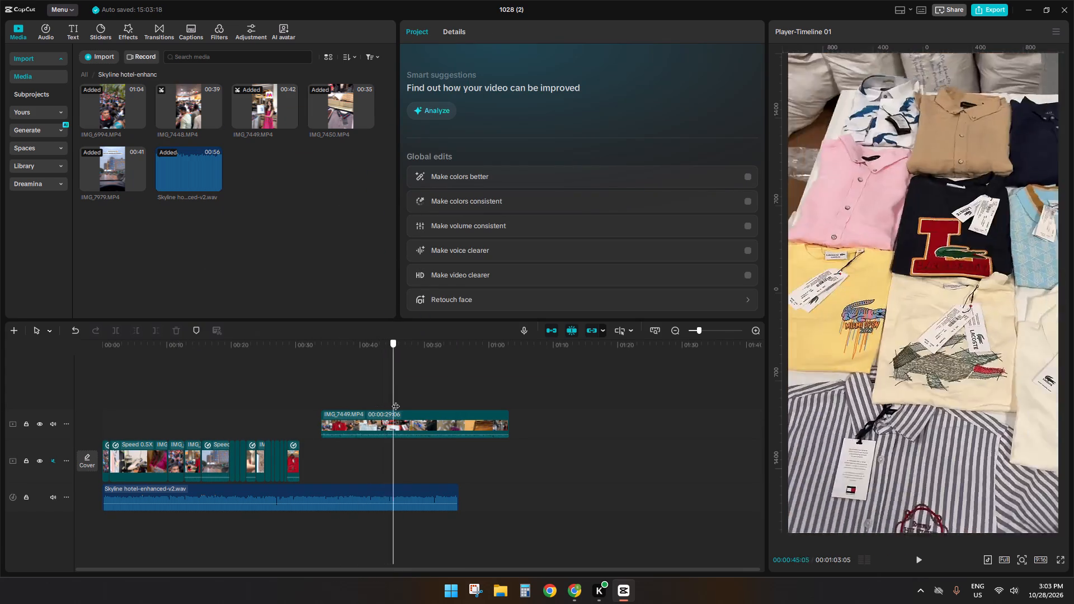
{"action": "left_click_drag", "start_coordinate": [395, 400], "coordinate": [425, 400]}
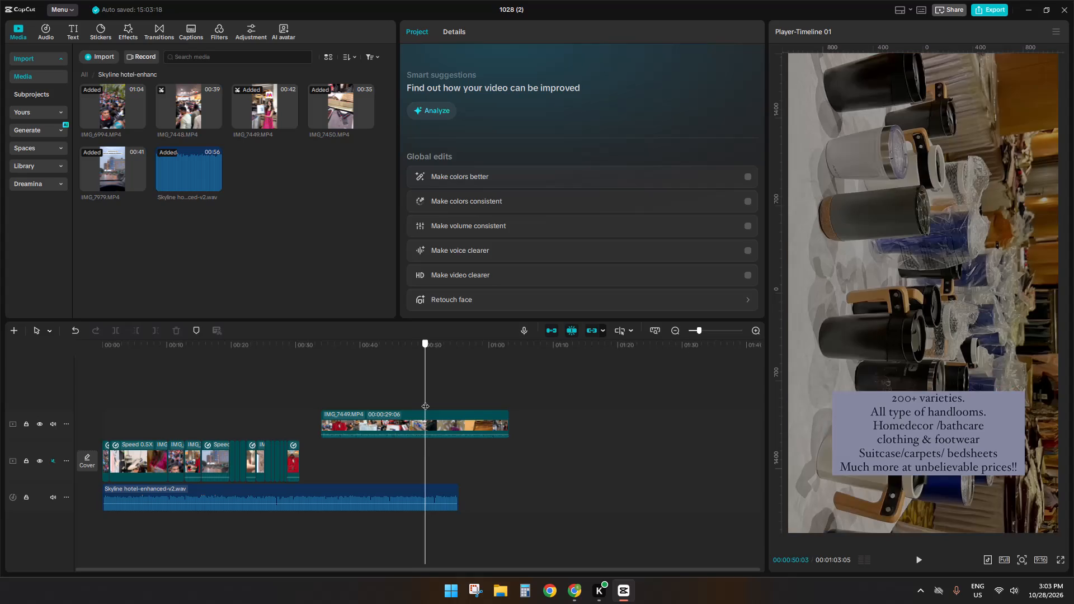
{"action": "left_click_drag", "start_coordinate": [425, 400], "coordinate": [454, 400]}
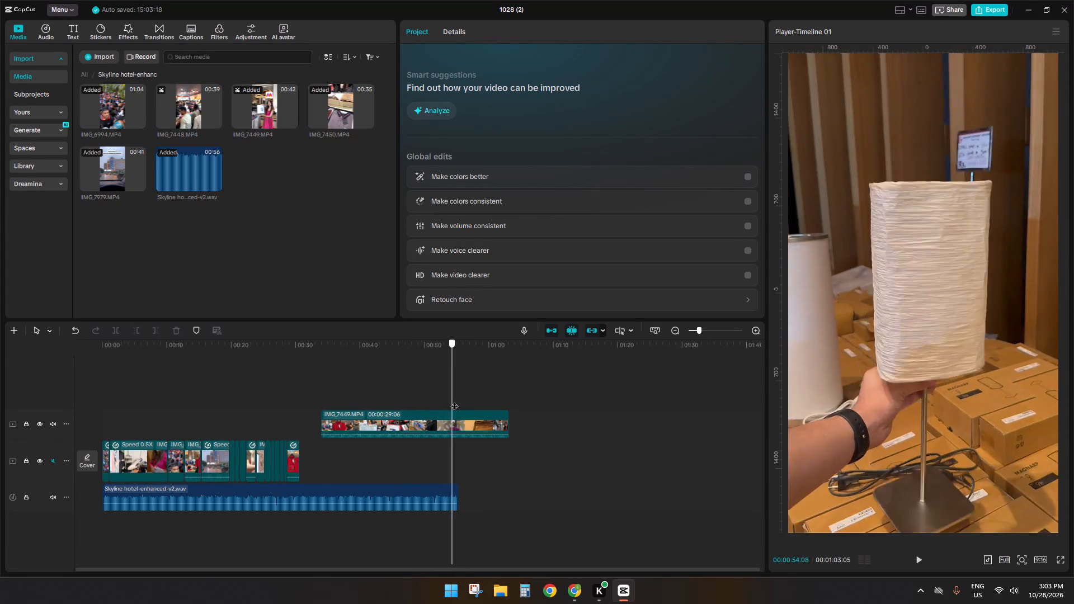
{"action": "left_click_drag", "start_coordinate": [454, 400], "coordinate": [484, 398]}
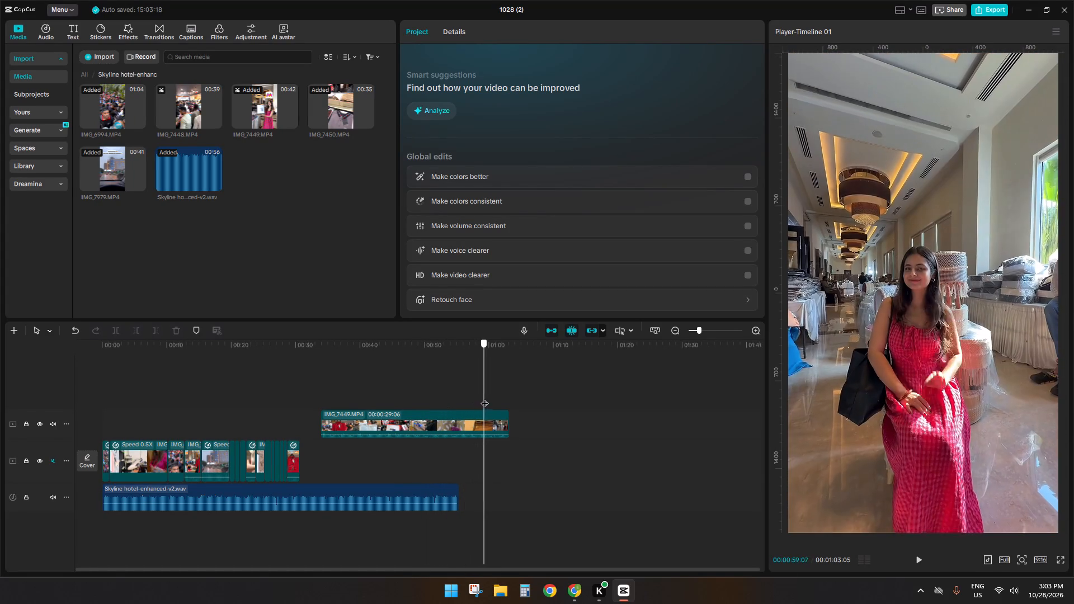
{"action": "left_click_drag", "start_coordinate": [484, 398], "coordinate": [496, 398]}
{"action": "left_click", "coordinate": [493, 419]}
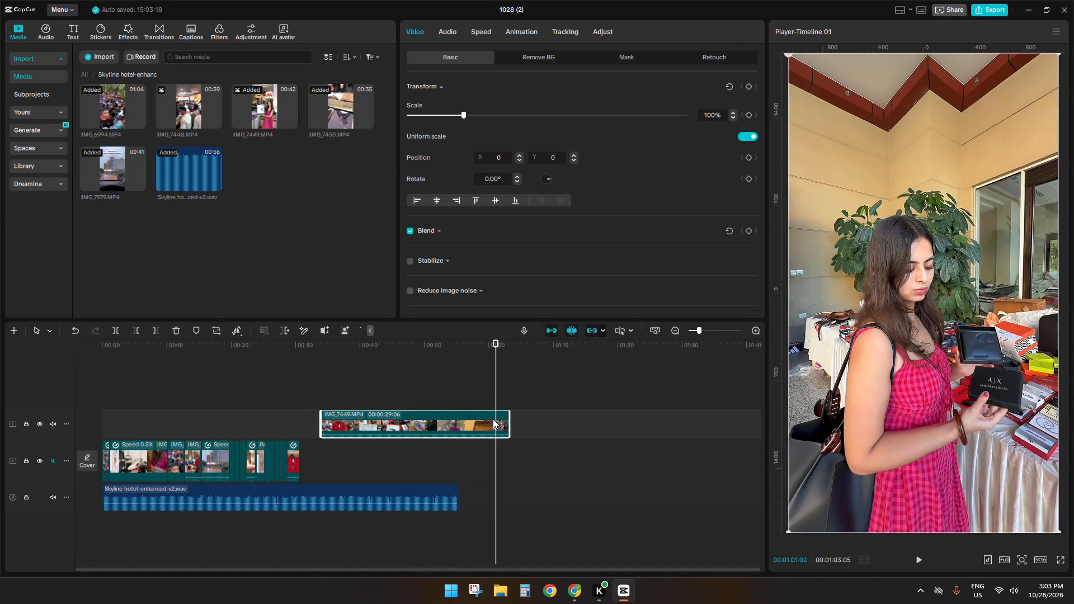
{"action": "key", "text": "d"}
Add IMG_7450 after the last clip on the main track and trim its start to the suitcase shot.
{"action": "left_click_drag", "start_coordinate": [332, 119], "coordinate": [321, 466]}
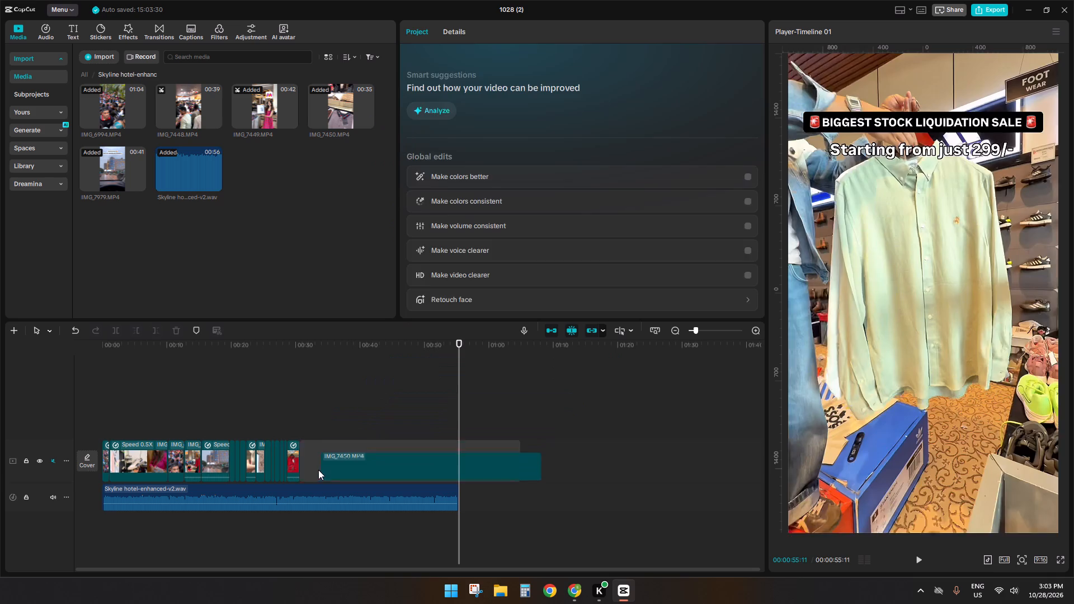
{"action": "left_click", "coordinate": [325, 421]}
{"action": "left_click_drag", "start_coordinate": [325, 421], "coordinate": [350, 426]}
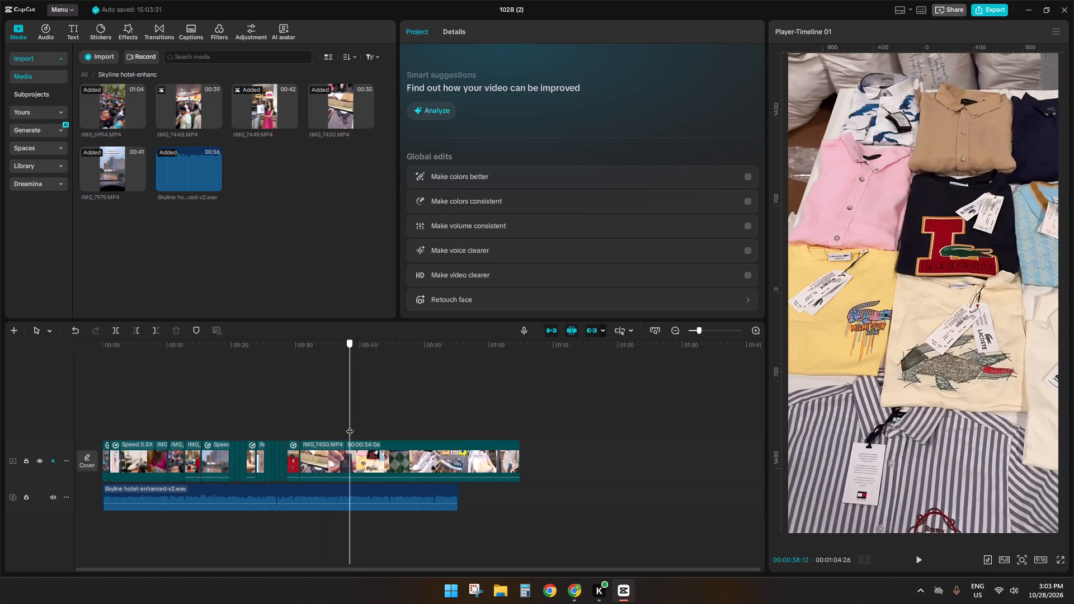
{"action": "left_click_drag", "start_coordinate": [350, 426], "coordinate": [403, 440]}
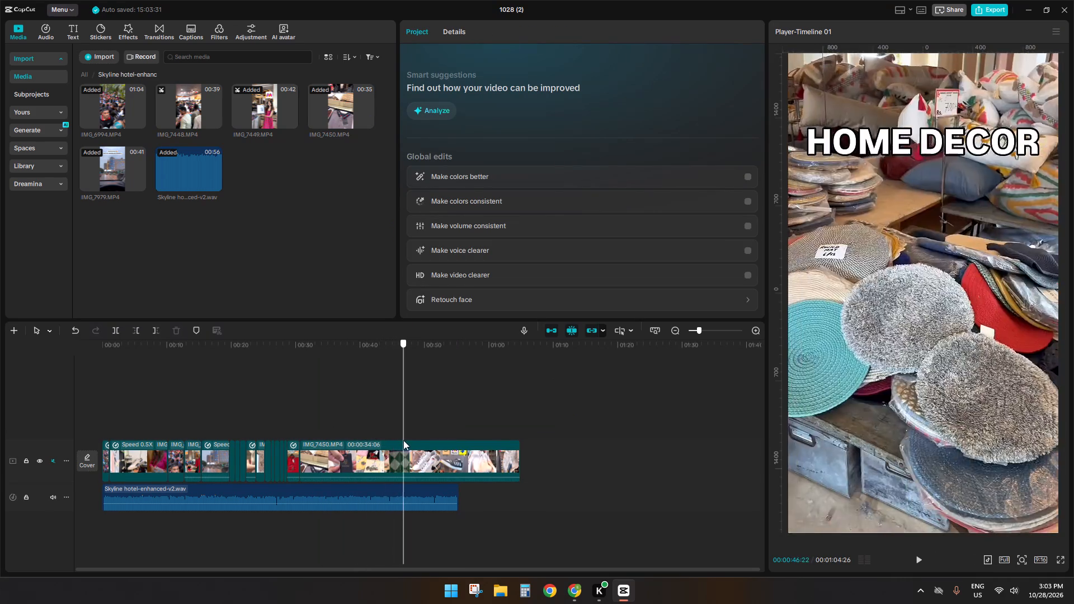
{"action": "left_click_drag", "start_coordinate": [403, 440], "coordinate": [411, 439]}
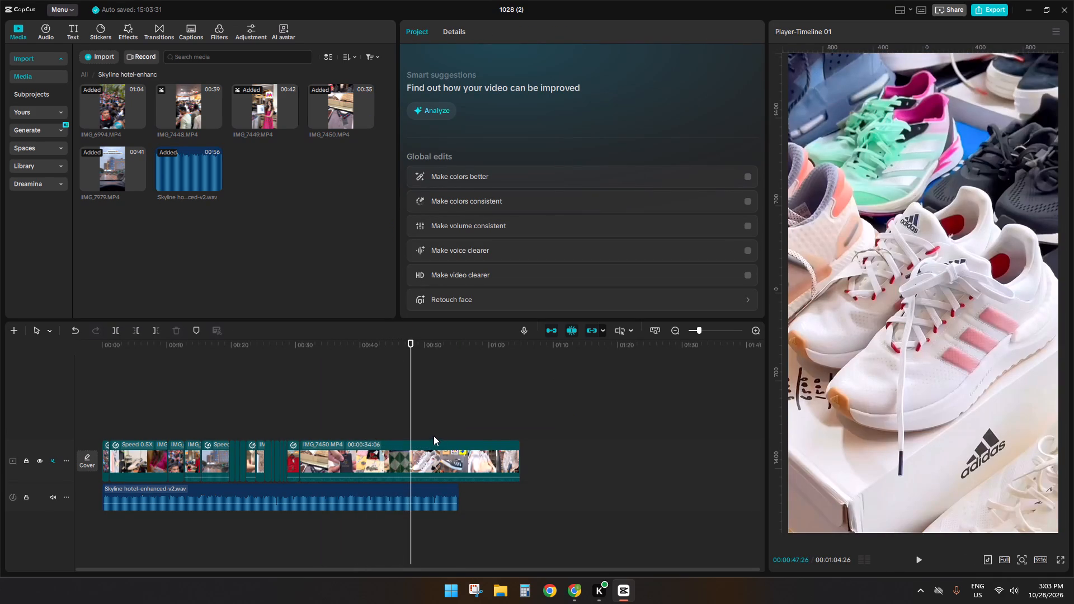
{"action": "left_click_drag", "start_coordinate": [407, 416], "coordinate": [421, 417]}
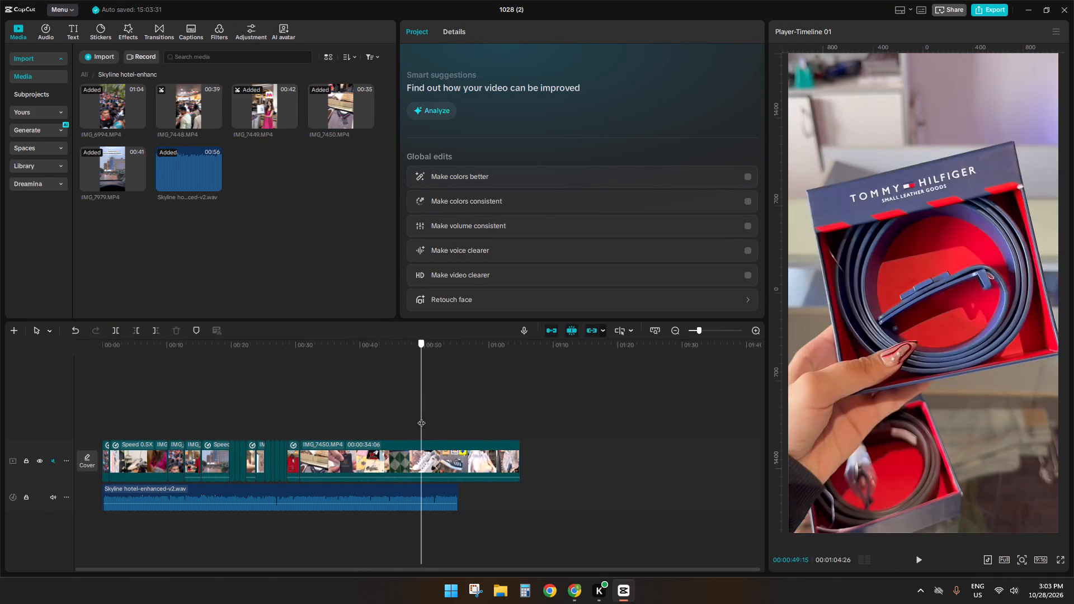
{"action": "left_click_drag", "start_coordinate": [421, 417], "coordinate": [455, 418]}
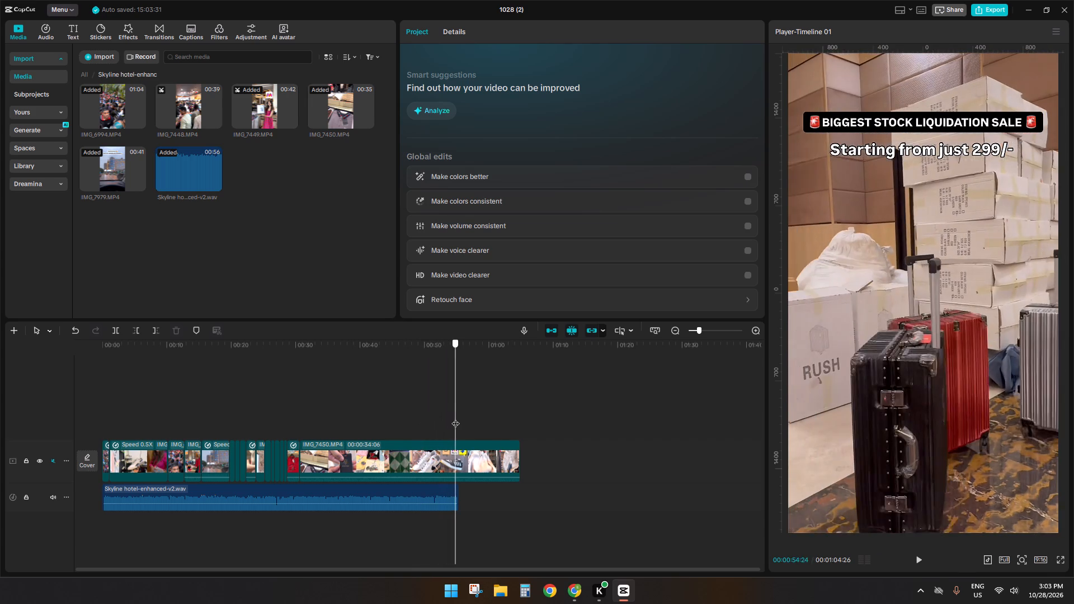
{"action": "left_click_drag", "start_coordinate": [455, 418], "coordinate": [453, 421]}
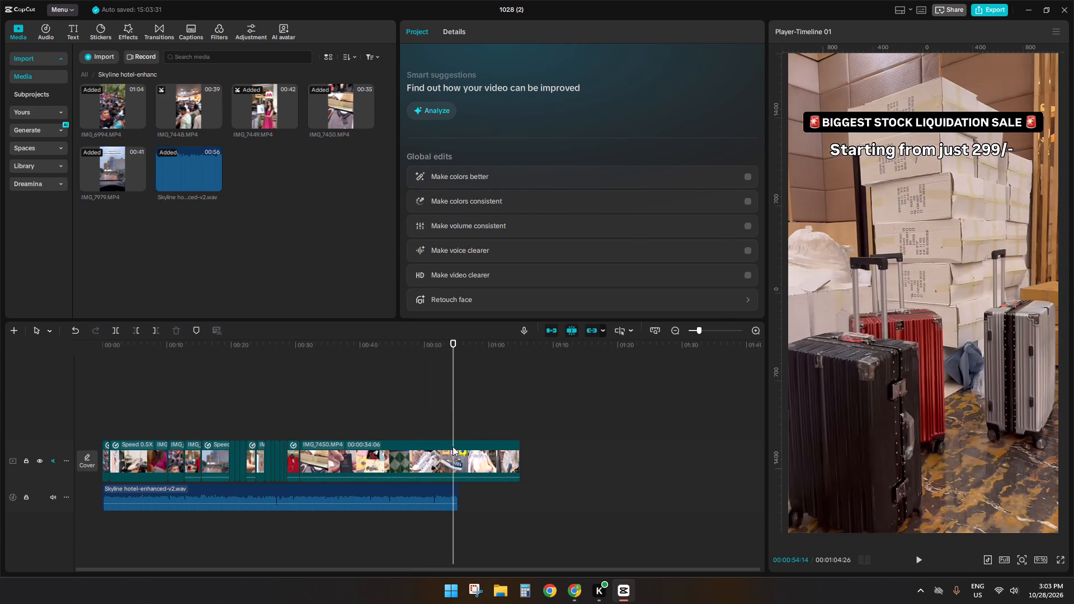
{"action": "left_click", "coordinate": [453, 455]}
{"action": "key", "text": "q"}
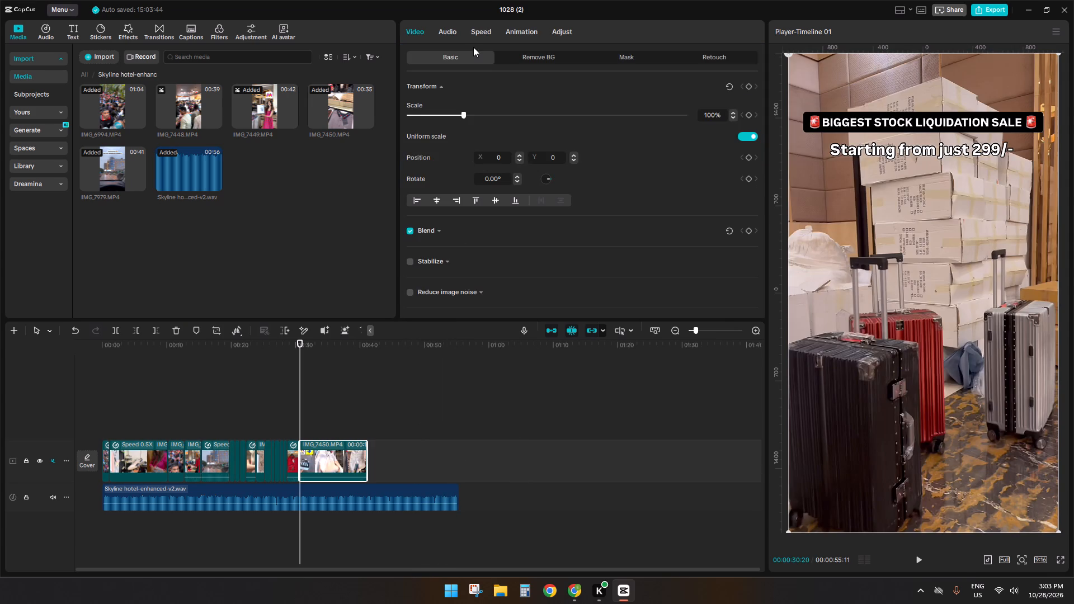
Slow the suitcase clip to 0.43x speed and play its opening.
{"action": "left_click", "coordinate": [476, 27]}
{"action": "left_click", "coordinate": [428, 98]}
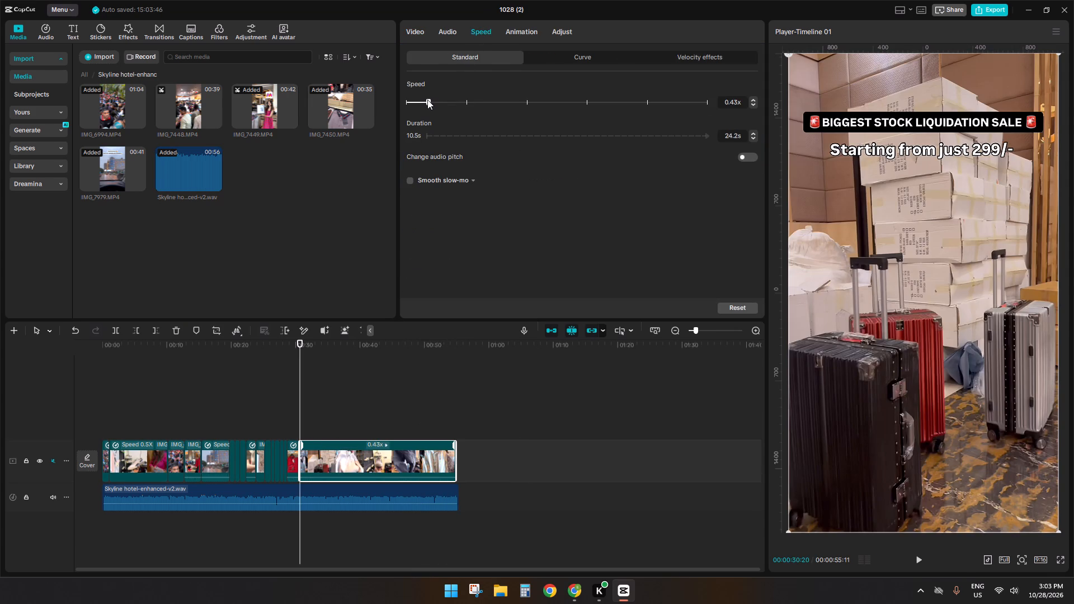
{"action": "key", "text": "space"}
{"action": "key", "text": "space"}
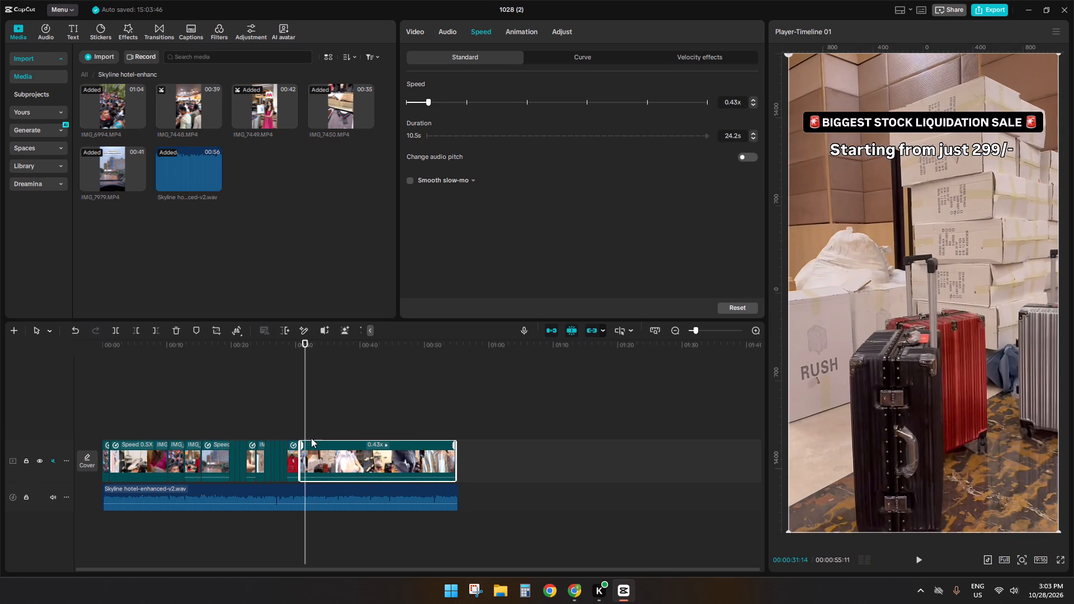
Reframe the suitcase shot at 146% scale and position X -94, Y 846 so the overlaid sale text is out of frame.
{"action": "scroll", "coordinate": [328, 449], "scroll_direction": "up", "scroll_amount": 1, "text": "ctrl"}
{"action": "scroll", "coordinate": [328, 450], "scroll_direction": "down", "scroll_amount": 2, "text": "ctrl"}
{"action": "scroll", "coordinate": [328, 450], "scroll_direction": "up", "scroll_amount": 1, "text": "ctrl"}
{"action": "left_click_drag", "start_coordinate": [789, 529], "coordinate": [782, 534]}
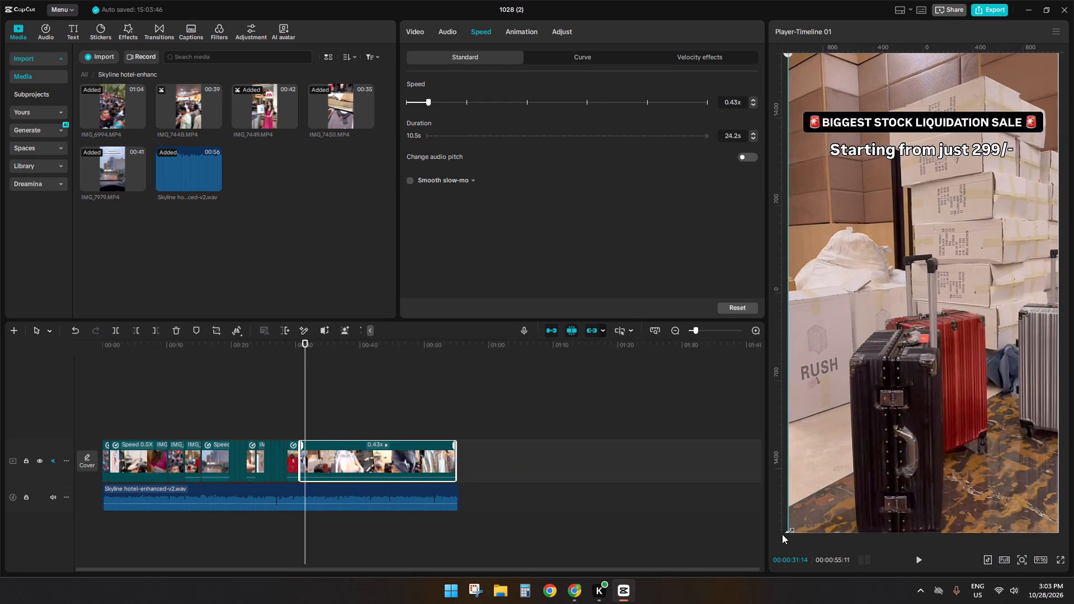
{"action": "left_click_drag", "start_coordinate": [782, 534], "coordinate": [744, 561]}
{"action": "left_click_drag", "start_coordinate": [820, 490], "coordinate": [825, 447]}
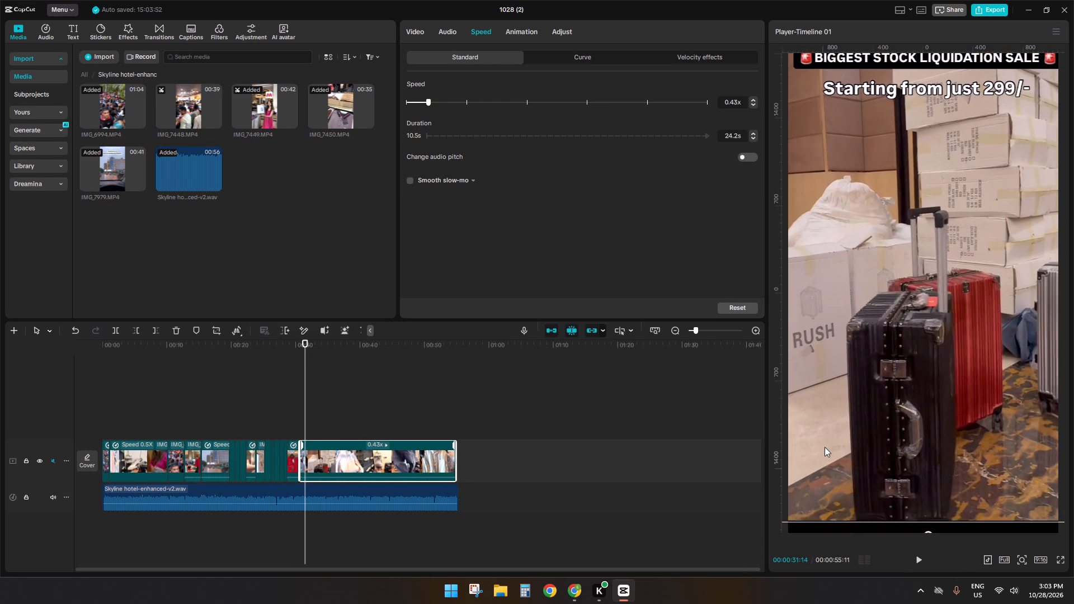
{"action": "left_click_drag", "start_coordinate": [825, 447], "coordinate": [817, 441]}
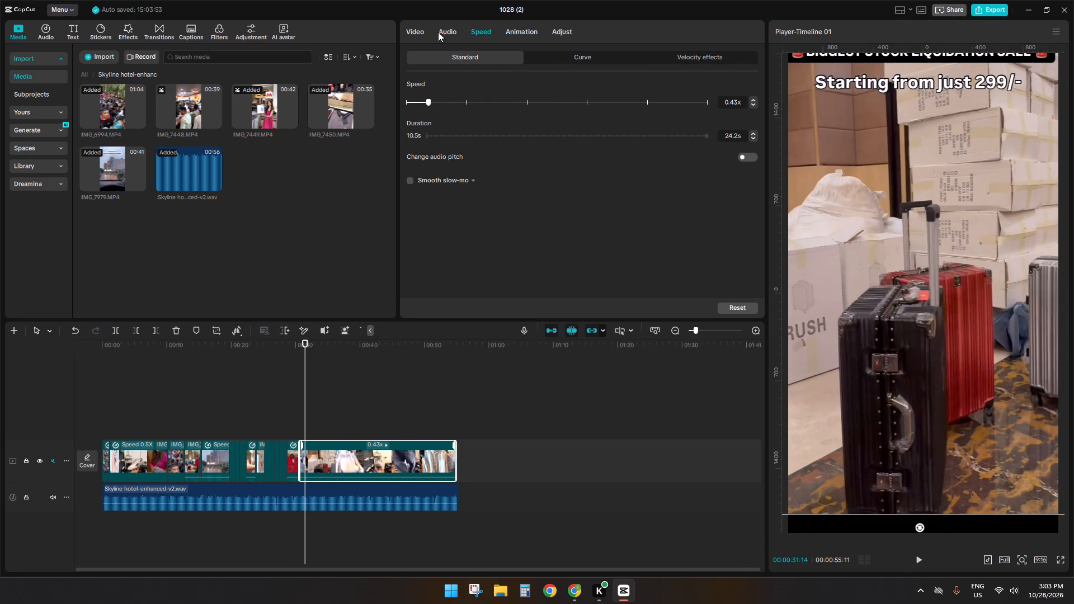
{"action": "left_click", "coordinate": [438, 32]}
{"action": "left_click", "coordinate": [402, 32]}
{"action": "left_click_drag", "start_coordinate": [475, 114], "coordinate": [485, 114]}
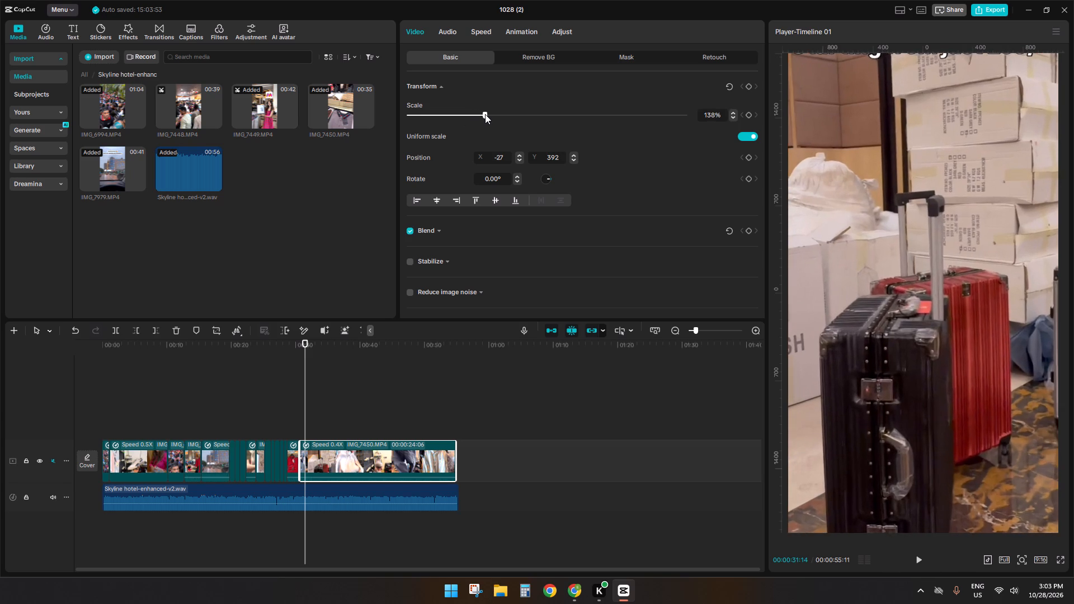
{"action": "left_click_drag", "start_coordinate": [485, 114], "coordinate": [489, 114]}
{"action": "left_click_drag", "start_coordinate": [865, 279], "coordinate": [863, 259]}
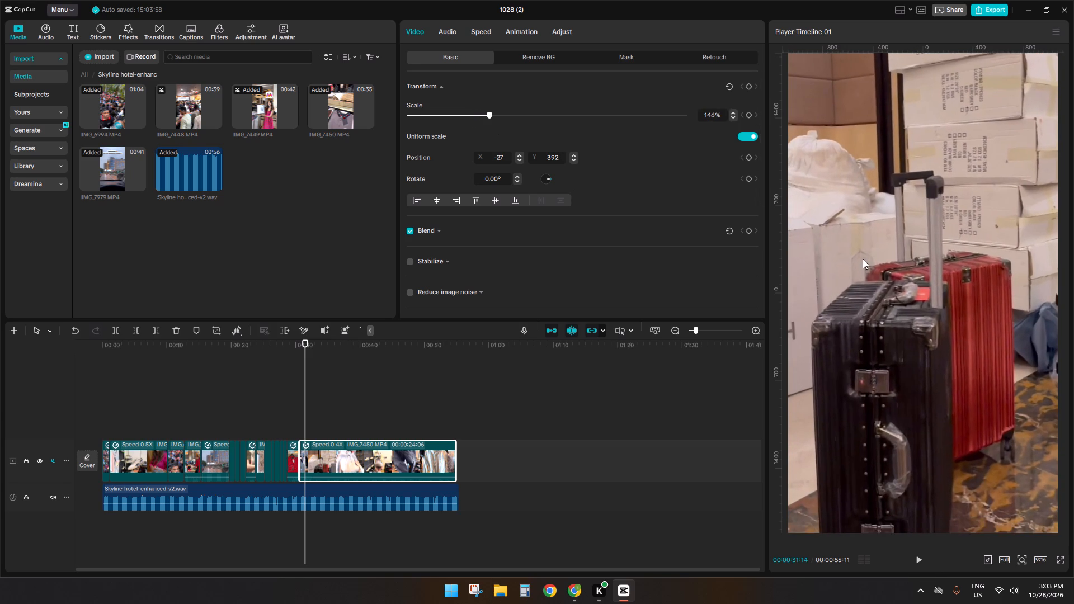
{"action": "left_click_drag", "start_coordinate": [863, 259], "coordinate": [856, 222]}
Play the suitcase shot against the voiceover, split it at 00:00:31:12 and delete the part after the cut.
{"action": "left_click", "coordinate": [297, 427]}
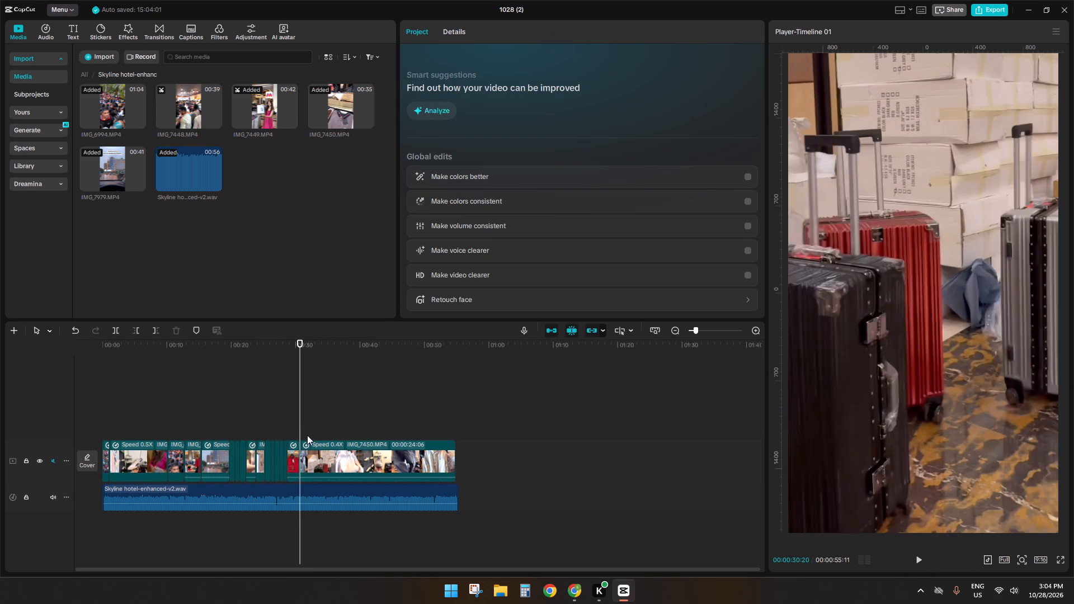
{"action": "key", "text": "space"}
{"action": "scroll", "coordinate": [315, 452], "scroll_direction": "up", "scroll_amount": 9, "text": "ctrl"}
{"action": "left_click", "coordinate": [363, 420]}
{"action": "key", "text": "space"}
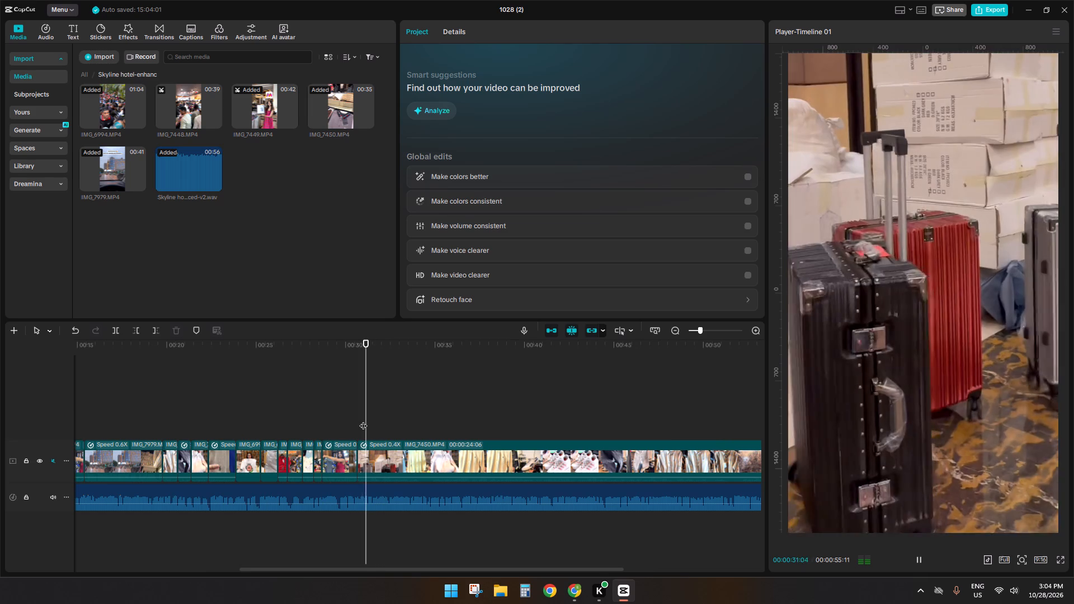
{"action": "key", "text": "space"}
{"action": "left_click", "coordinate": [371, 459]}
{"action": "key", "text": "s"}
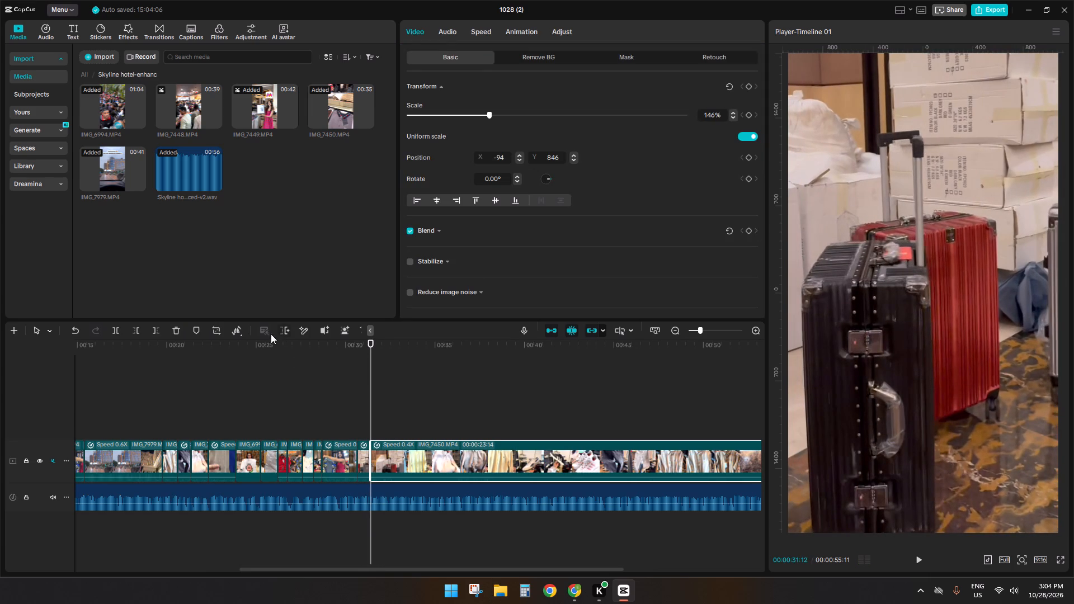
{"action": "key", "text": "d"}
Add IMG_7449 after the suitcase shot on the main track and trim its start to the cushions and placemats shot.
{"action": "left_click", "coordinate": [177, 103]}
{"action": "left_click", "coordinate": [244, 114]}
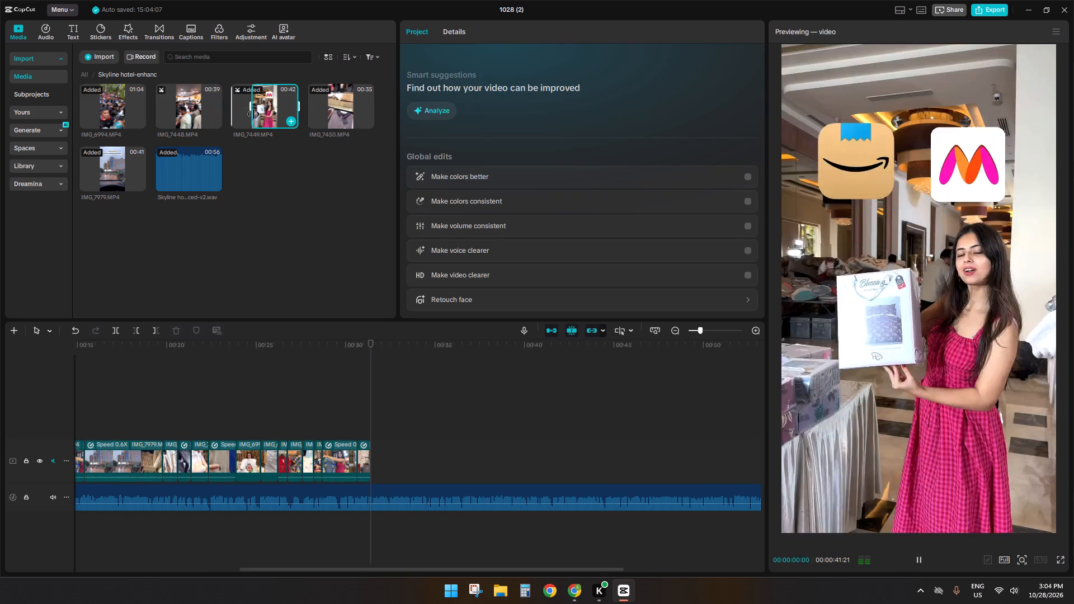
{"action": "left_click_drag", "start_coordinate": [262, 114], "coordinate": [363, 453]}
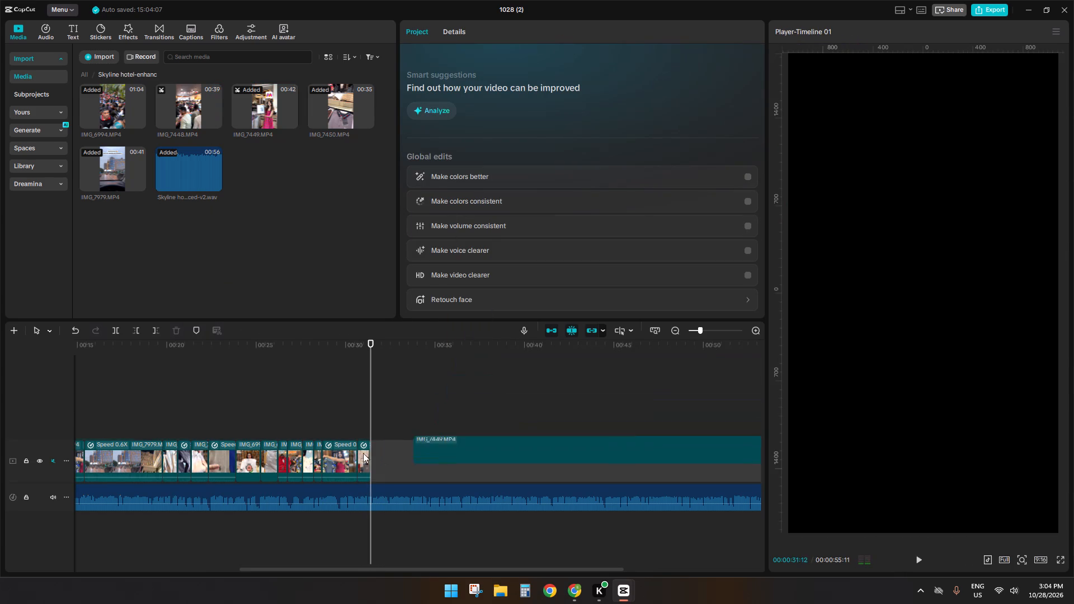
{"action": "left_click_drag", "start_coordinate": [363, 453], "coordinate": [371, 452]}
{"action": "left_click", "coordinate": [445, 424]}
{"action": "left_click", "coordinate": [620, 419]}
{"action": "left_click", "coordinate": [619, 405]}
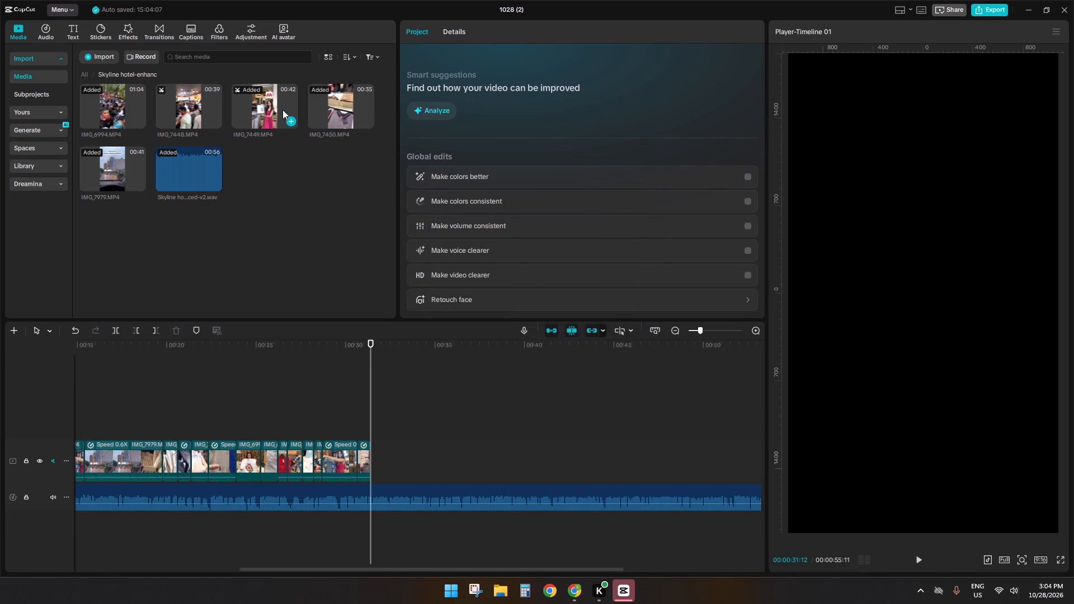
{"action": "left_click_drag", "start_coordinate": [266, 105], "coordinate": [420, 451]}
{"action": "left_click", "coordinate": [484, 422]}
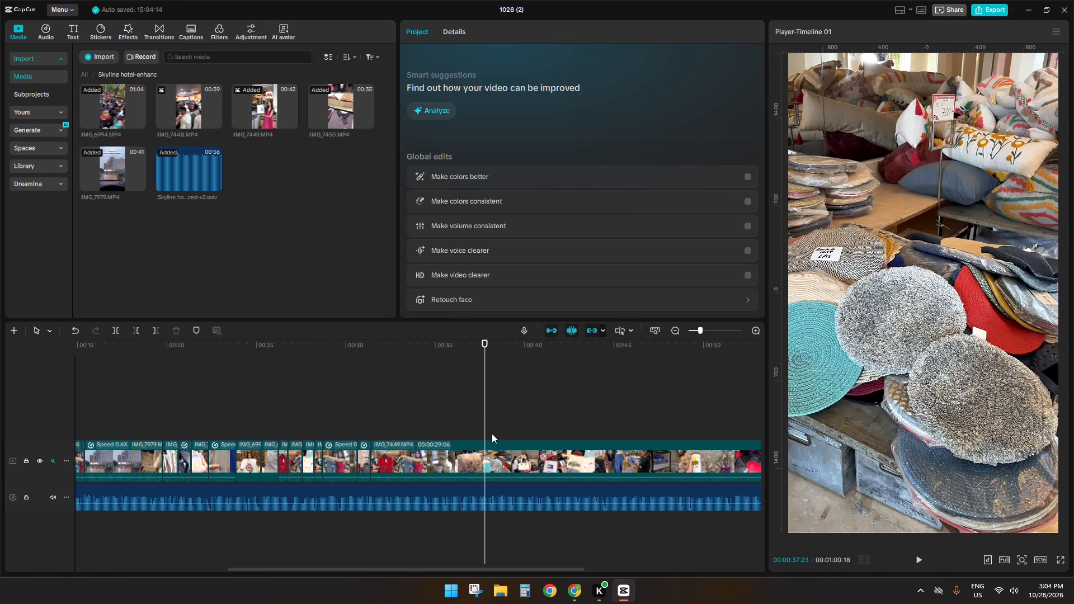
{"action": "left_click", "coordinate": [502, 454]}
{"action": "key", "text": "q"}
Play the trimmed IMG_7449 clip and check how its shots match the voiceover.
{"action": "key", "text": "space"}
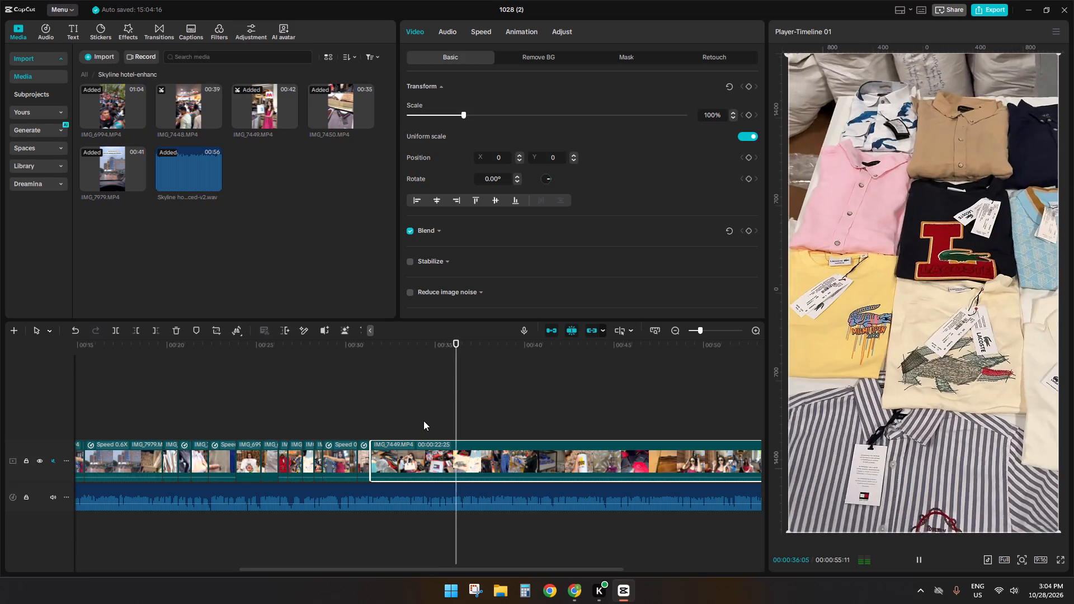
{"action": "left_click", "coordinate": [423, 421]}
{"action": "key", "text": "space"}
{"action": "key", "text": "space"}
{"action": "left_click", "coordinate": [428, 430]}
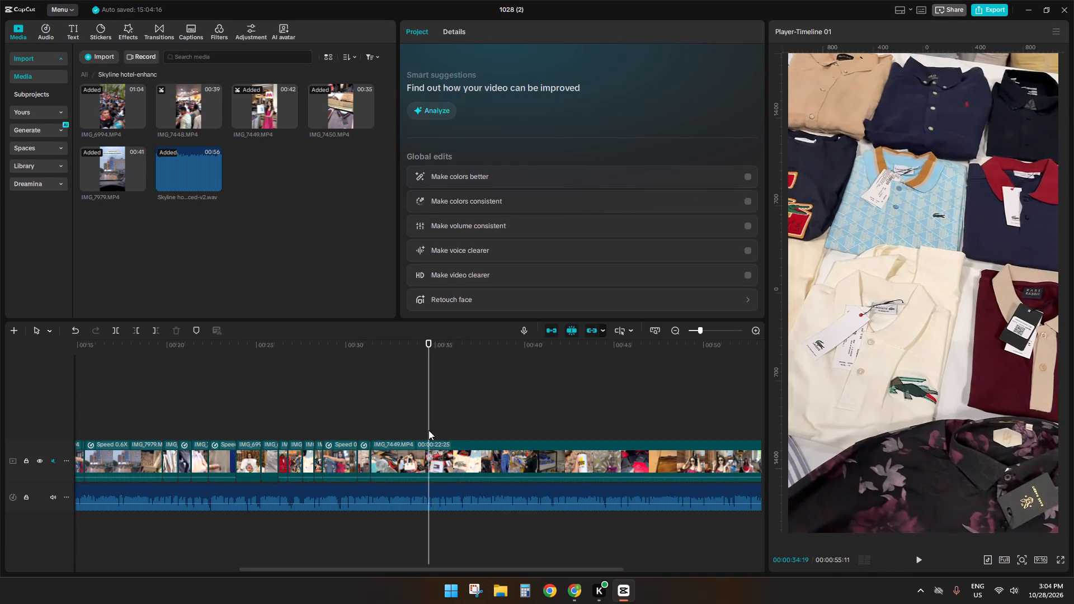
{"action": "key", "text": "space"}
{"action": "scroll", "coordinate": [449, 454], "scroll_direction": "down", "scroll_amount": 8, "text": "ctrl"}
{"action": "scroll", "coordinate": [470, 465], "scroll_direction": "up", "scroll_amount": 3, "text": "ctrl"}
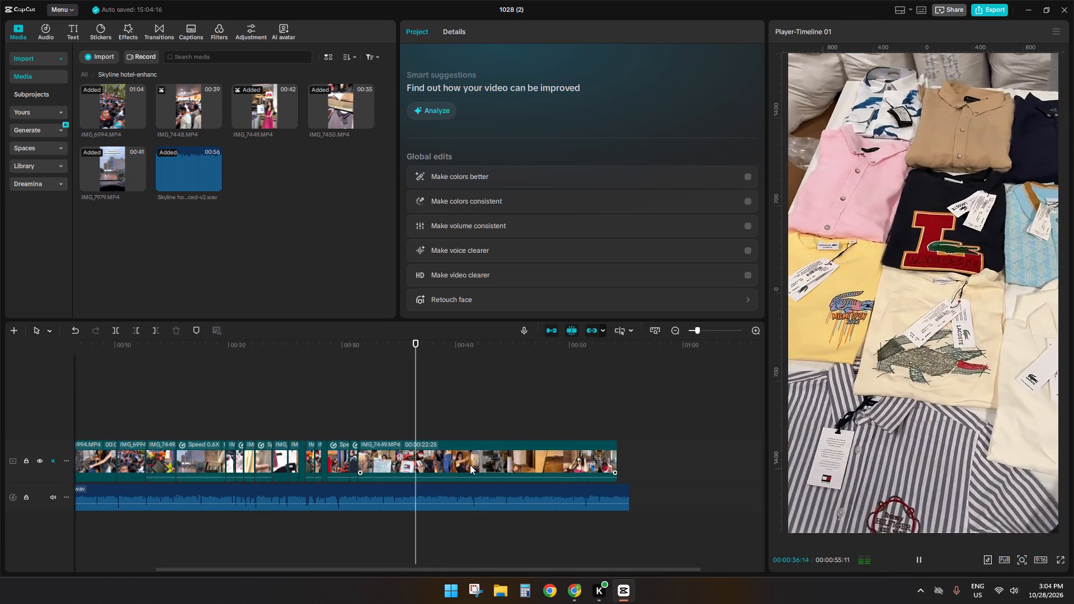
{"action": "key", "text": "space"}
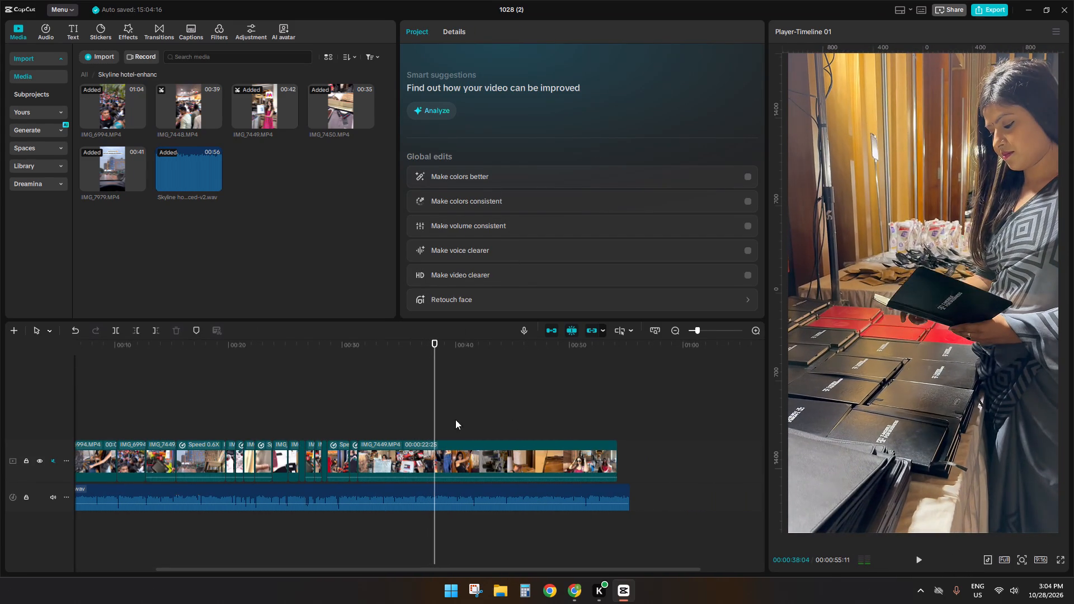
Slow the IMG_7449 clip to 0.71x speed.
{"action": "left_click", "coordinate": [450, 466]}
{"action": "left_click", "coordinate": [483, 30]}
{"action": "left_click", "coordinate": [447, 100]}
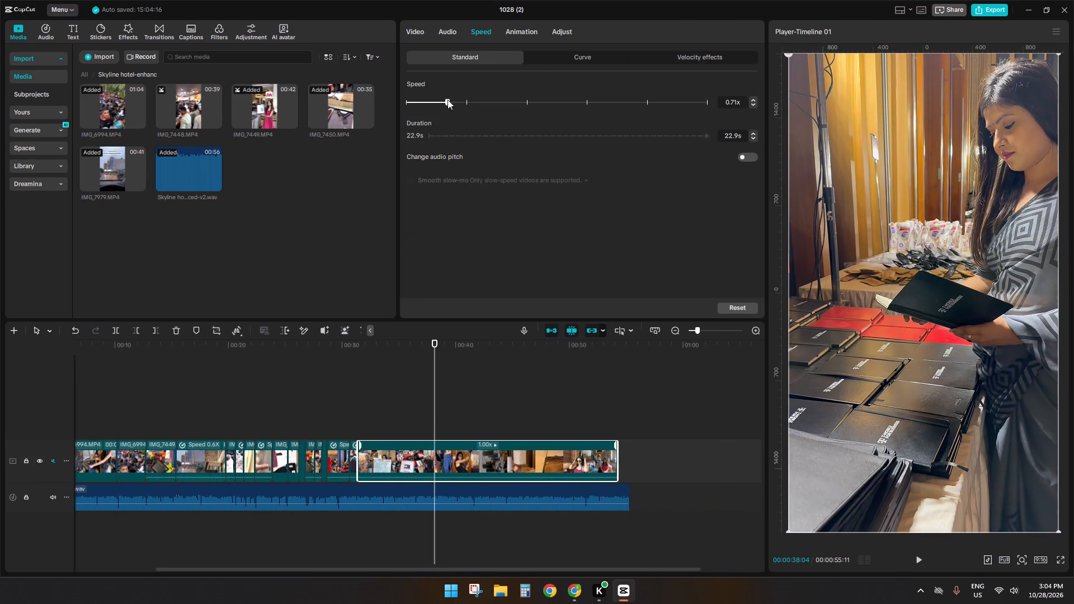
Play the slowed IMG_7449 clip around 00:00:39 to 00:00:42 and check where its shots change against the voiceover.
{"action": "key", "text": "space"}
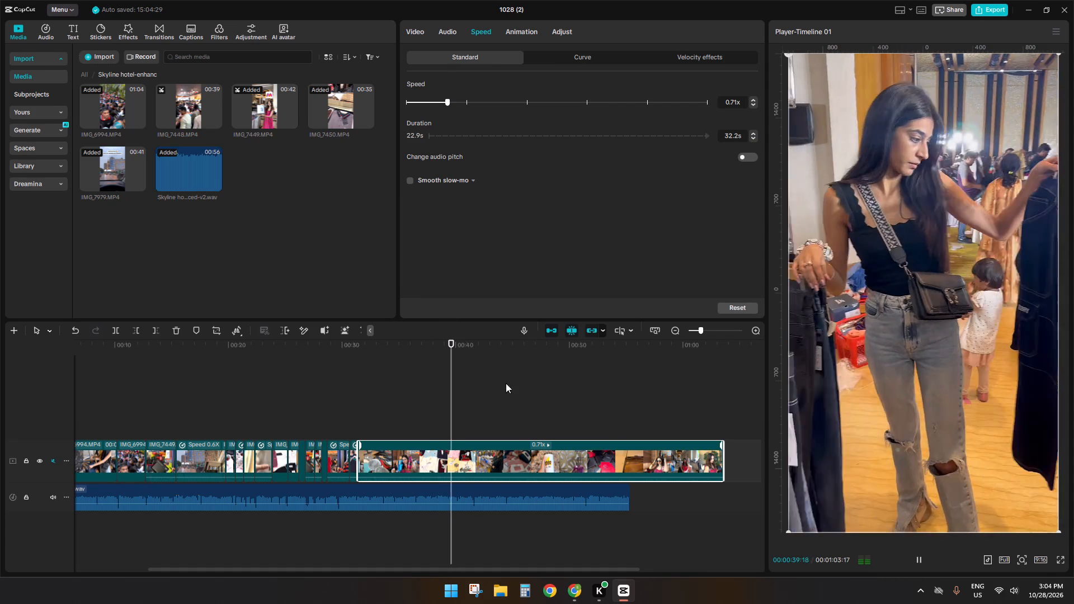
{"action": "key", "text": "space"}
{"action": "key", "text": "space"}
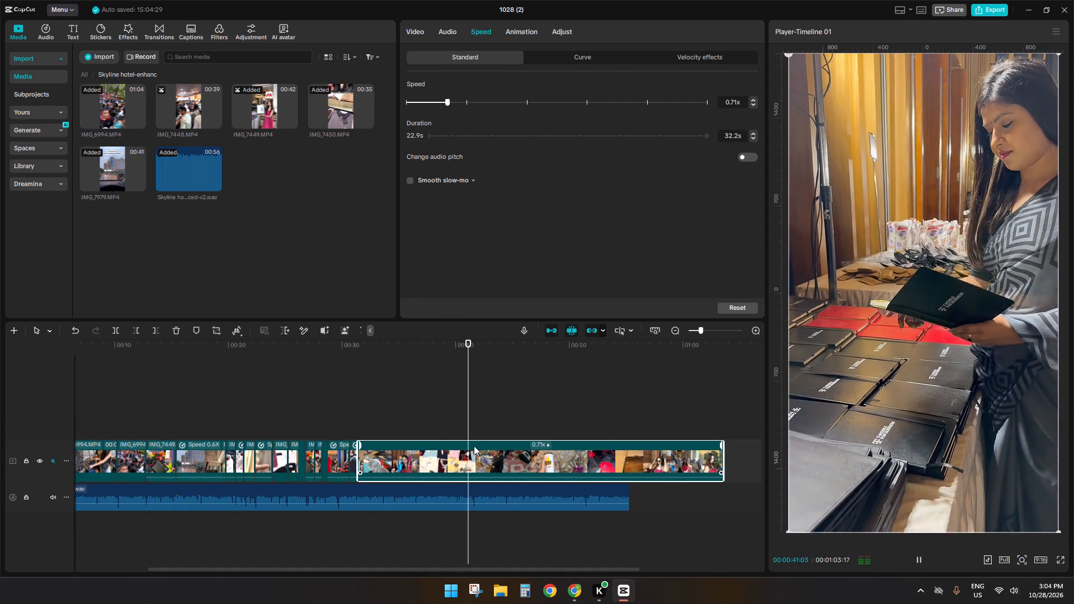
{"action": "key", "text": "space"}
{"action": "key", "text": "space"}
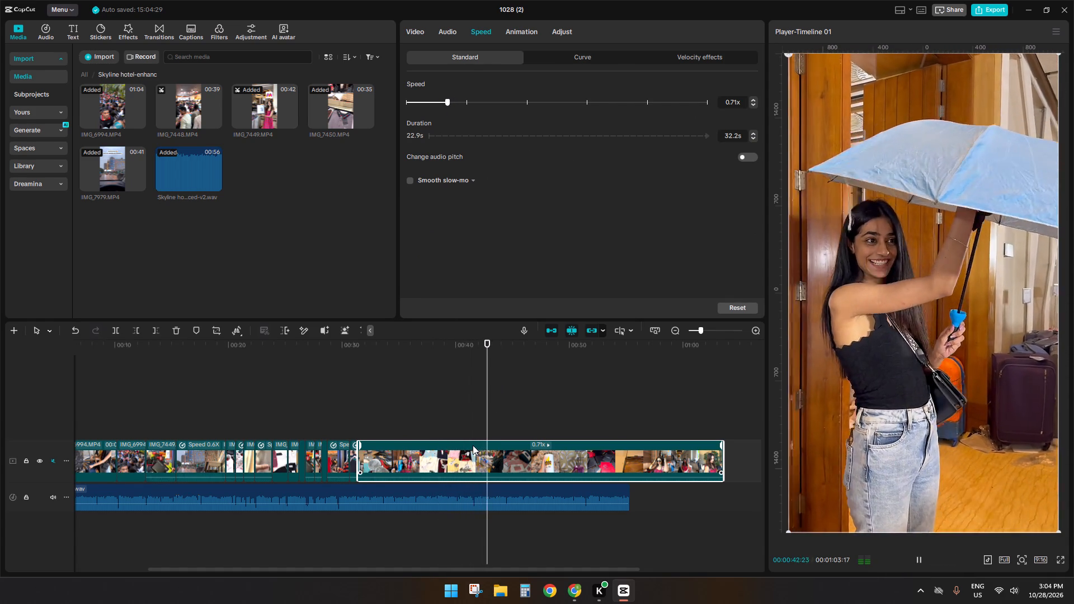
{"action": "key", "text": "space"}
{"action": "left_click", "coordinate": [454, 426]}
{"action": "key", "text": "space"}
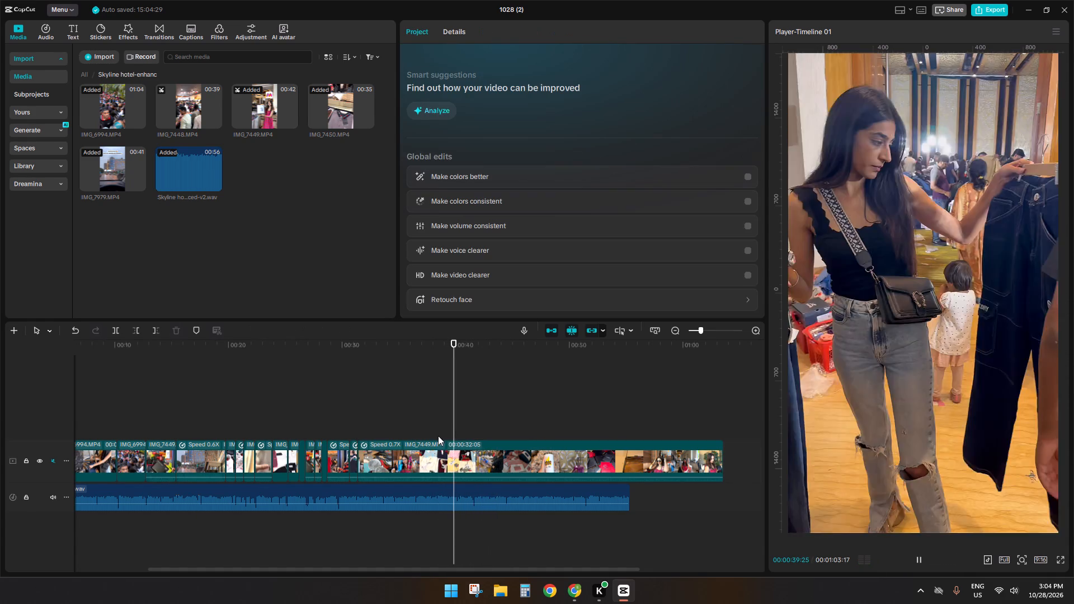
{"action": "key", "text": "space"}
{"action": "left_click", "coordinate": [439, 428]}
{"action": "key", "text": "space"}
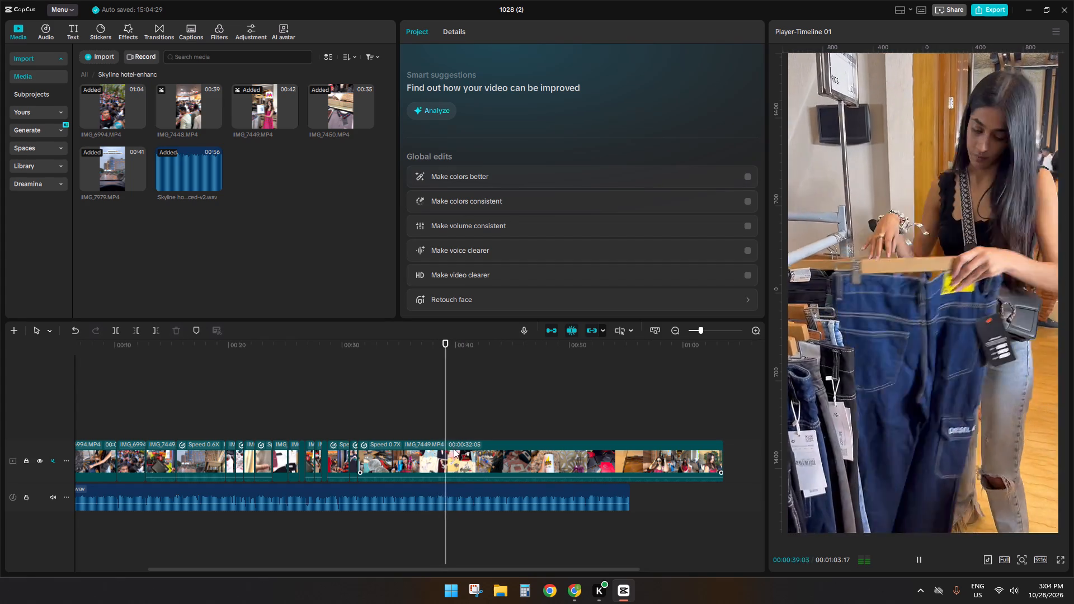
{"action": "key", "text": "space"}
Set the speed of the IMG_7449 clip to 0.66x.
{"action": "left_click", "coordinate": [456, 455]}
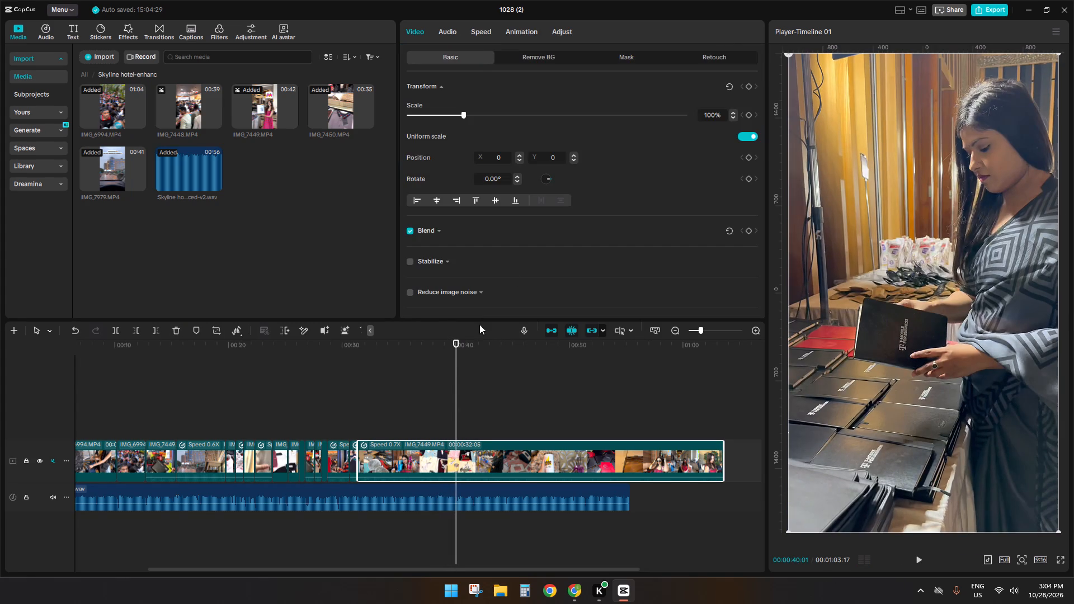
{"action": "left_click", "coordinate": [479, 36]}
{"action": "left_click", "coordinate": [444, 103]}
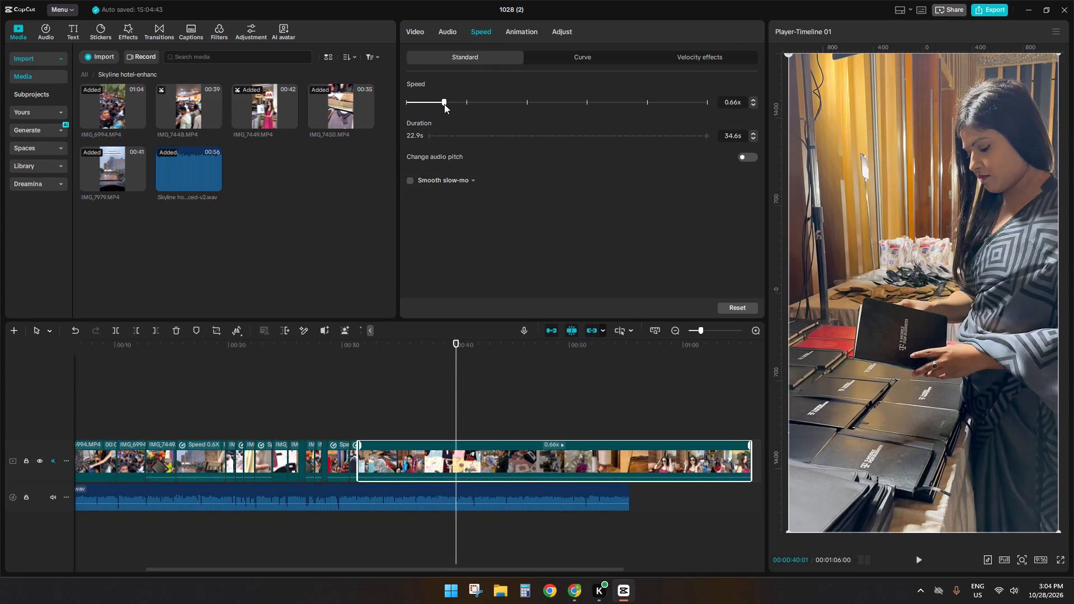
Split the IMG_7449 clip at 00:00:40:01 and delete the part after the cut.
{"action": "key", "text": "s"}
{"action": "key", "text": "d"}
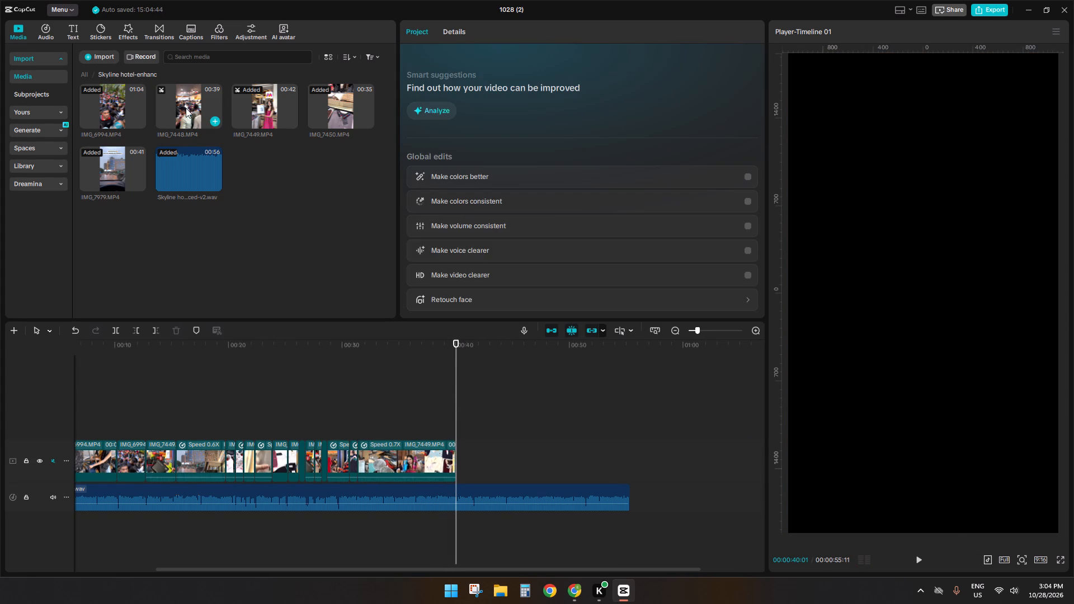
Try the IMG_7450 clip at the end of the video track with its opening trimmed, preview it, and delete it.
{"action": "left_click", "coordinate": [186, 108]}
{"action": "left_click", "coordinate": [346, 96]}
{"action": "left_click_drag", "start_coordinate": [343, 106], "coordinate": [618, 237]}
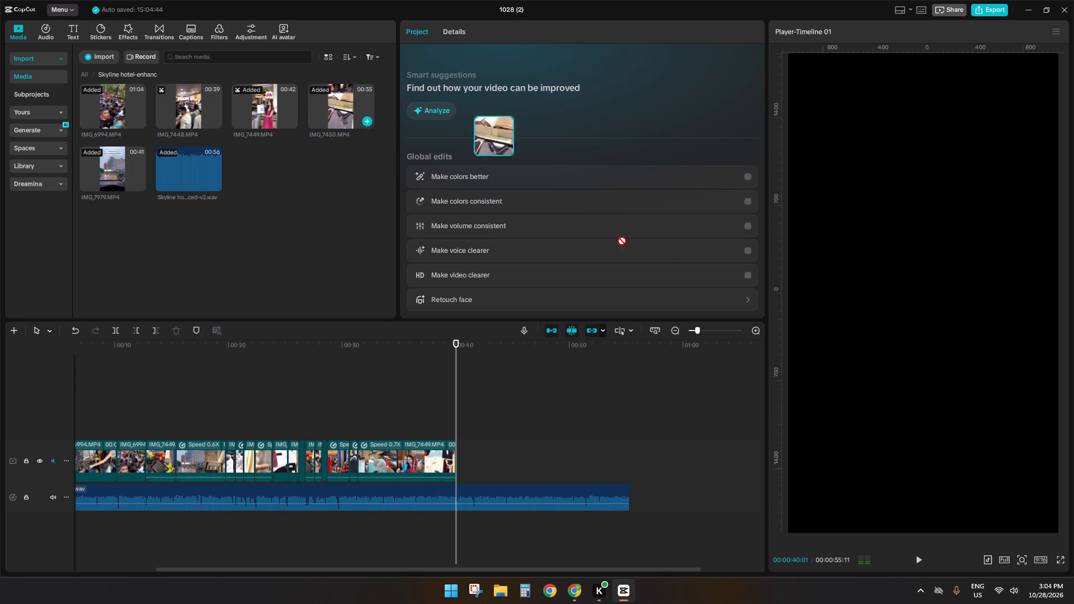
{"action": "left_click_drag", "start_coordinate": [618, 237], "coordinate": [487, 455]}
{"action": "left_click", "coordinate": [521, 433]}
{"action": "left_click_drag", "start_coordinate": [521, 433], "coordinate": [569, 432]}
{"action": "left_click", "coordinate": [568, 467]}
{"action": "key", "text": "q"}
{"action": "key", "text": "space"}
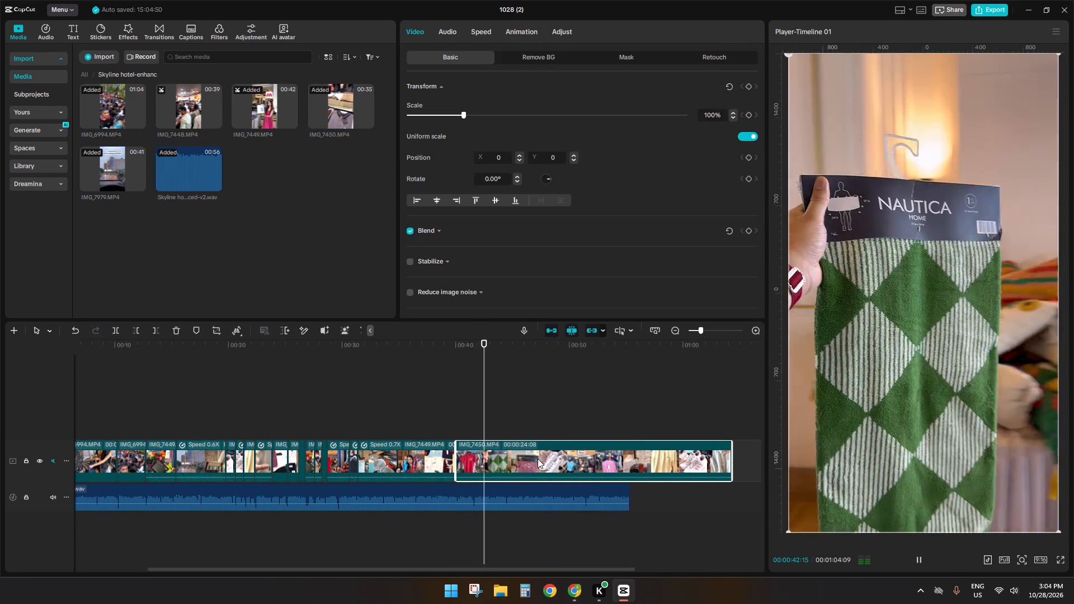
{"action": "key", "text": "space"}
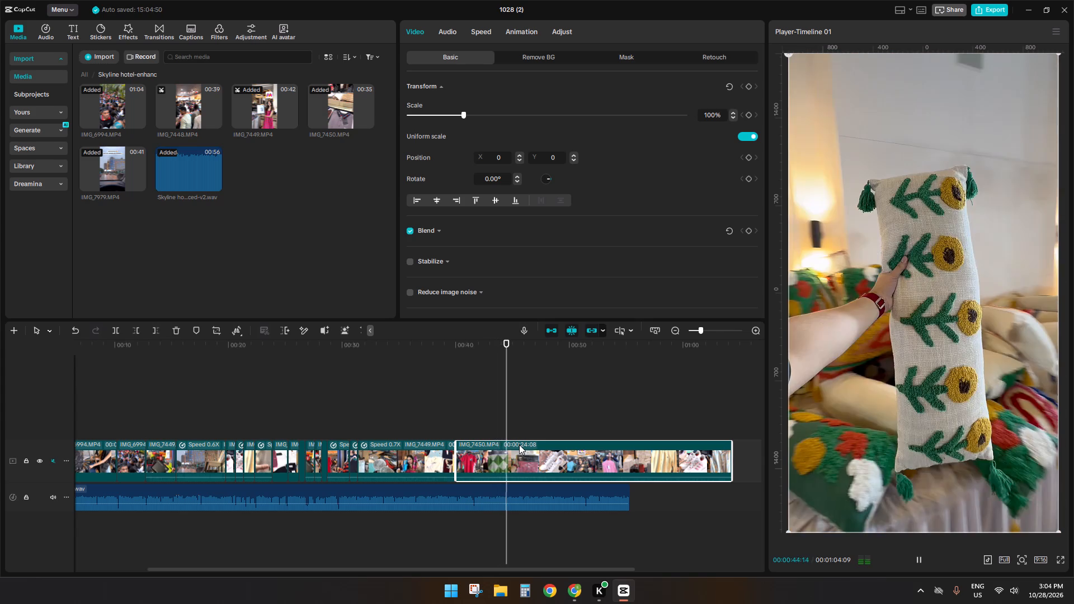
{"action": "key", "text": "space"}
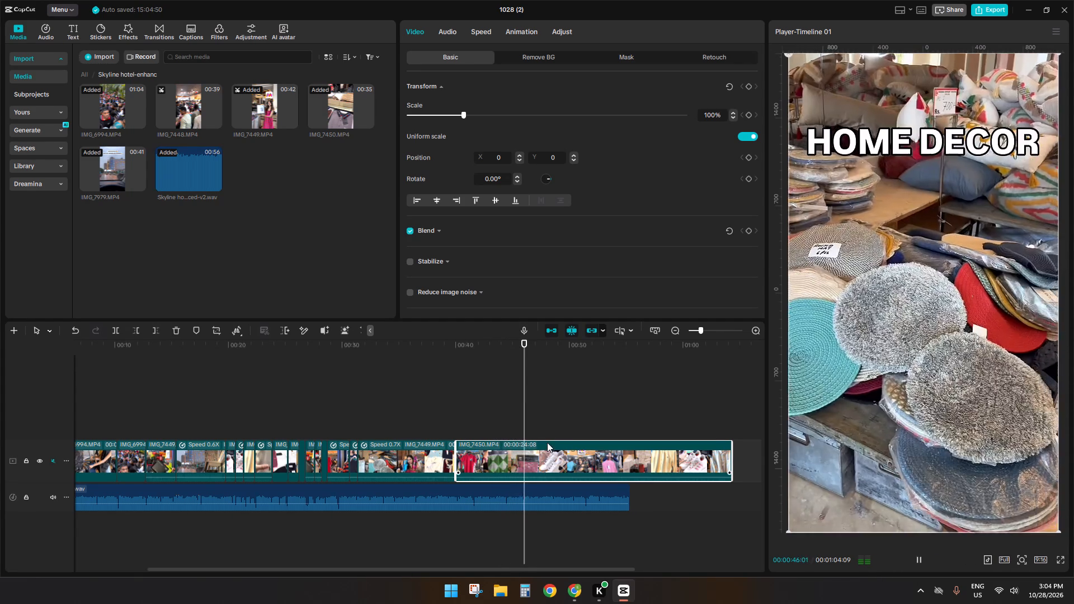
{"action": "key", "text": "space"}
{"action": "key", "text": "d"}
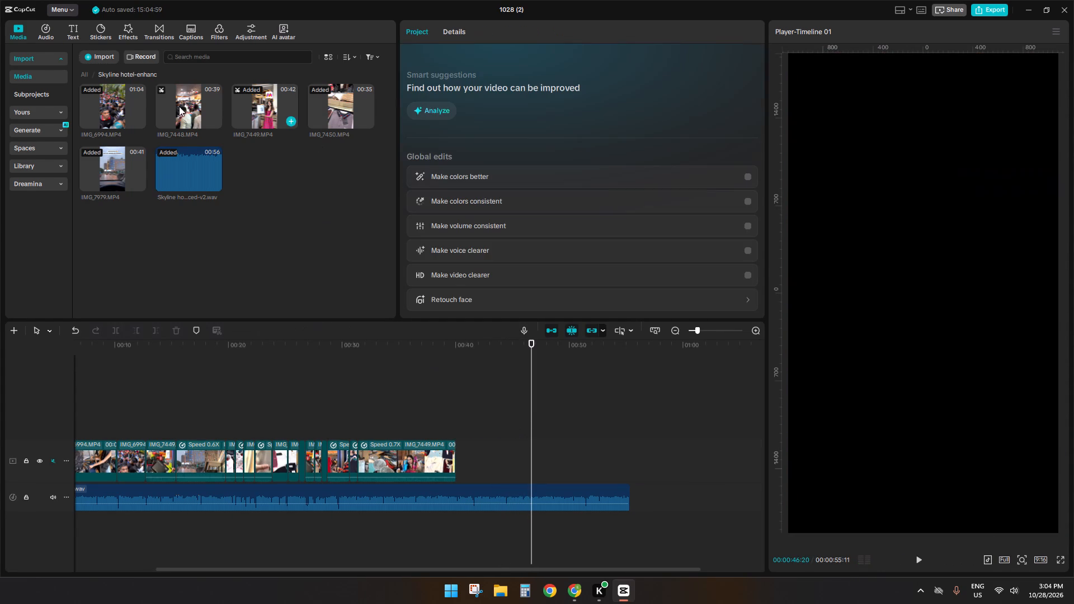
Add the IMG_6994 clip at the end of the video track and trim off its opening up to 00:00:52:10.
{"action": "left_click_drag", "start_coordinate": [110, 103], "coordinate": [455, 469]}
{"action": "scroll", "coordinate": [478, 463], "scroll_direction": "down", "scroll_amount": 3, "text": "ctrl"}
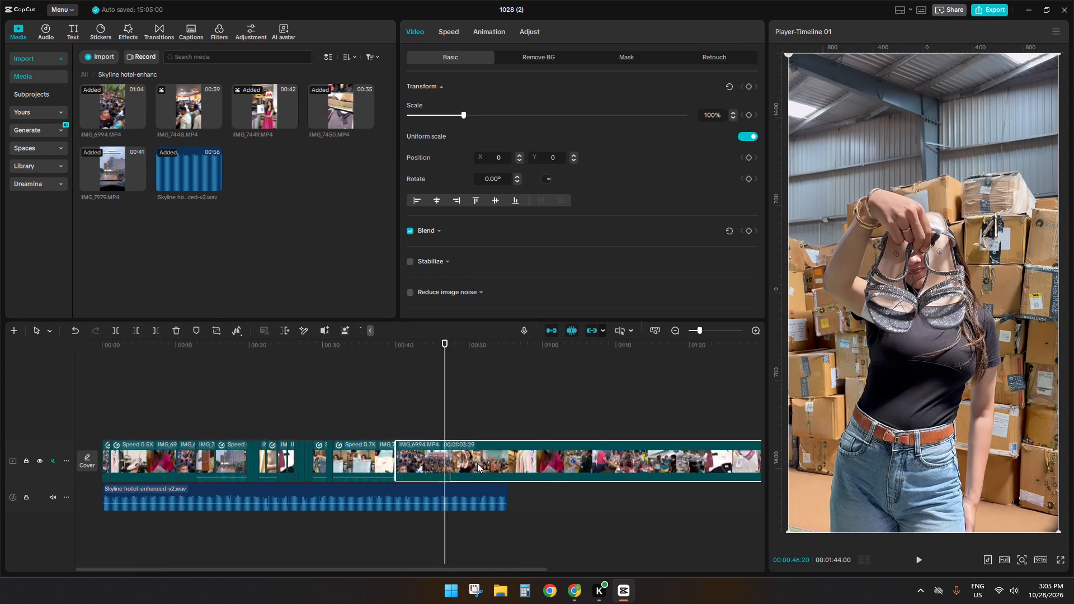
{"action": "scroll", "coordinate": [477, 463], "scroll_direction": "down", "scroll_amount": 5, "text": "ctrl"}
{"action": "left_click", "coordinate": [330, 424], "text": "ctrl"}
{"action": "left_click", "coordinate": [332, 455]}
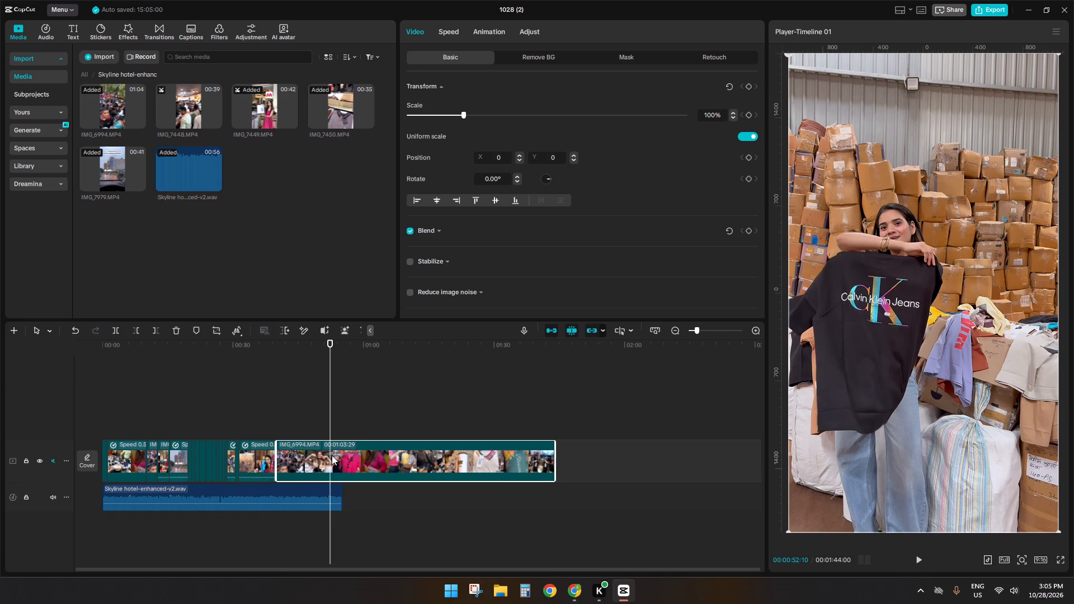
{"action": "type", "text": "Q"}
Preview the trimmed IMG_6994 clip against the voiceover and slow it to 0.74x speed.
{"action": "key", "text": "space"}
{"action": "scroll", "coordinate": [335, 456], "scroll_direction": "up", "scroll_amount": 8, "text": "ctrl"}
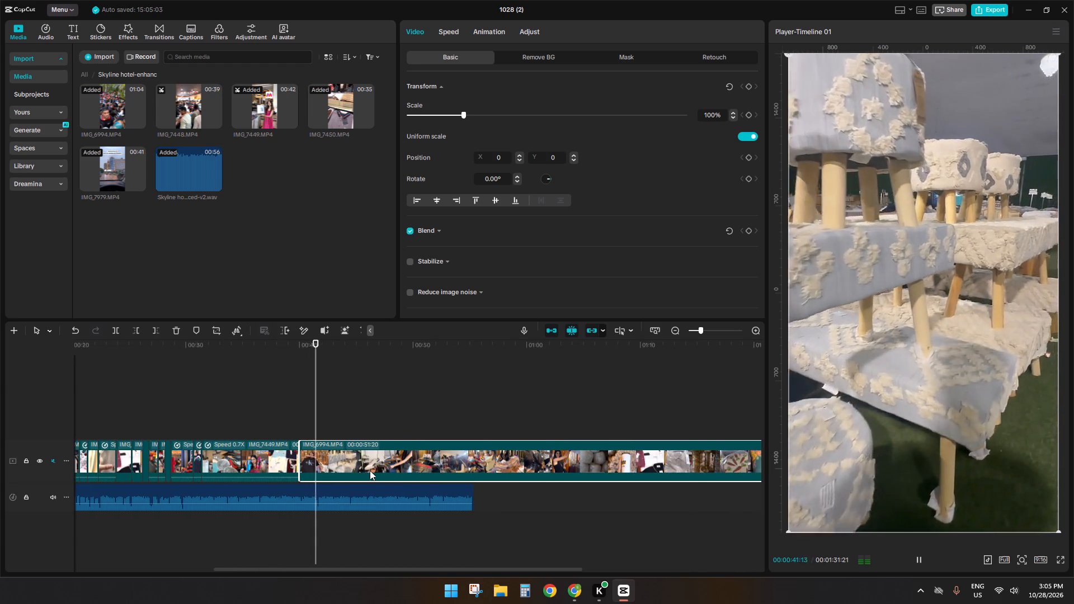
{"action": "scroll", "coordinate": [383, 473], "scroll_direction": "up", "scroll_amount": 4, "text": "ctrl"}
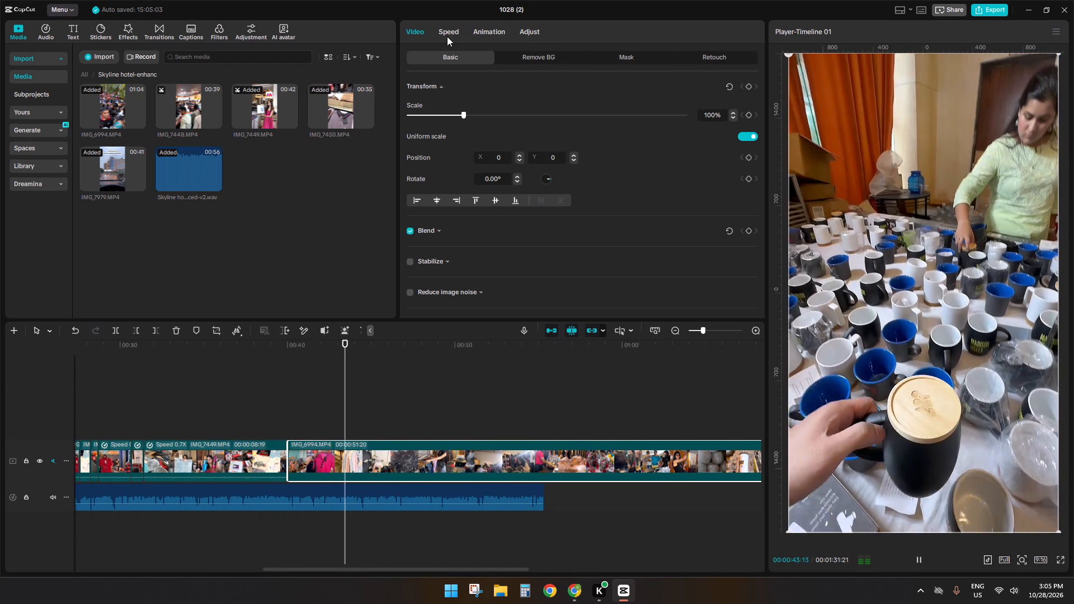
{"action": "left_click", "coordinate": [447, 36]}
{"action": "left_click", "coordinate": [459, 103]}
{"action": "left_click", "coordinate": [449, 103]}
{"action": "key", "text": "space"}
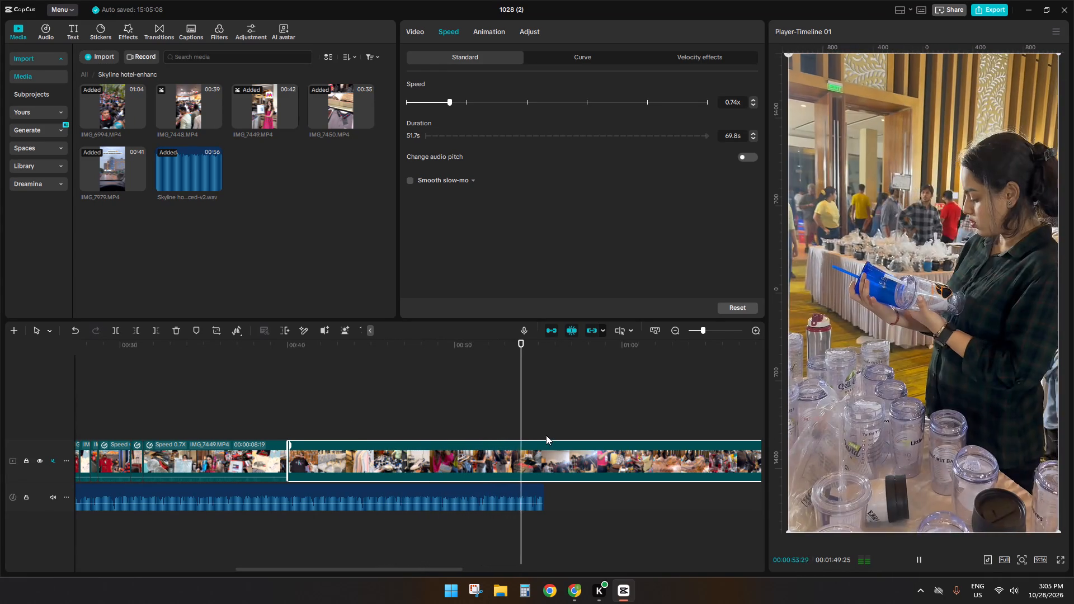
Split the last IMG_6994 clip at the end of the voiceover, 00:00:55:11, and delete the part after the cut.
{"action": "left_click", "coordinate": [548, 421]}
{"action": "left_click_drag", "start_coordinate": [548, 422], "coordinate": [544, 432]}
{"action": "left_click", "coordinate": [549, 460]}
{"action": "key", "text": "s"}
{"action": "key", "text": "d"}
Select all clips on the video track and set their volume to -∞ dB.
{"action": "scroll", "coordinate": [507, 460], "scroll_direction": "down", "scroll_amount": 9, "text": "ctrl"}
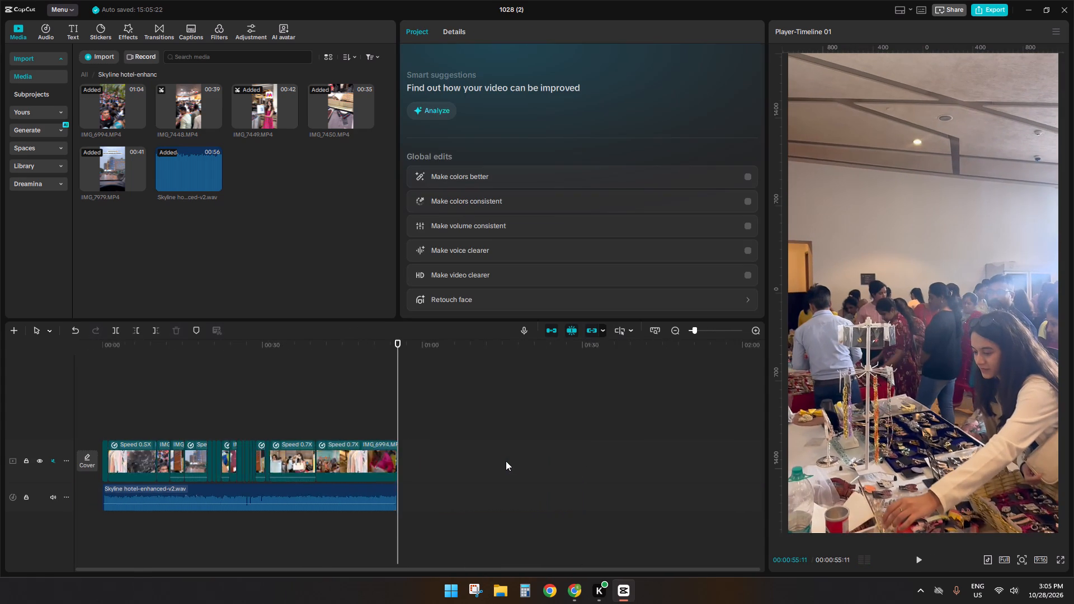
{"action": "scroll", "coordinate": [506, 461], "scroll_direction": "down", "scroll_amount": 5, "text": "ctrl"}
{"action": "left_click", "coordinate": [303, 407]}
{"action": "left_click_drag", "start_coordinate": [303, 407], "coordinate": [0, 411]}
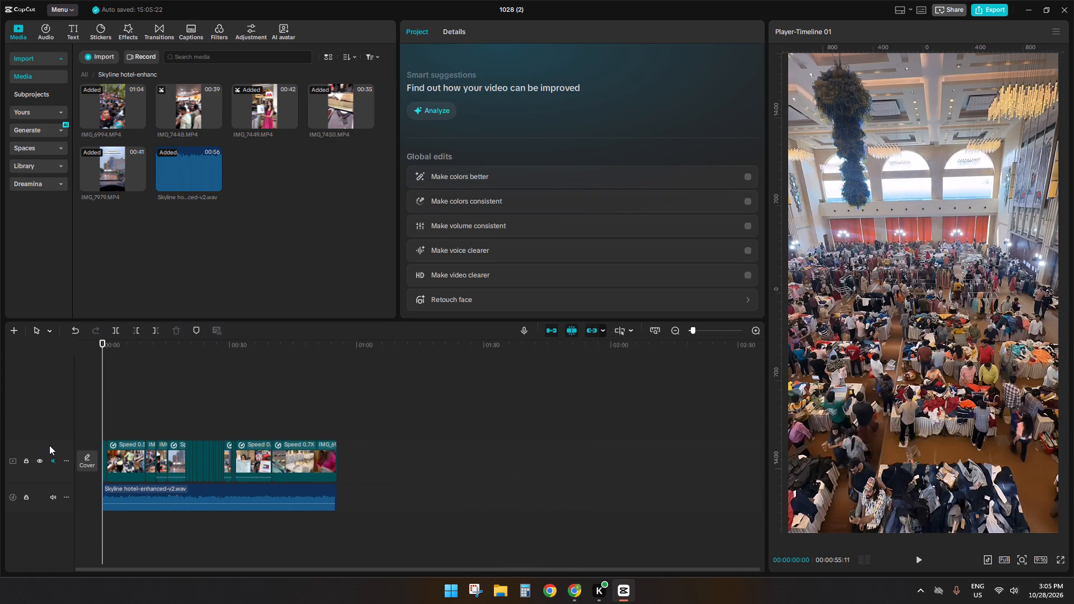
{"action": "left_click", "coordinate": [53, 456]}
{"action": "left_click", "coordinate": [53, 459]}
{"action": "left_click_drag", "start_coordinate": [371, 468], "coordinate": [73, 416]}
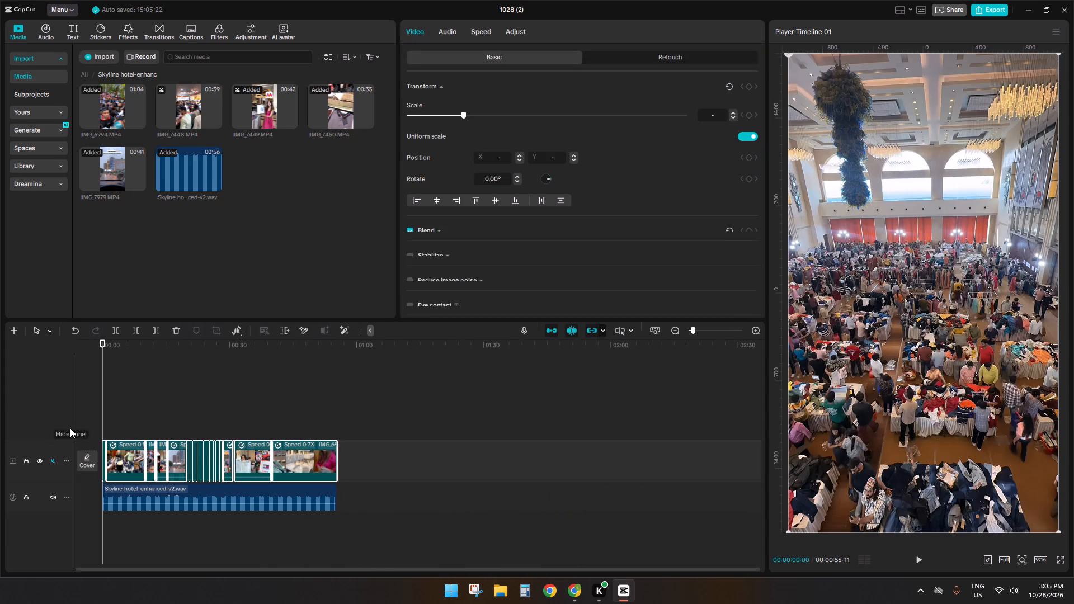
{"action": "left_click", "coordinate": [434, 33]}
{"action": "left_click", "coordinate": [516, 124]}
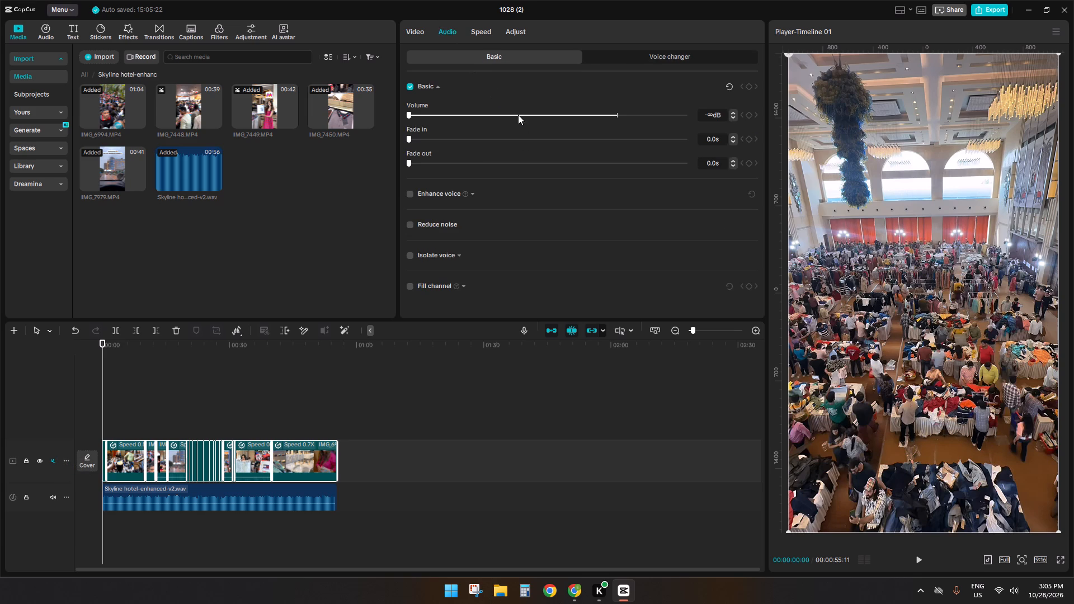
{"action": "left_click_drag", "start_coordinate": [518, 111], "coordinate": [130, 125]}
Unmute the video track and return the playhead to the start of the timeline.
{"action": "left_click", "coordinate": [52, 470]}
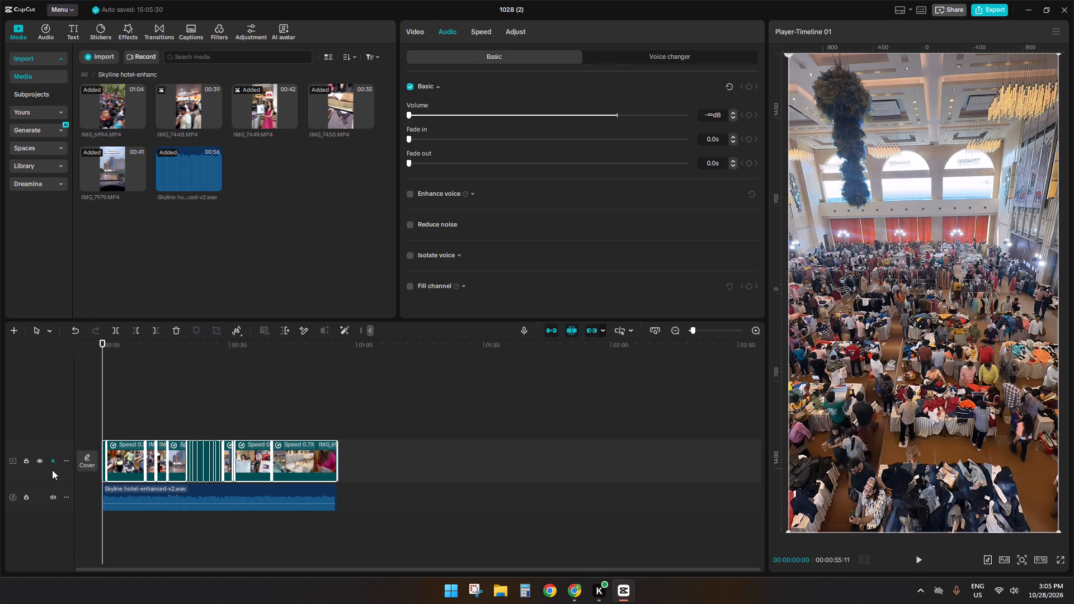
{"action": "left_click", "coordinate": [51, 465]}
{"action": "left_click", "coordinate": [192, 422]}
{"action": "left_click_drag", "start_coordinate": [192, 422], "coordinate": [16, 412]}
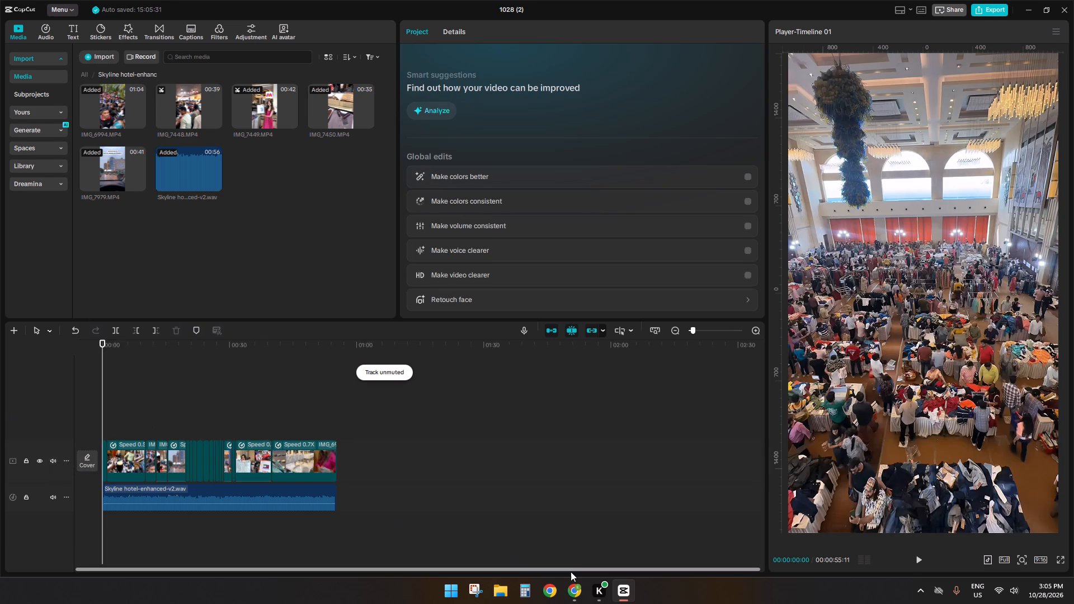
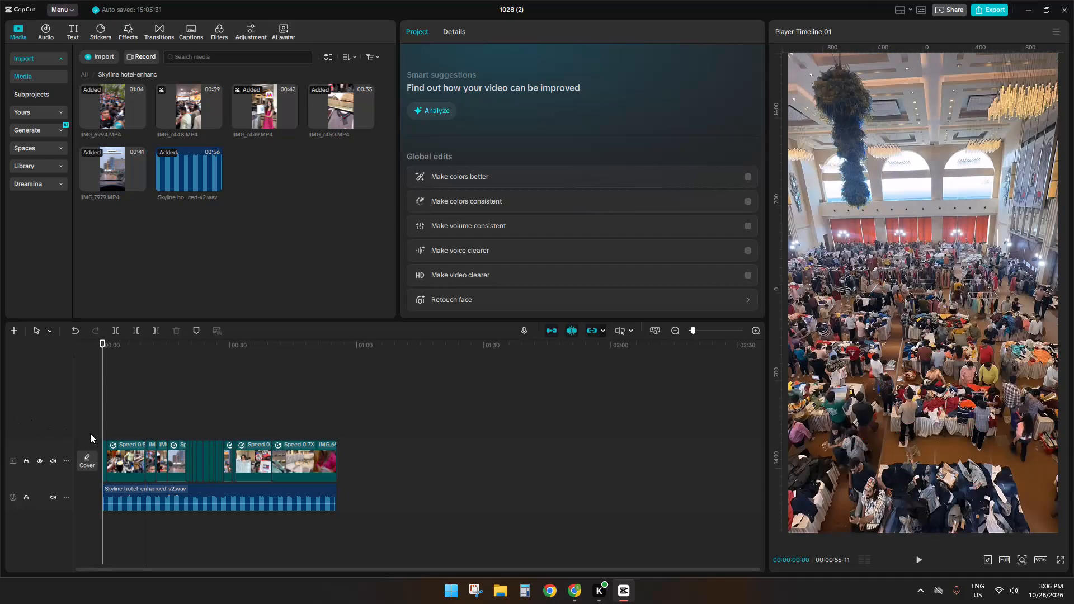
Select all the video clips together with the voiceover audio on the timeline.
{"action": "left_click_drag", "start_coordinate": [98, 436], "coordinate": [417, 516]}
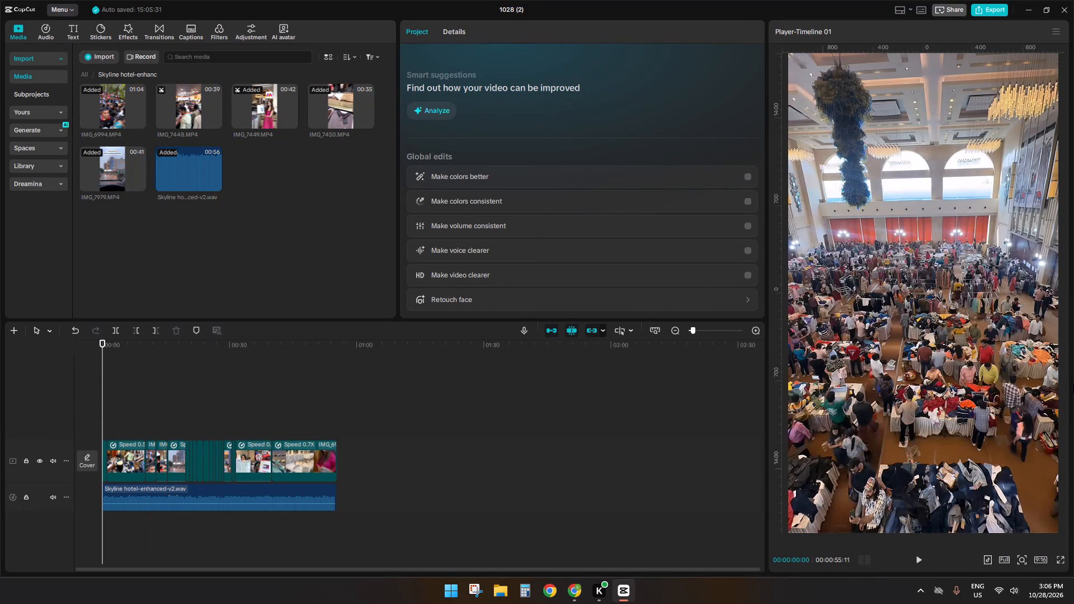
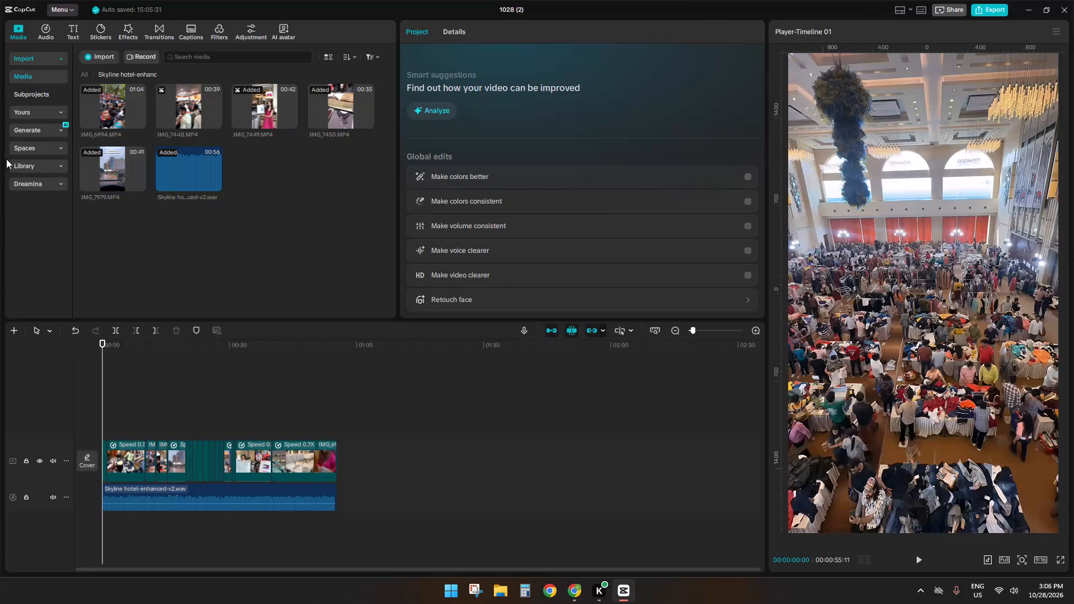
Preview the imported source clips IMG_7979, IMG_6994, IMG_7449 and IMG_7448 in the media library.
{"action": "left_click", "coordinate": [222, 243]}
{"action": "left_click", "coordinate": [110, 165]}
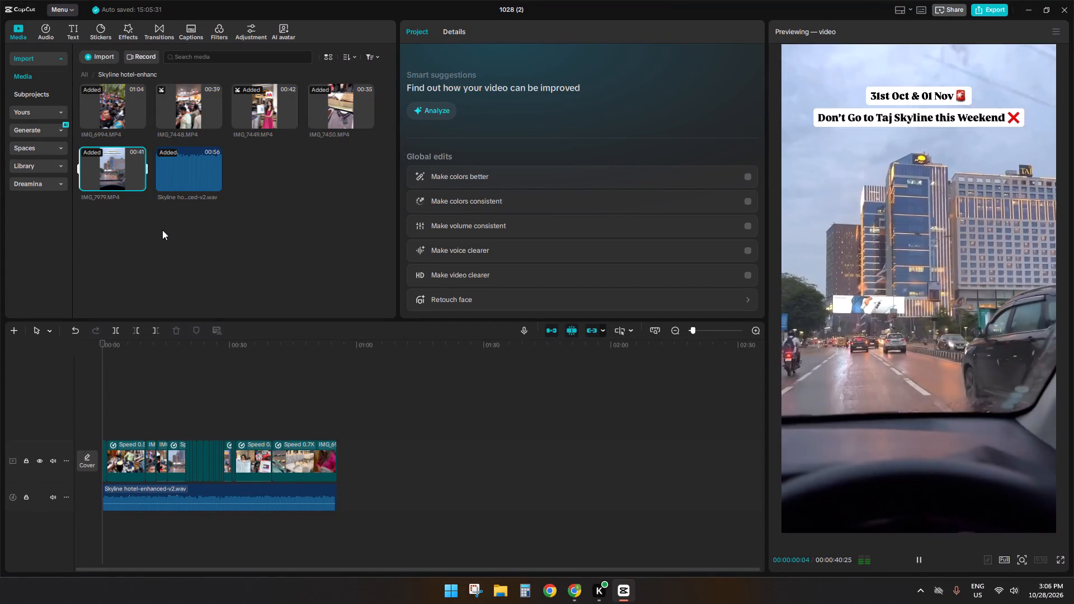
{"action": "left_click", "coordinate": [162, 232]}
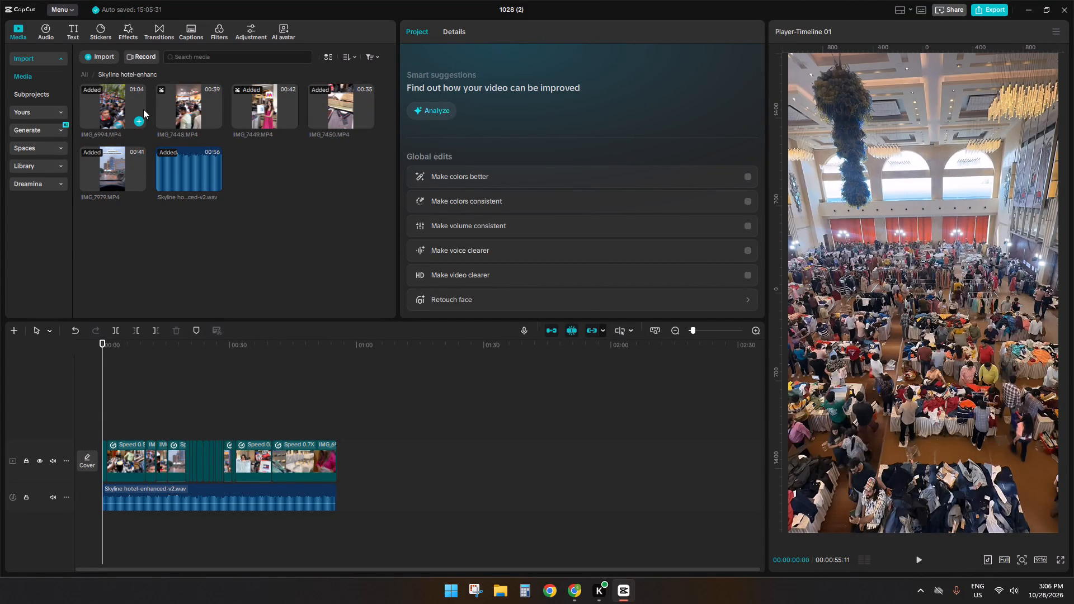
{"action": "key", "text": "space"}
{"action": "key", "text": "space"}
{"action": "left_click", "coordinate": [112, 101]}
{"action": "key", "text": "space"}
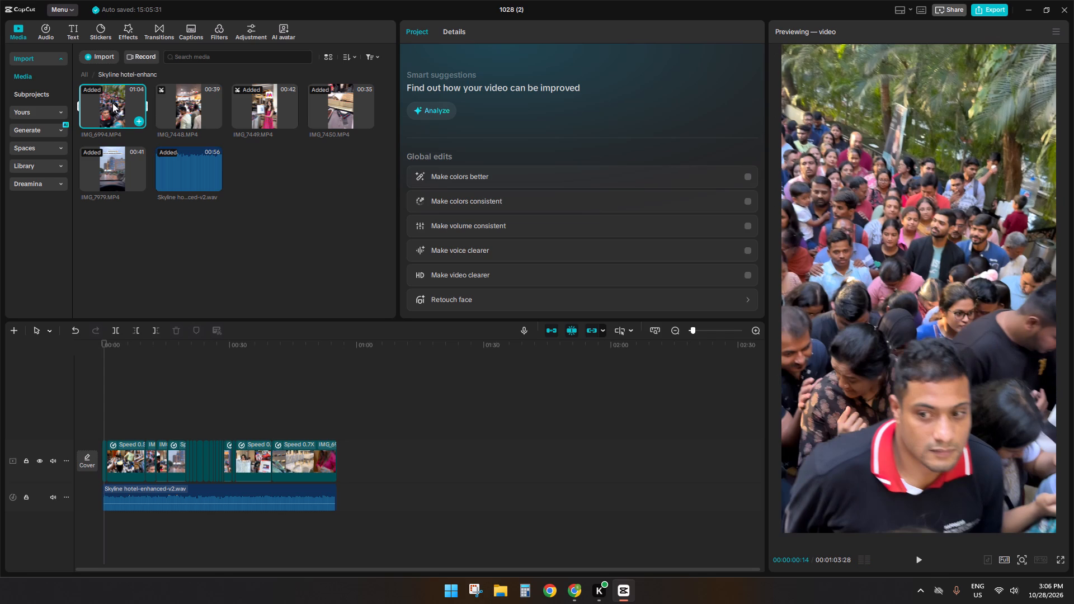
{"action": "left_click", "coordinate": [254, 108]}
{"action": "left_click", "coordinate": [190, 114]}
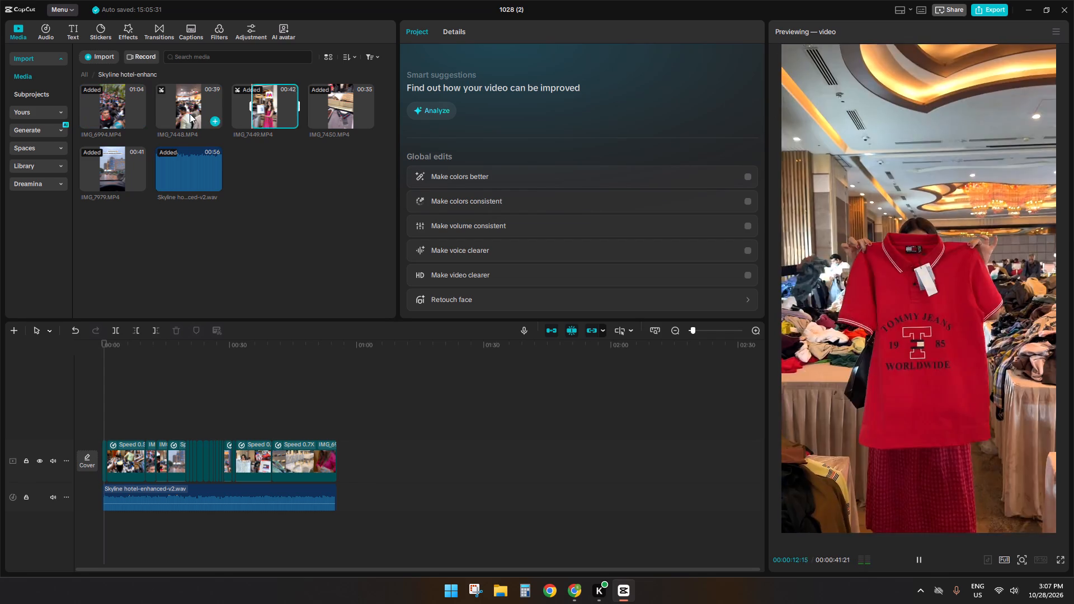
{"action": "key", "text": "space"}
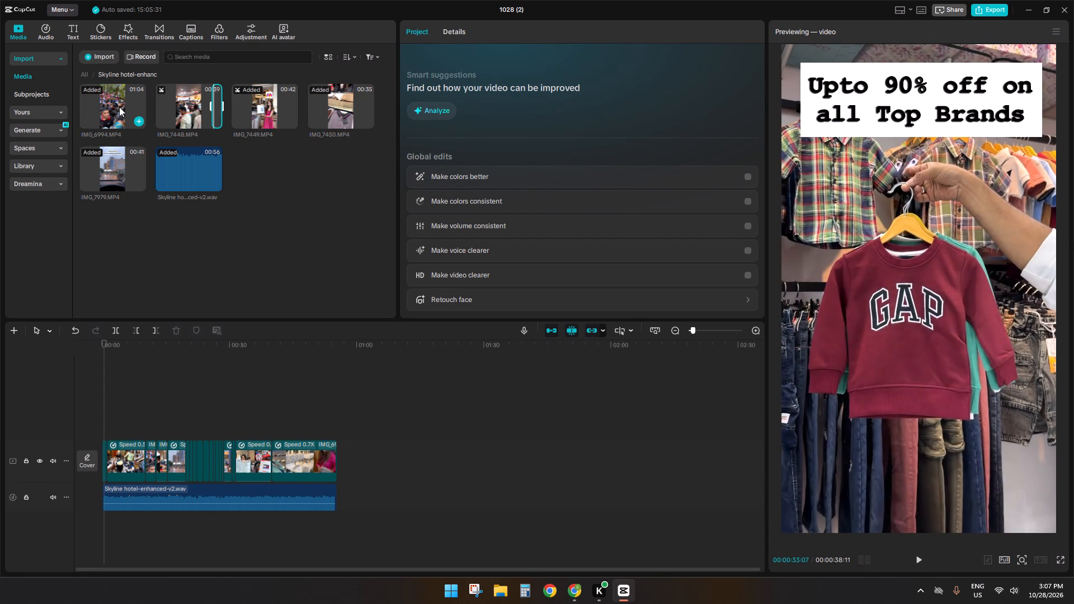
{"action": "left_click", "coordinate": [329, 196]}
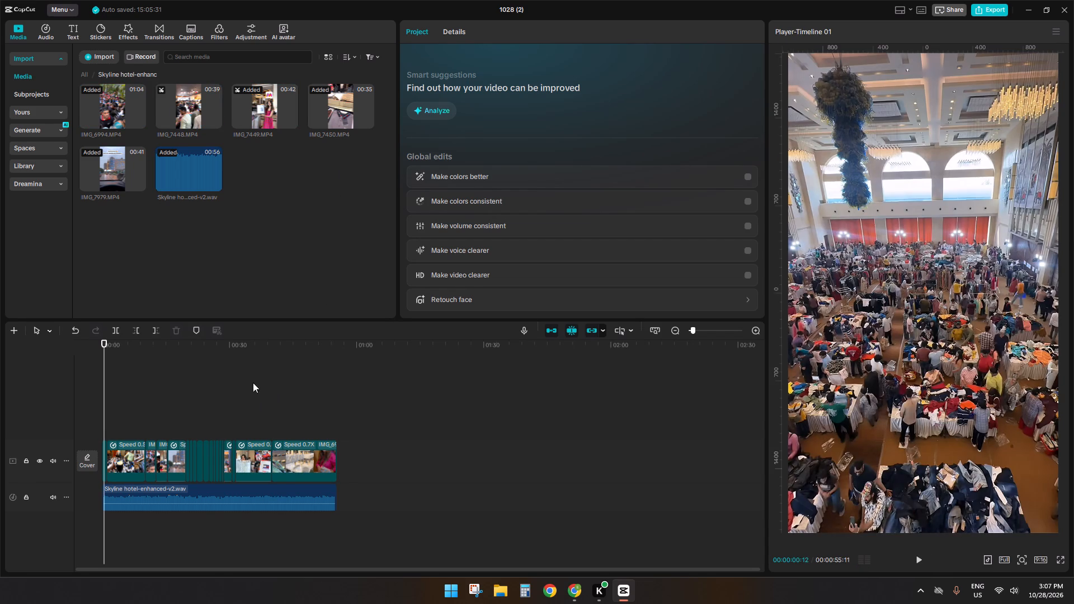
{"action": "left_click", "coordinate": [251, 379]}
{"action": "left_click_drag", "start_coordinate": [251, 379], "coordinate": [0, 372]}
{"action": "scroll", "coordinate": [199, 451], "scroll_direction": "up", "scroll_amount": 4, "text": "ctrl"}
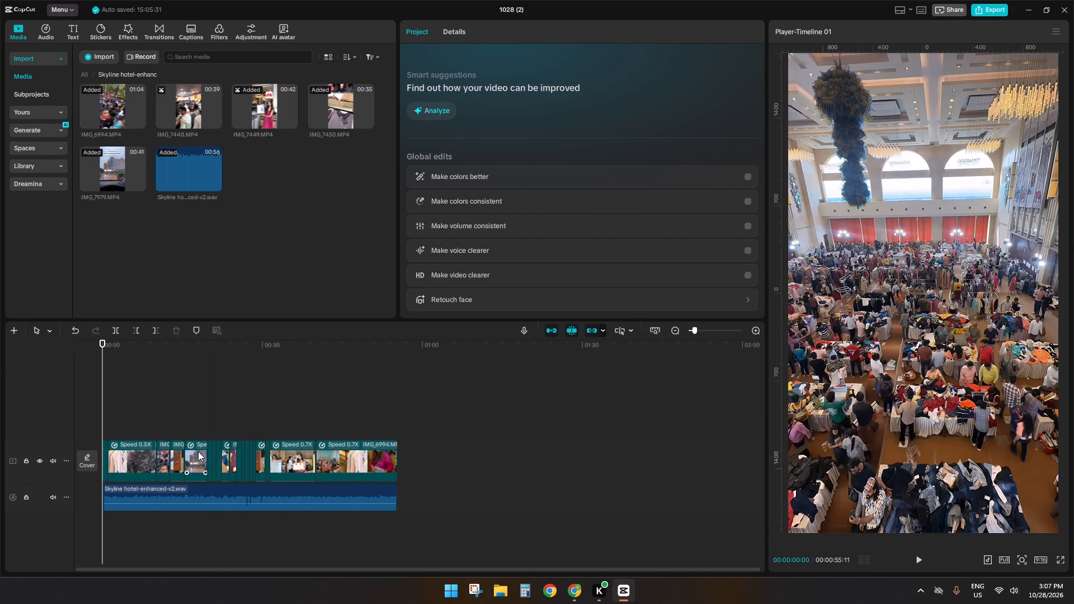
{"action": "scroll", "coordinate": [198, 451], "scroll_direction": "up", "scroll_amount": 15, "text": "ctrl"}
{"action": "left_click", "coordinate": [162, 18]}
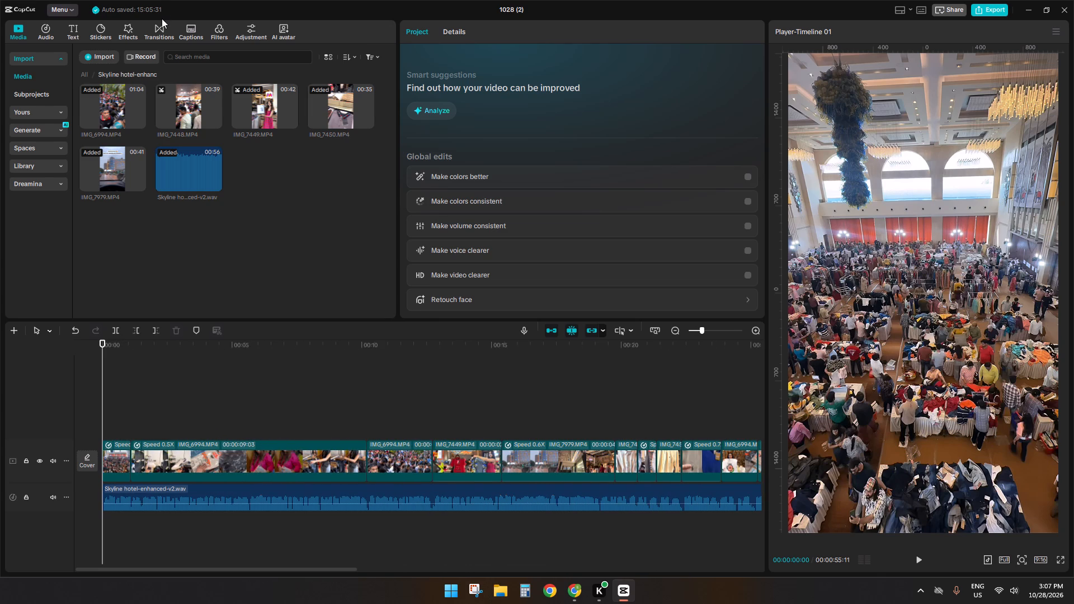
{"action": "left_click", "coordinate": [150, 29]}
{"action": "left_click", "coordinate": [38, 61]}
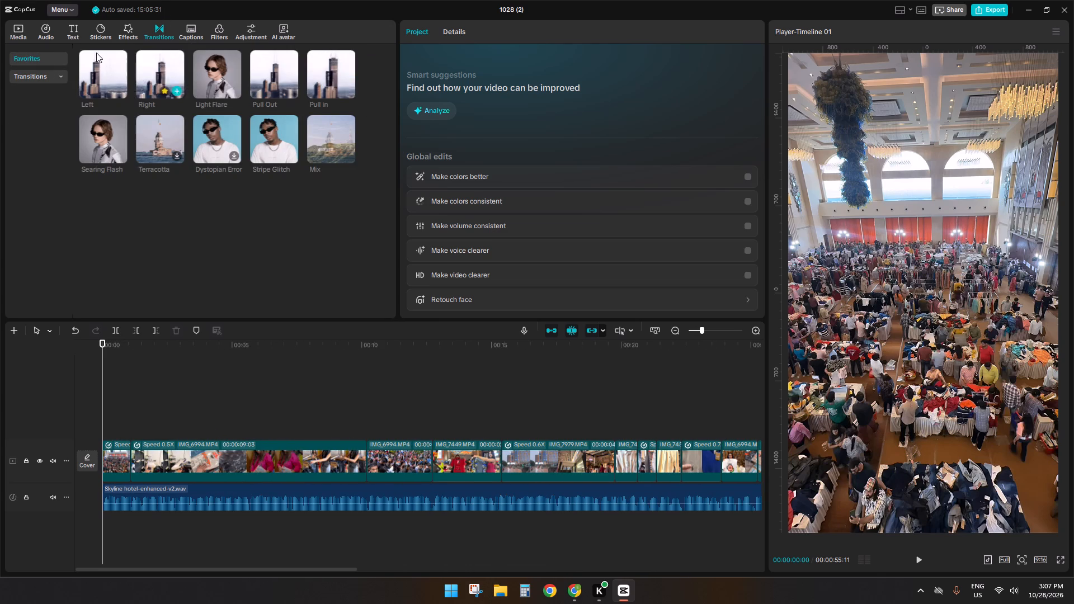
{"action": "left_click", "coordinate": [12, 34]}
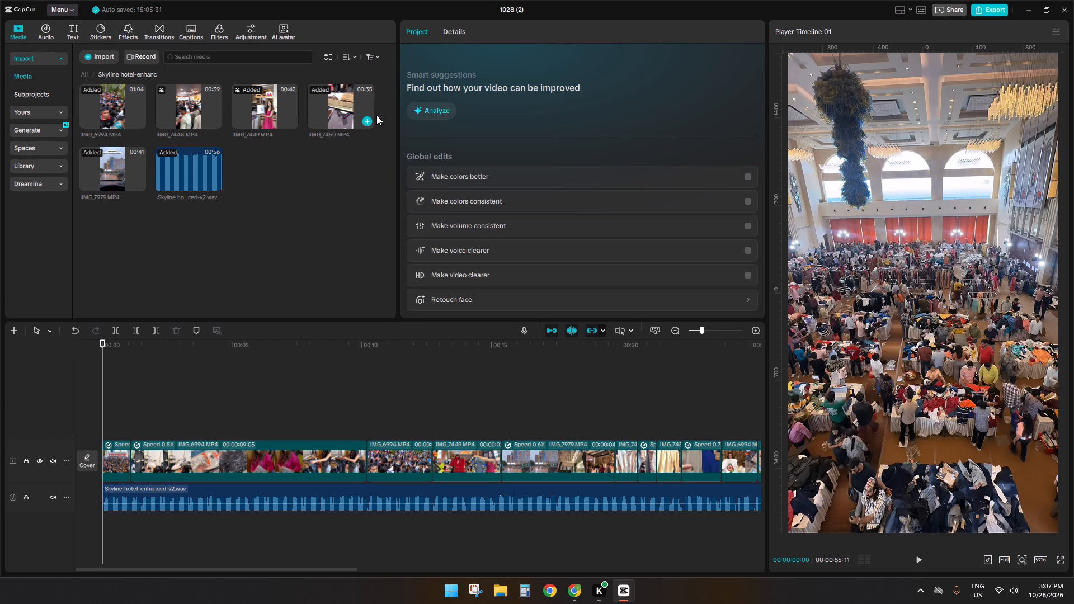
Play the source clip IMG_7979 from its start, pausing to examine the wording and style of its on-screen captions.
{"action": "left_click", "coordinate": [97, 157]}
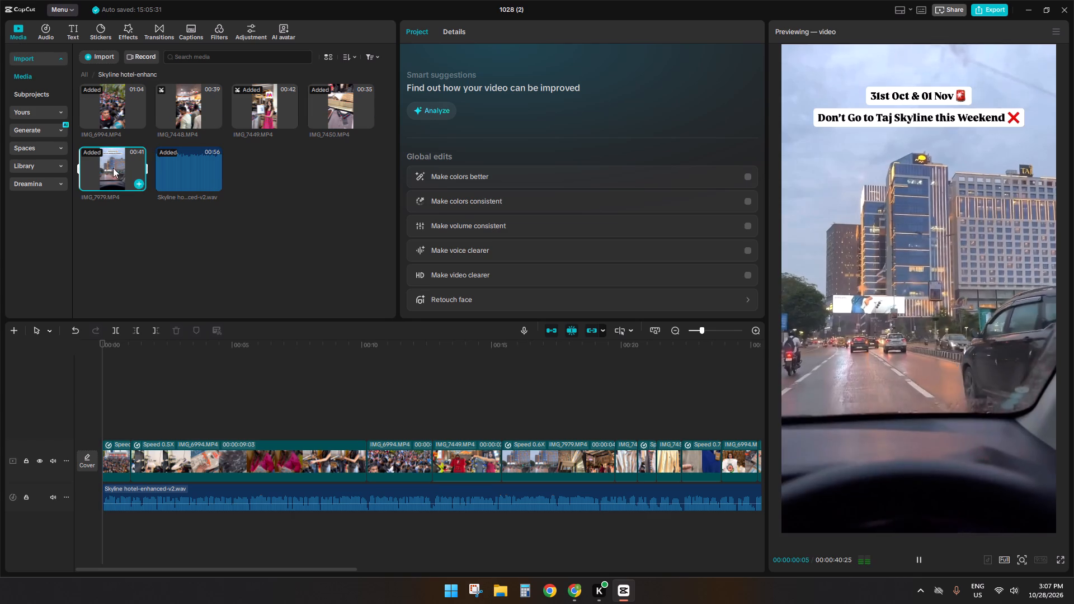
{"action": "key", "text": "space"}
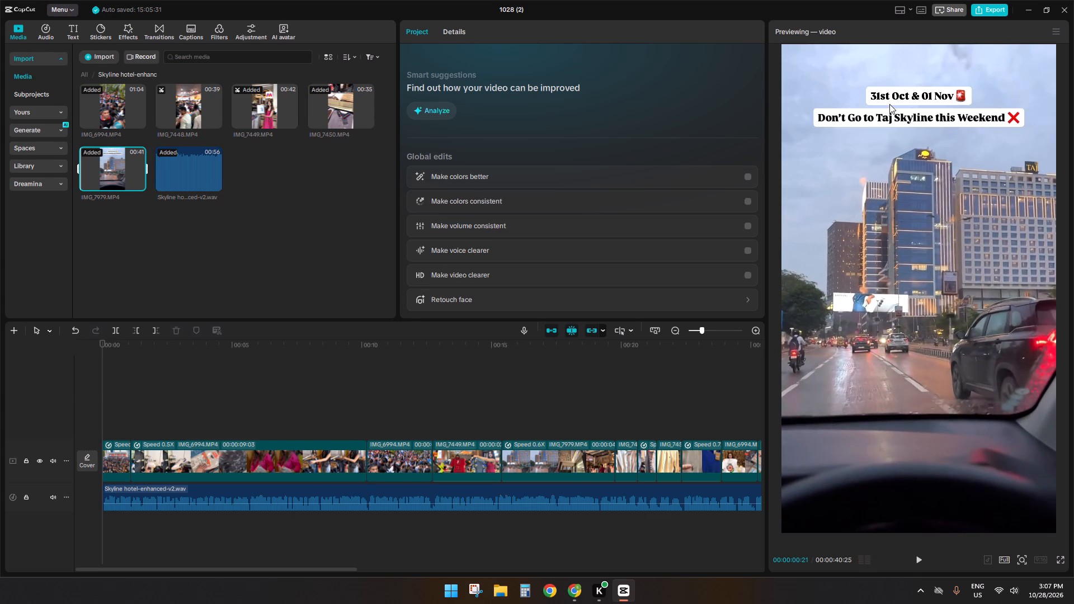
{"action": "key", "text": "space"}
{"action": "key", "text": "space"}
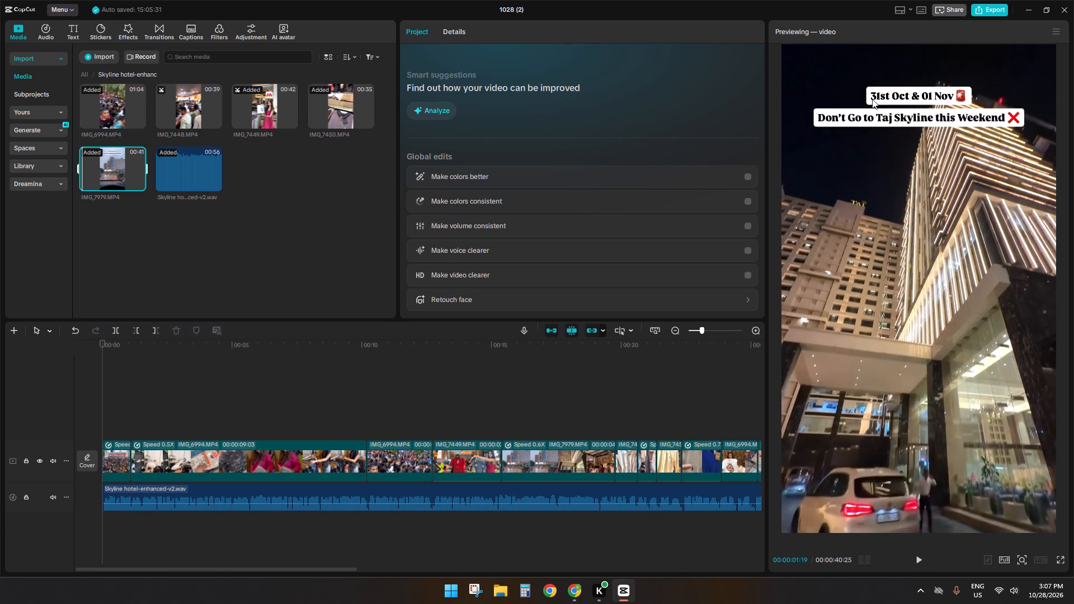
{"action": "key", "text": "space"}
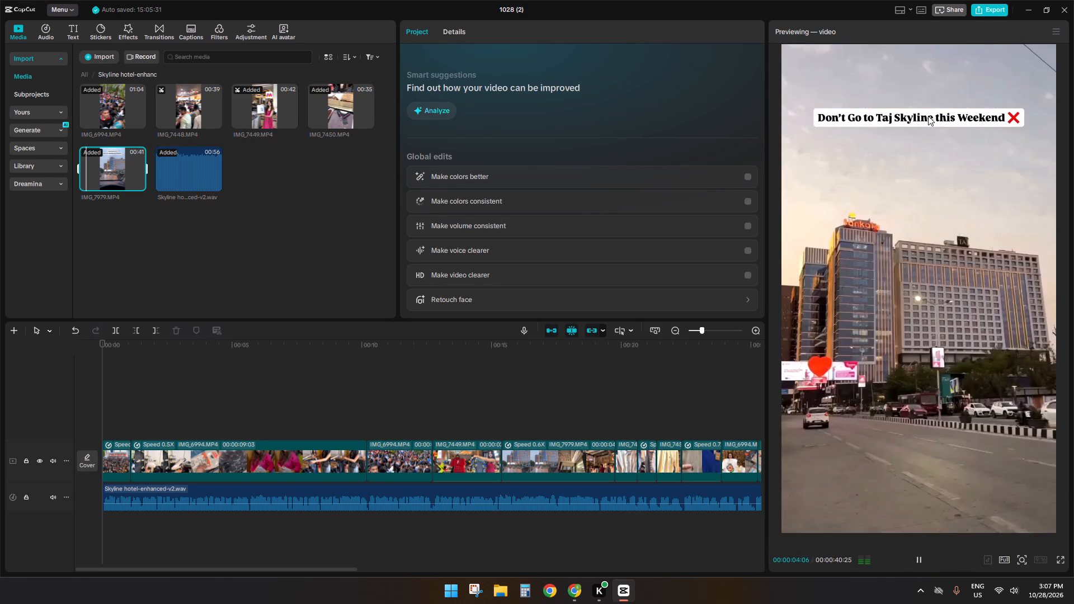
{"action": "key", "text": "space"}
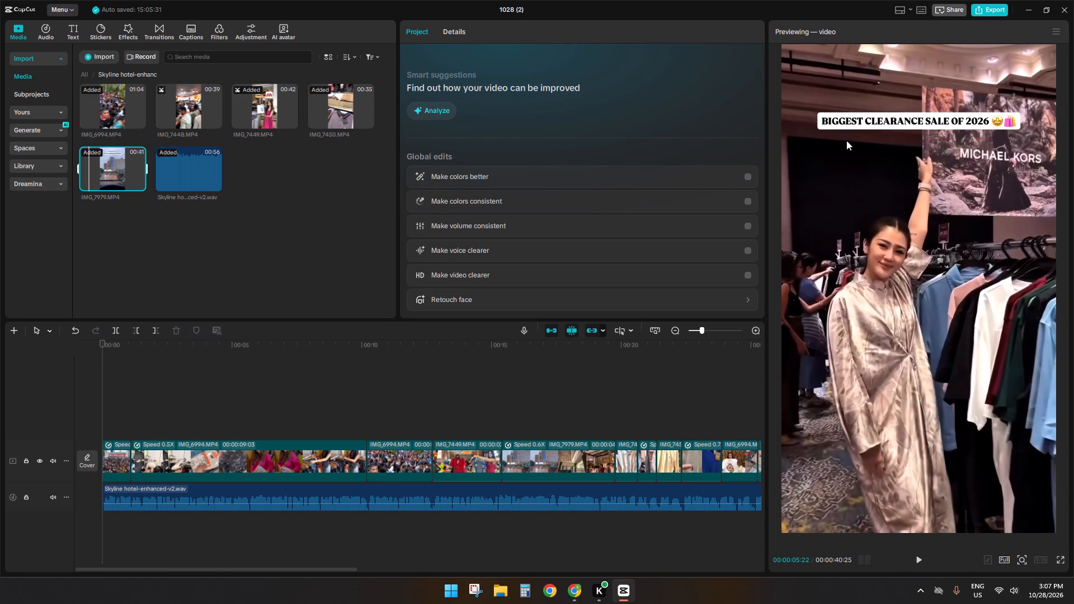
{"action": "key", "text": "space"}
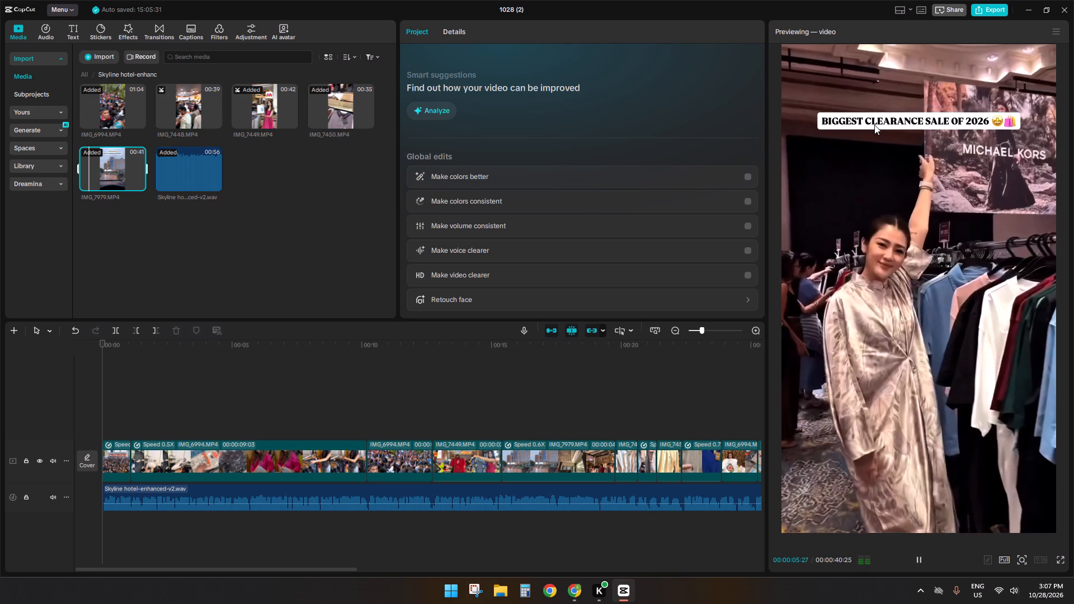
{"action": "key", "text": "space"}
{"action": "key", "text": "space"}
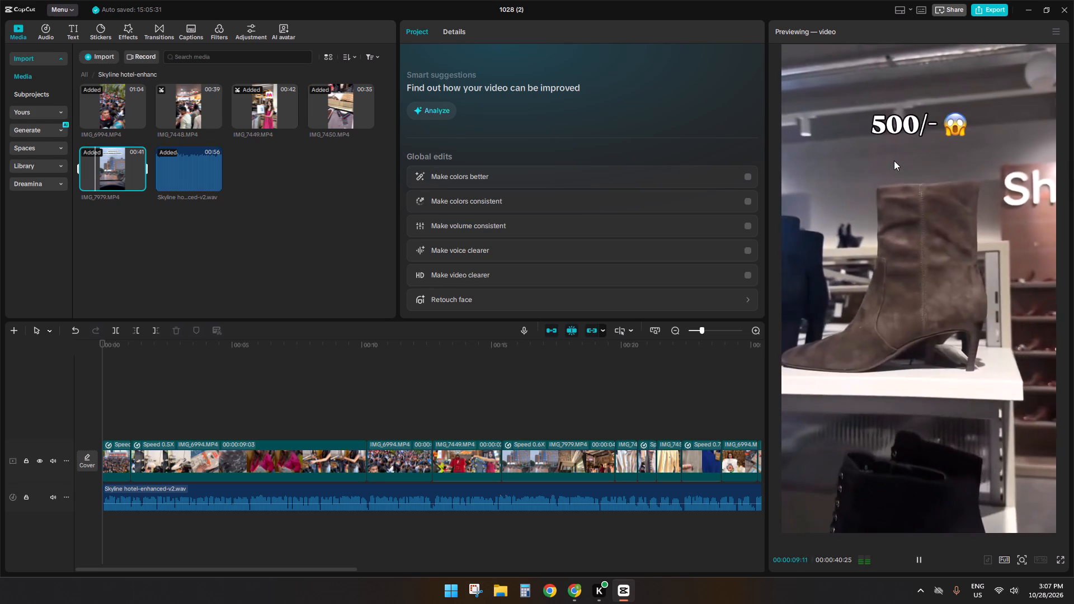
{"action": "key", "text": "space"}
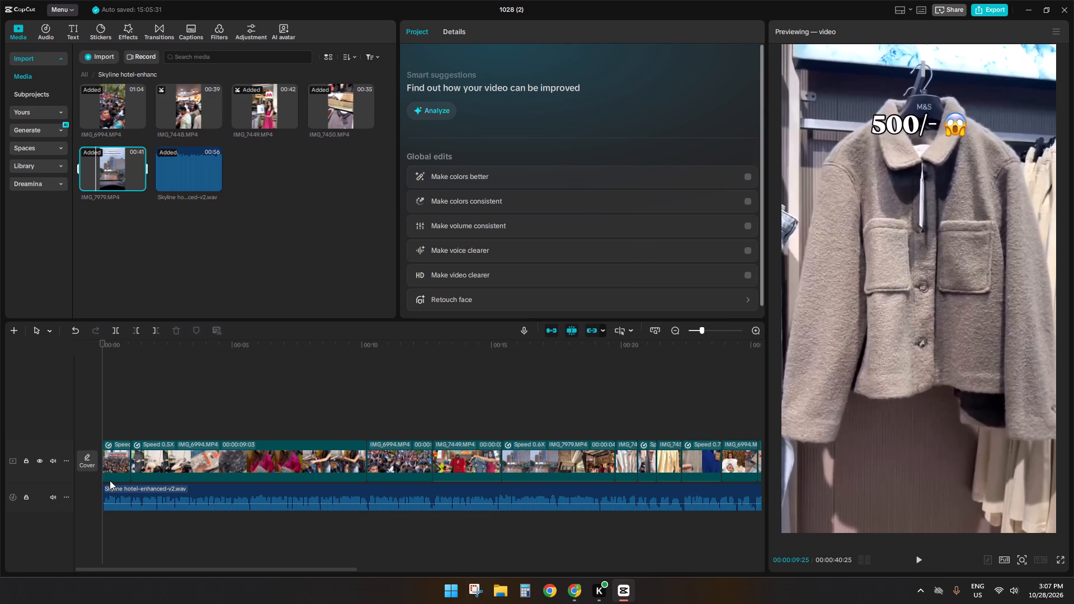
Return the playhead to the start of the timeline and play the edited video through with the voiceover.
{"action": "scroll", "coordinate": [181, 422], "scroll_direction": "down", "scroll_amount": 16, "text": "ctrl"}
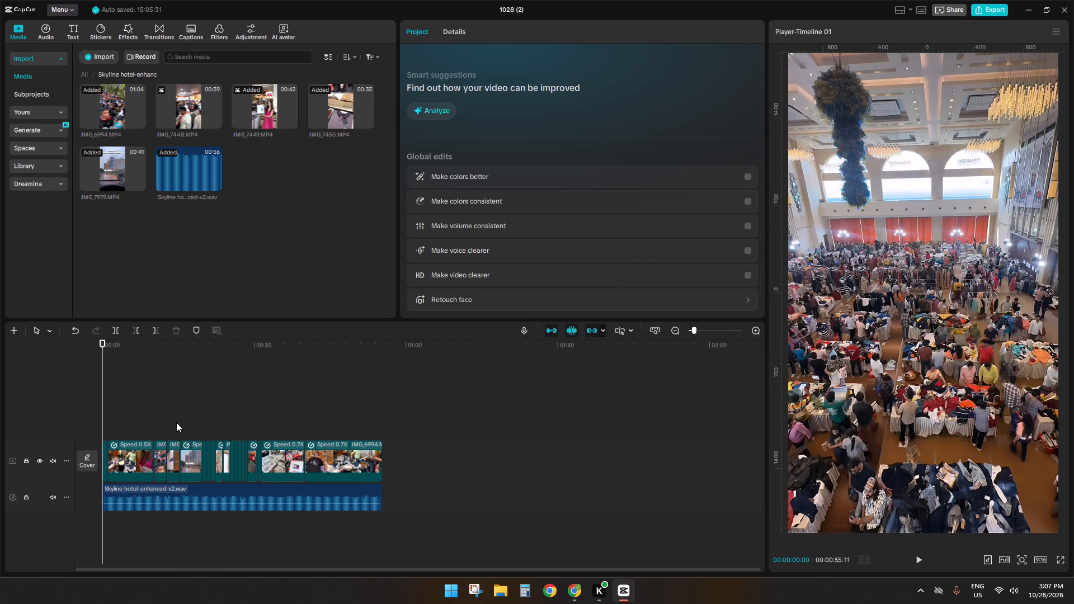
{"action": "left_click", "coordinate": [176, 422]}
{"action": "left_click_drag", "start_coordinate": [176, 422], "coordinate": [0, 439]}
{"action": "scroll", "coordinate": [184, 430], "scroll_direction": "up", "scroll_amount": 4, "text": "ctrl"}
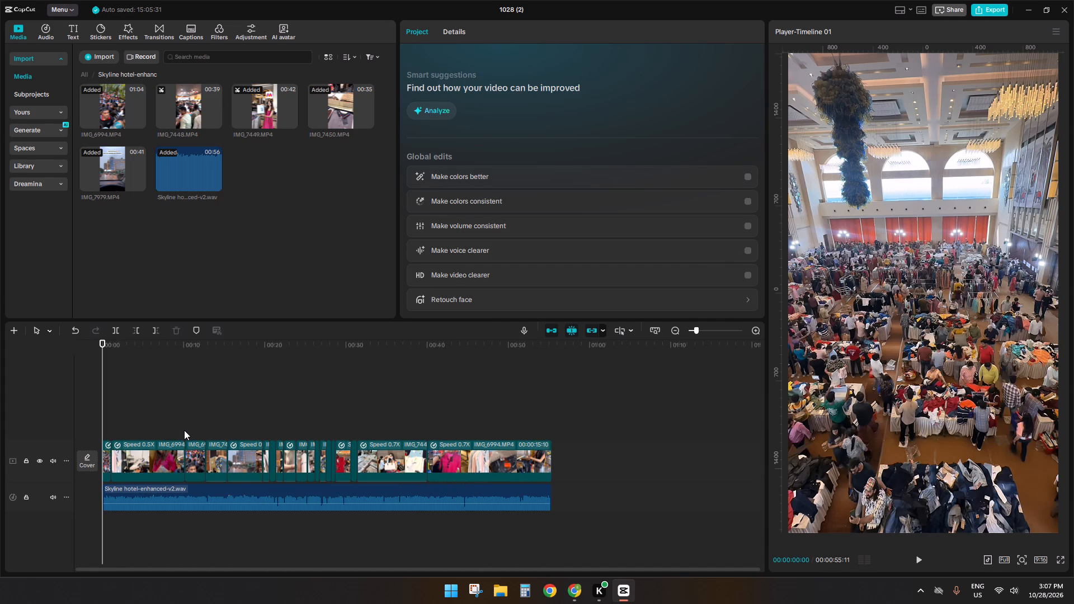
{"action": "key", "text": "space"}
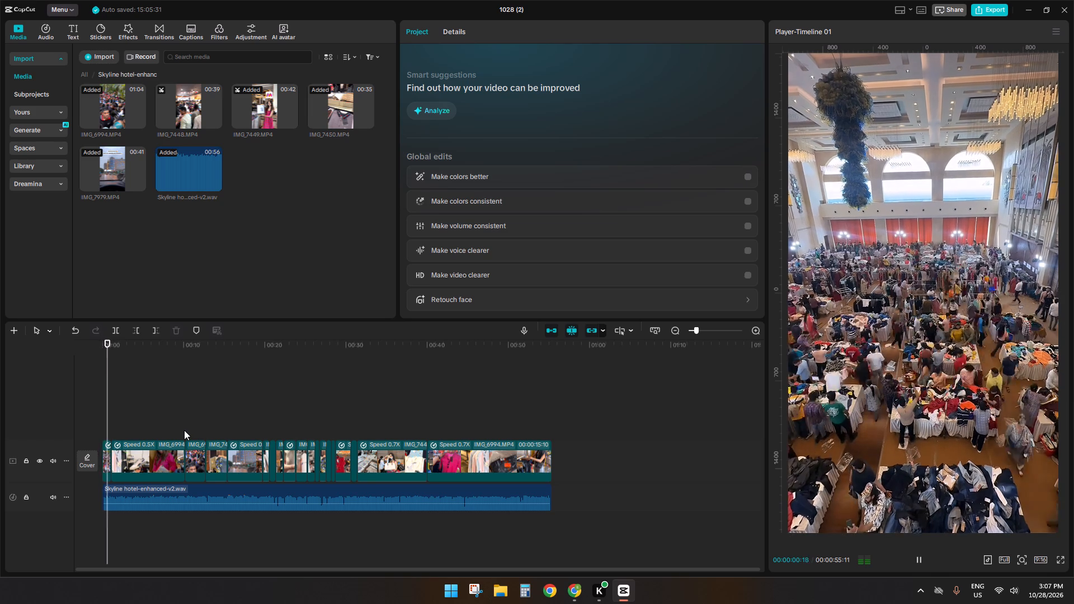
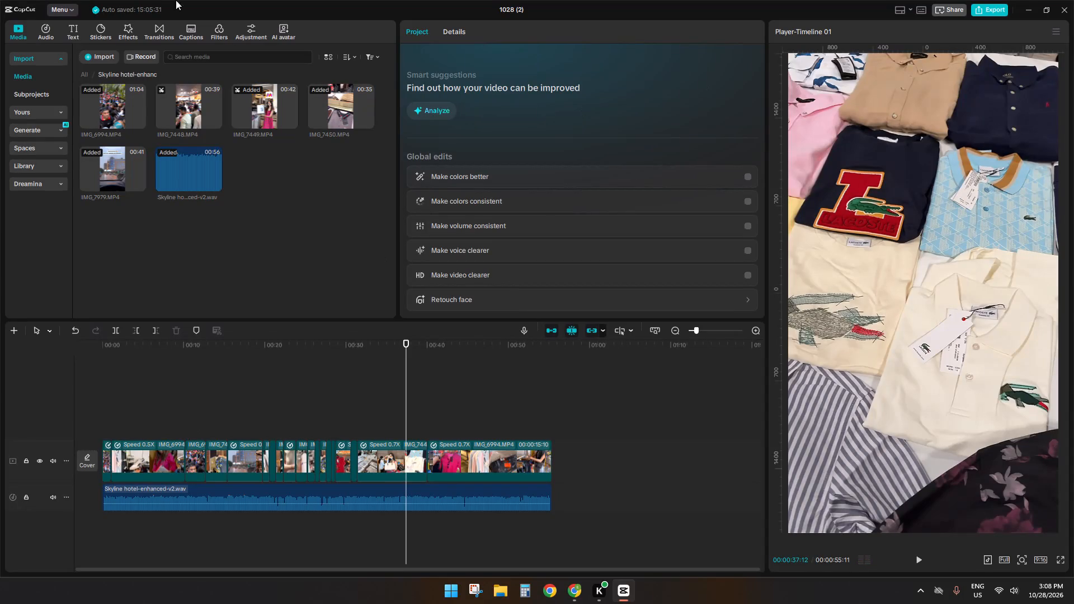
Play the edited timeline with the voiceover from about 31 seconds and review the clips up to about 52 seconds.
{"action": "left_click", "coordinate": [355, 421]}
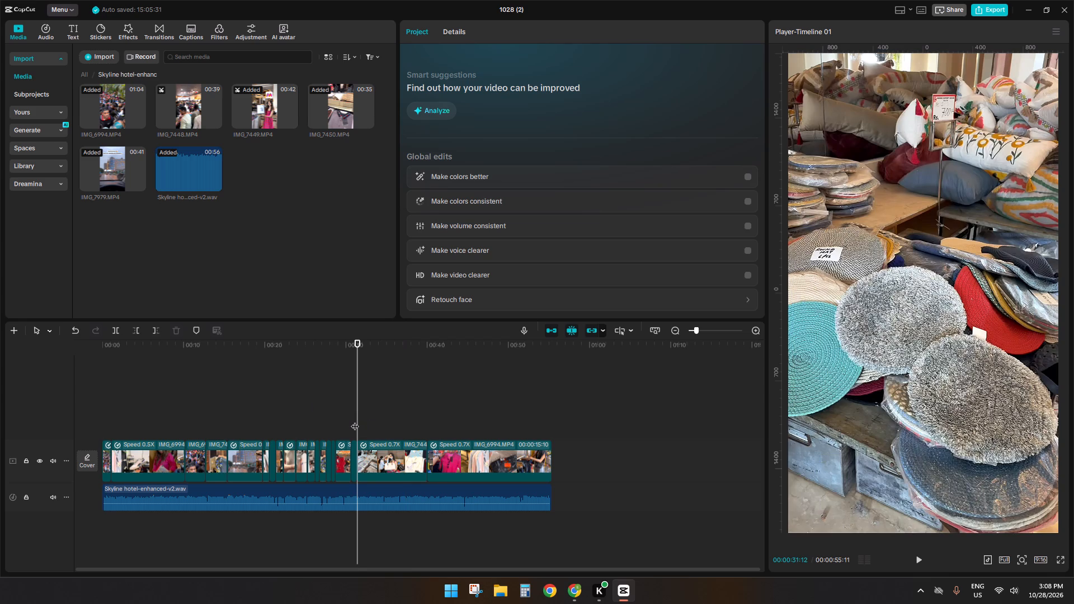
{"action": "key", "text": "space"}
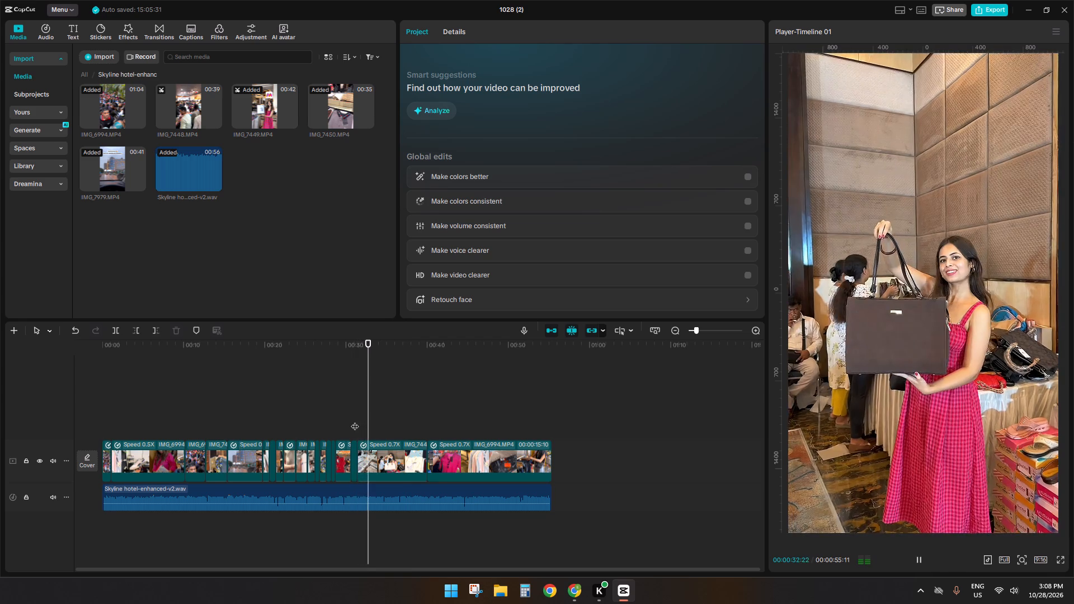
{"action": "key", "text": "space"}
{"action": "left_click", "coordinate": [356, 421]}
{"action": "left_click_drag", "start_coordinate": [356, 421], "coordinate": [357, 421]}
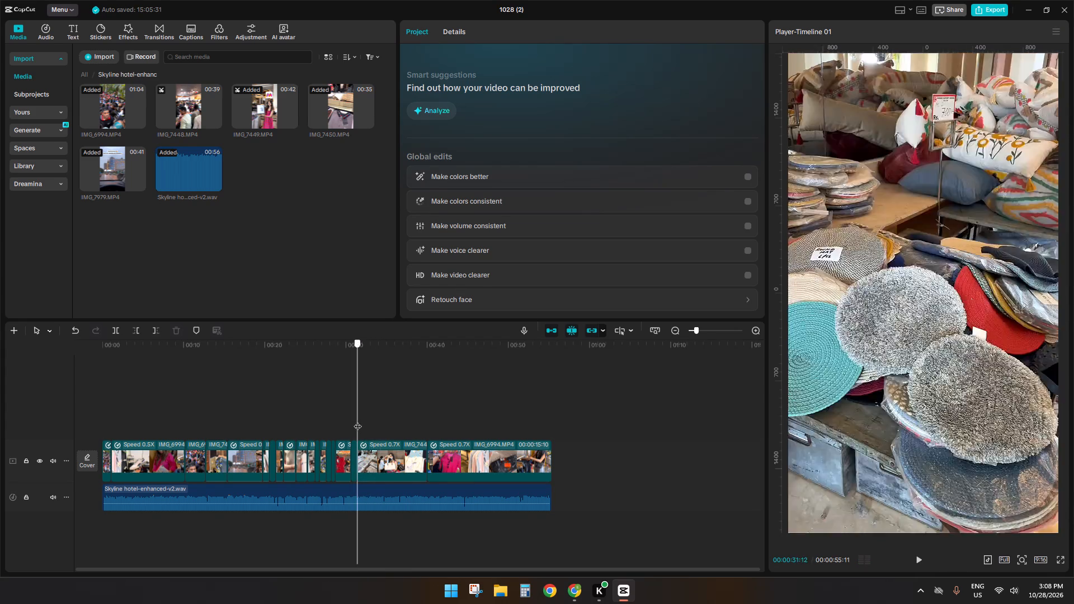
{"action": "left_click_drag", "start_coordinate": [357, 421], "coordinate": [370, 421]}
{"action": "key", "text": "space"}
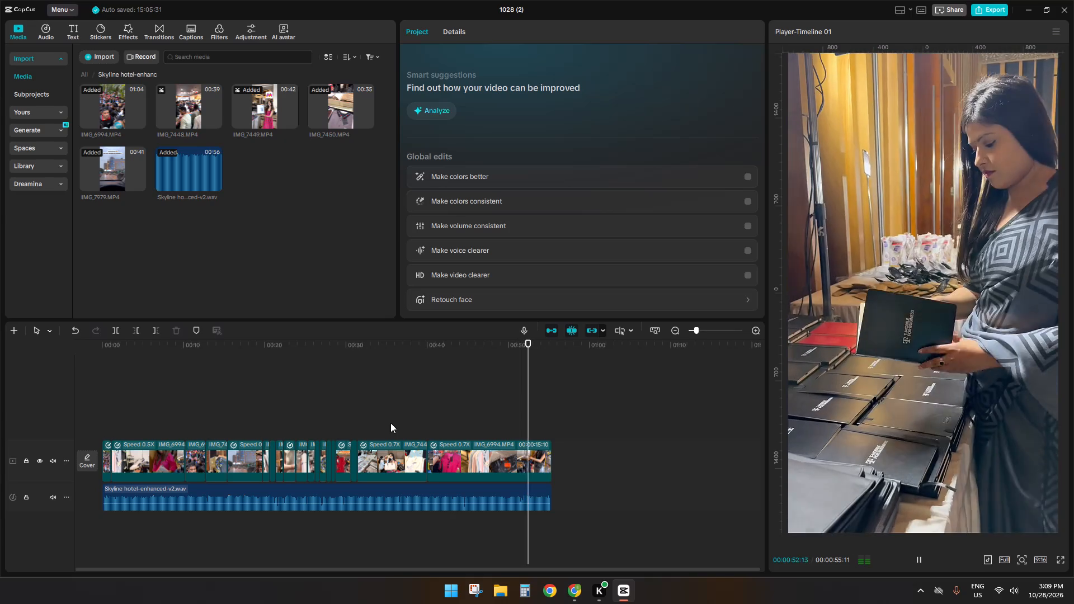
{"action": "key", "text": "space"}
Preview the opening of source clip IMG_7979 in the media library and examine its on-screen captions.
{"action": "left_click", "coordinate": [98, 158]}
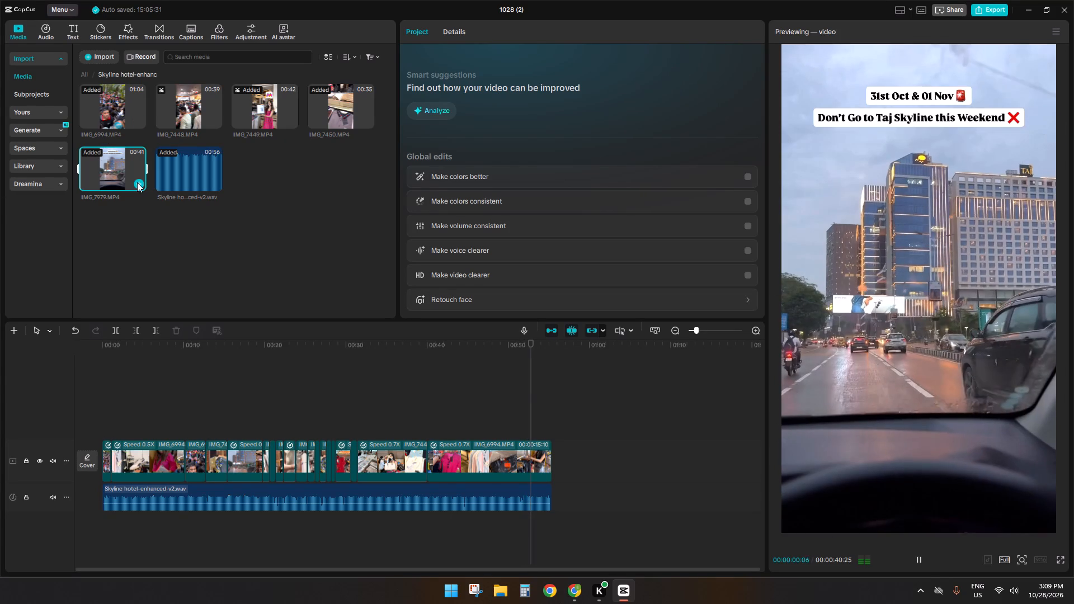
{"action": "key", "text": "space"}
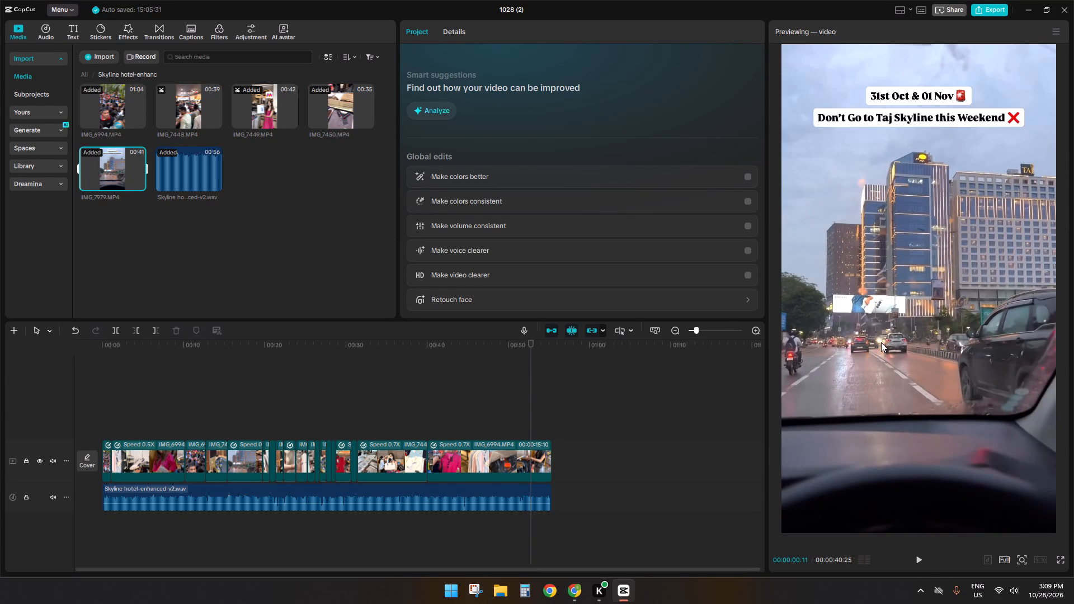
{"action": "key", "text": "space"}
{"action": "key", "text": "space"}
Review the timeline's final seconds and the cut between the IMG_7449 and IMG_6994 clips near 40 seconds.
{"action": "left_click", "coordinate": [511, 429]}
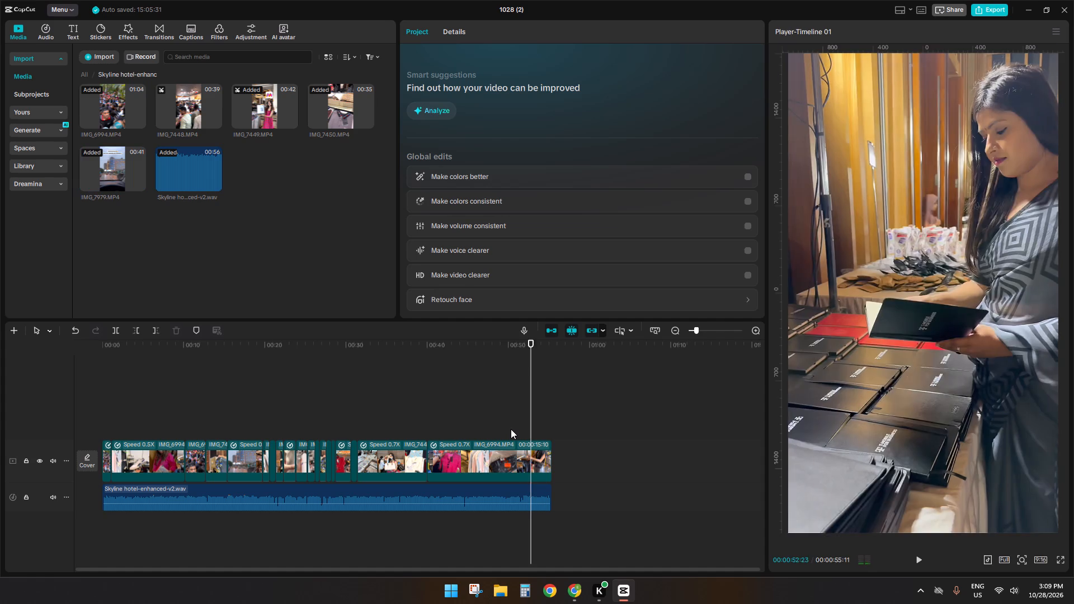
{"action": "left_click", "coordinate": [521, 428]}
{"action": "key", "text": "space"}
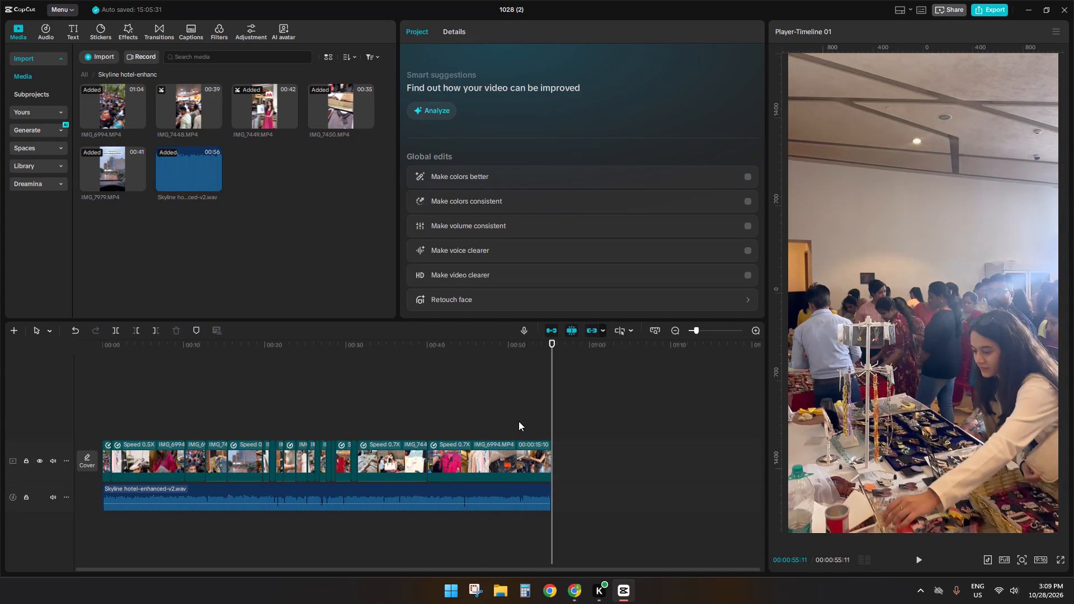
{"action": "left_click", "coordinate": [513, 414]}
{"action": "left_click_drag", "start_coordinate": [513, 414], "coordinate": [425, 410]}
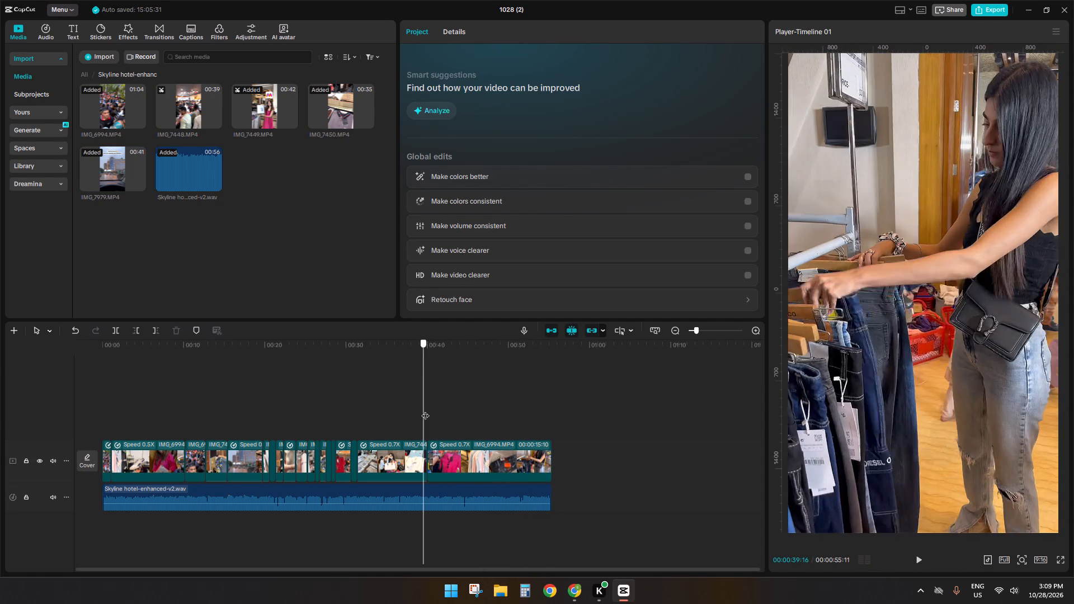
{"action": "left_click_drag", "start_coordinate": [425, 410], "coordinate": [428, 410]}
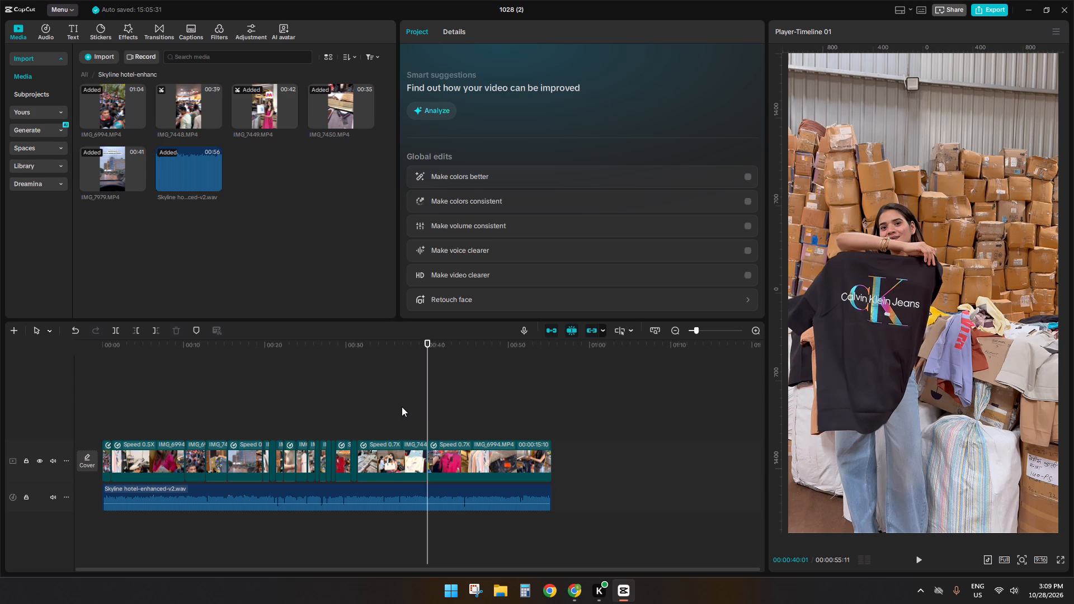
Split the 0.7X IMG_7449 clip at 00:00:34:17, where the woman holds up the two perfume bottles.
{"action": "left_click", "coordinate": [359, 405]}
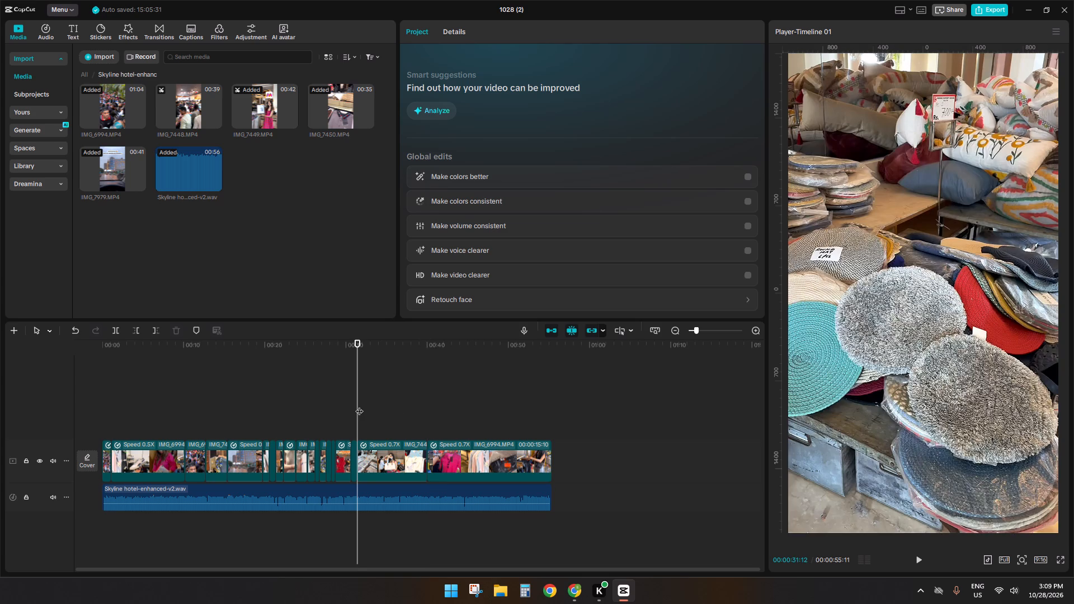
{"action": "key", "text": "space"}
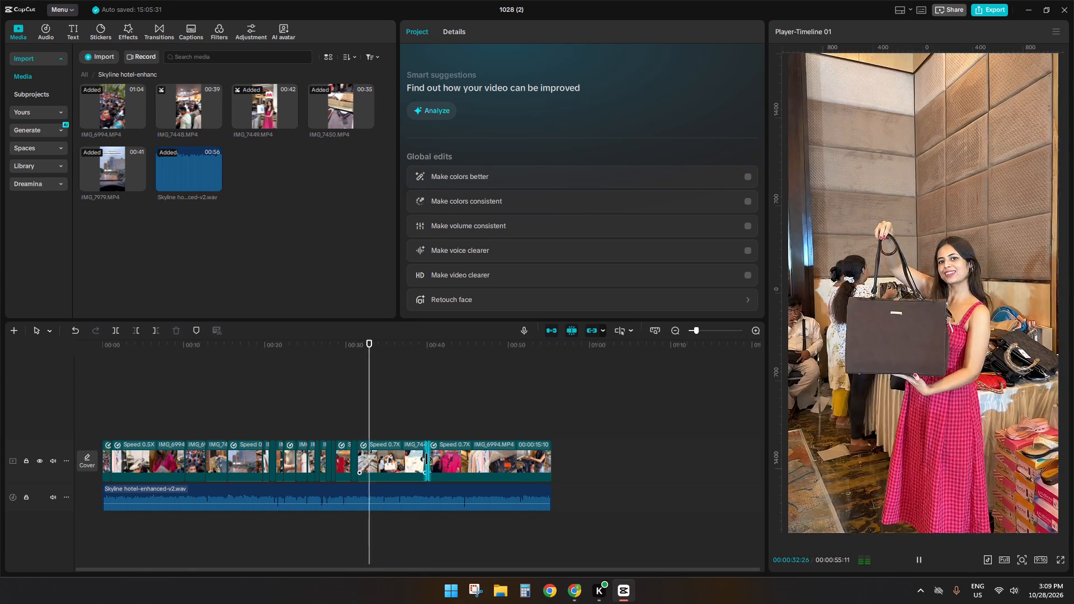
{"action": "scroll", "coordinate": [426, 459], "scroll_direction": "up", "scroll_amount": 4, "text": "ctrl"}
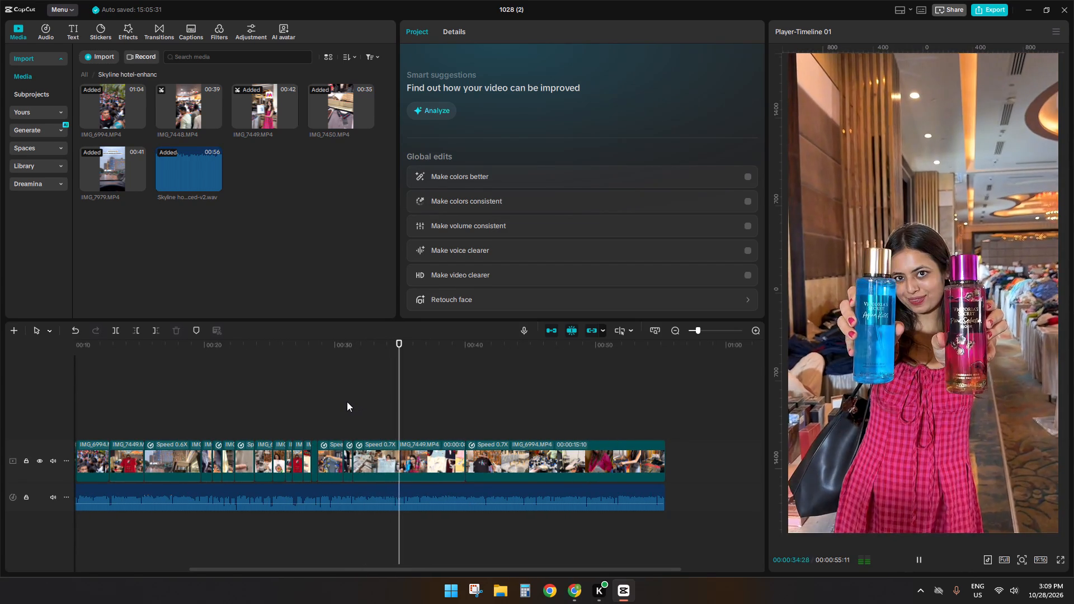
{"action": "key", "text": "space"}
{"action": "left_click", "coordinate": [388, 421]}
{"action": "key", "text": "space"}
{"action": "key", "text": "space"}
{"action": "scroll", "coordinate": [408, 459], "scroll_direction": "up", "scroll_amount": 7, "text": "ctrl"}
{"action": "scroll", "coordinate": [408, 452], "scroll_direction": "down", "scroll_amount": 1, "text": "ctrl"}
{"action": "scroll", "coordinate": [408, 452], "scroll_direction": "up", "scroll_amount": 1, "text": "ctrl"}
{"action": "left_click", "coordinate": [394, 419]}
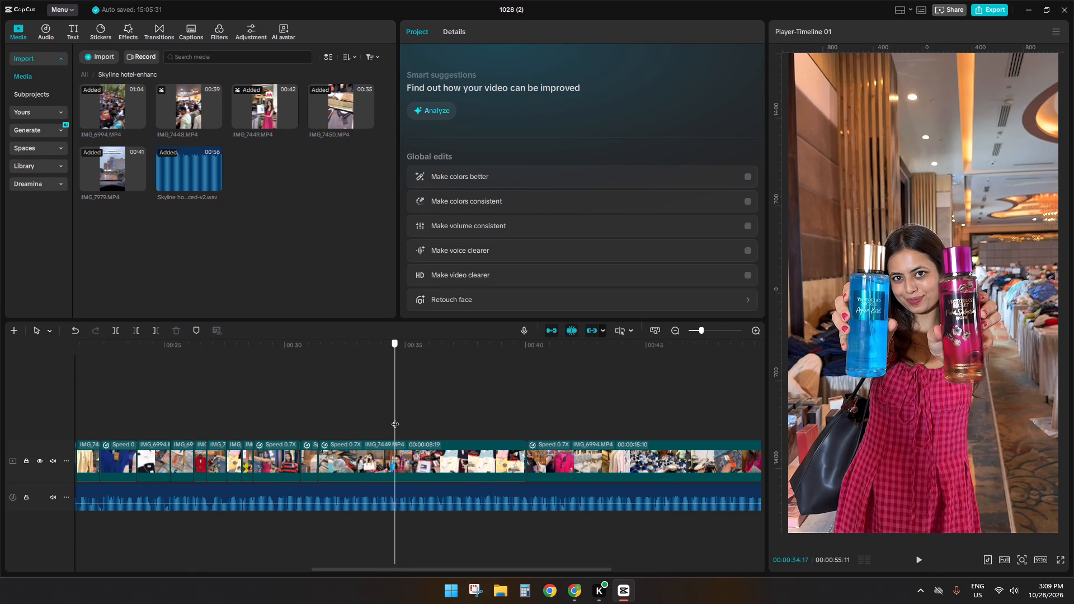
{"action": "left_click", "coordinate": [400, 456]}
{"action": "type", "text": "S"}
{"action": "key", "text": "space"}
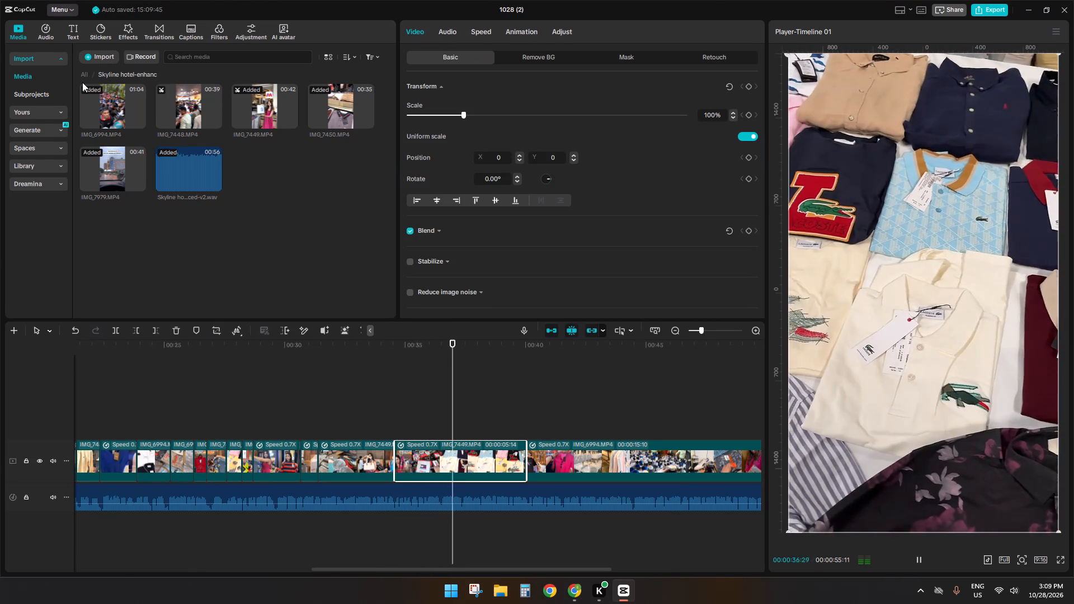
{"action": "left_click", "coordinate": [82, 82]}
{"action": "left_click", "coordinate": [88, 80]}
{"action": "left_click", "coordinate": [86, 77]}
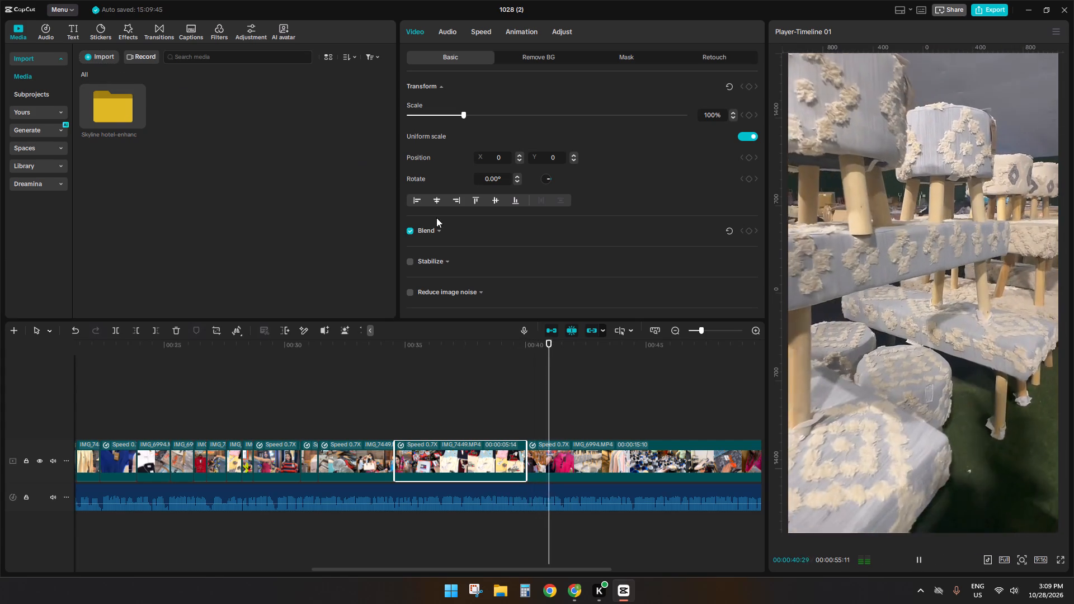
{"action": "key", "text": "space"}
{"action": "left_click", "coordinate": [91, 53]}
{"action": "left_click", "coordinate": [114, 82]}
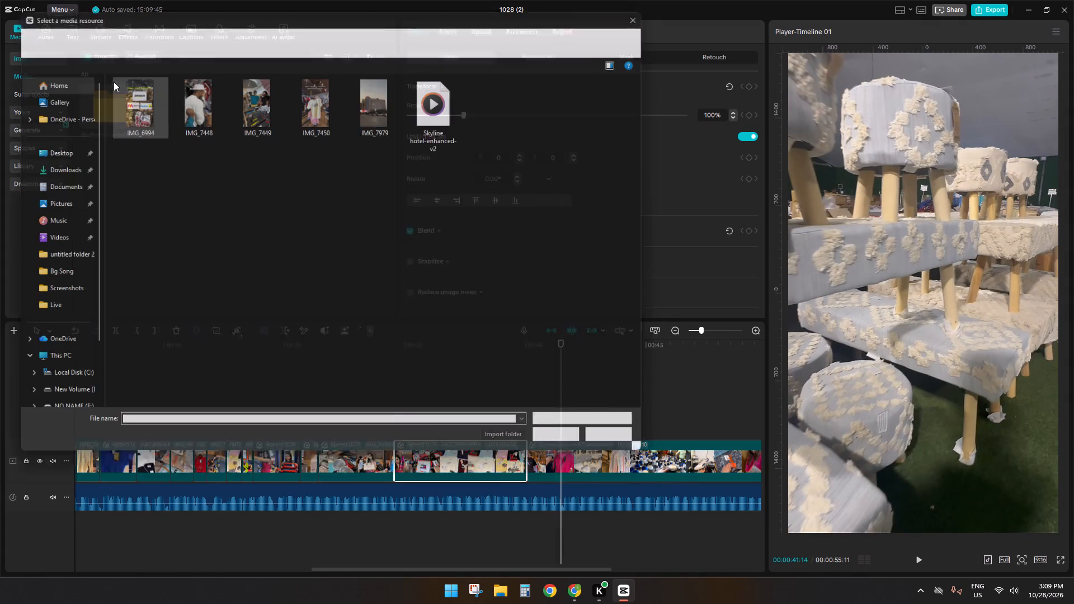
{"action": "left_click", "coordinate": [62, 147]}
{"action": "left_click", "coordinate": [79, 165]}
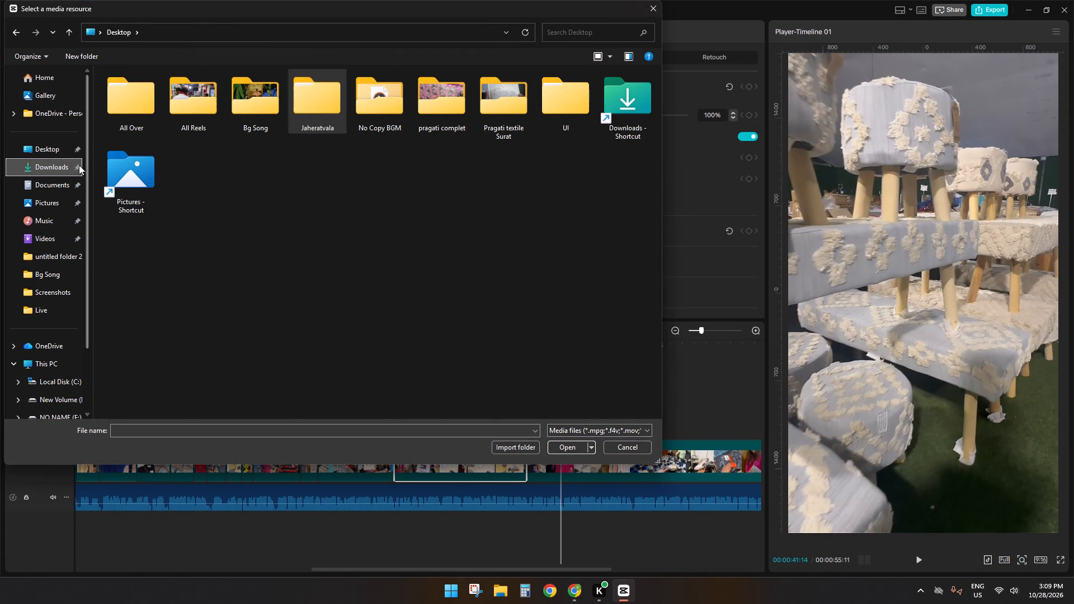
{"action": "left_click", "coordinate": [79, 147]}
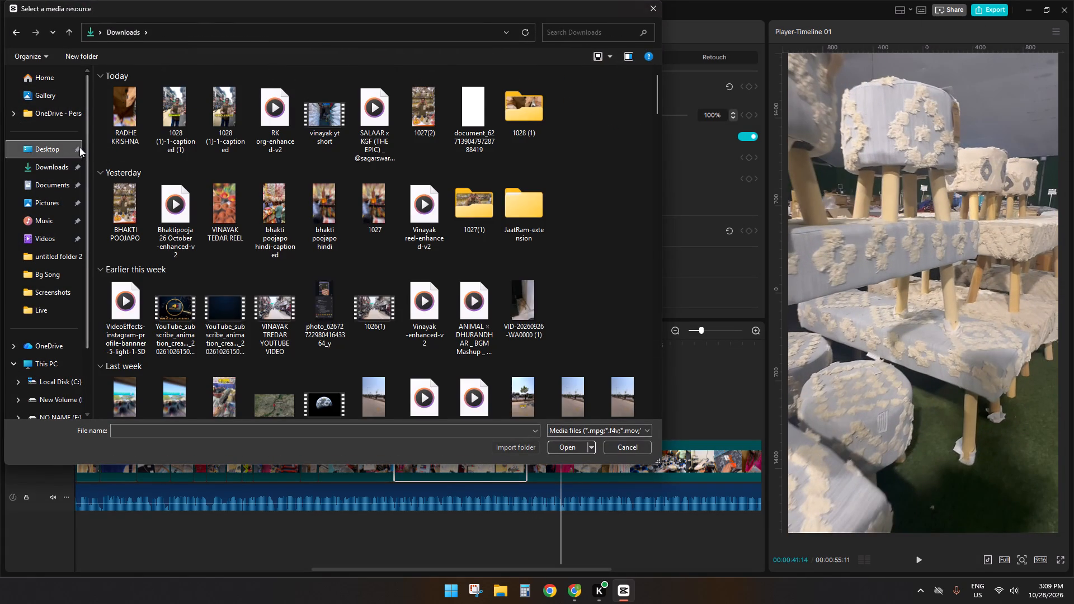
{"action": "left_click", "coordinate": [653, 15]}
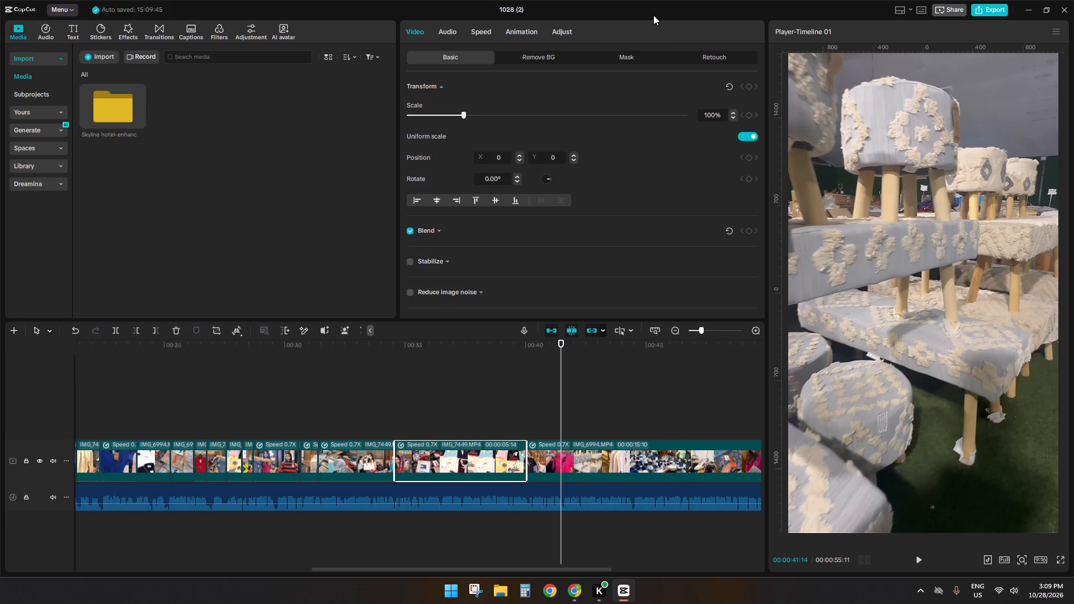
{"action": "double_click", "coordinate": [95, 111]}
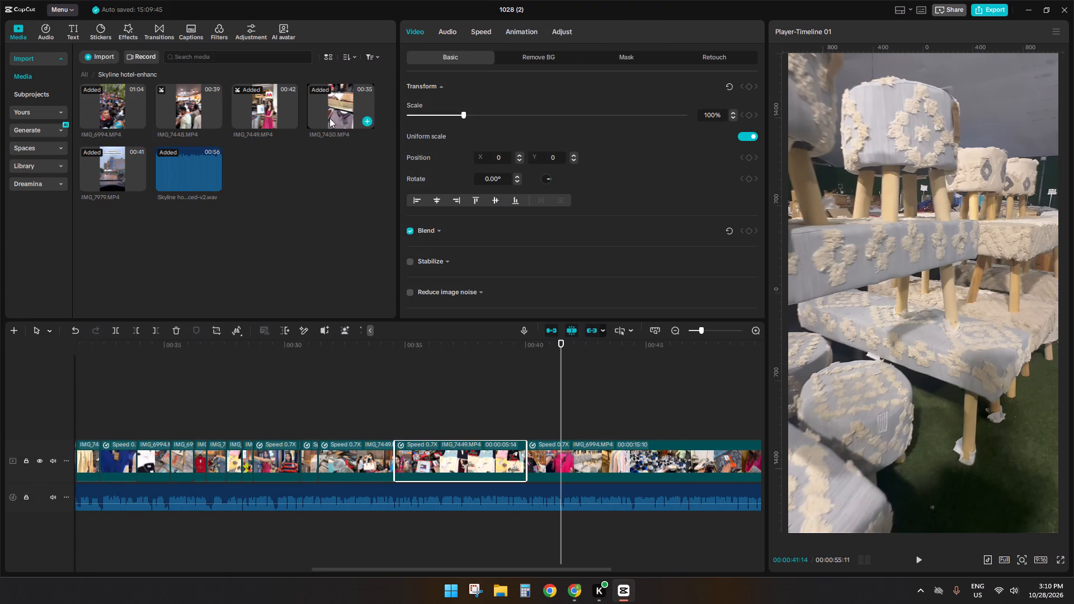
Start importing media into the Skyline hotel folder and browse to the Jaheratvala folder on the Desktop.
{"action": "left_click", "coordinate": [95, 59]}
{"action": "left_click", "coordinate": [109, 78]}
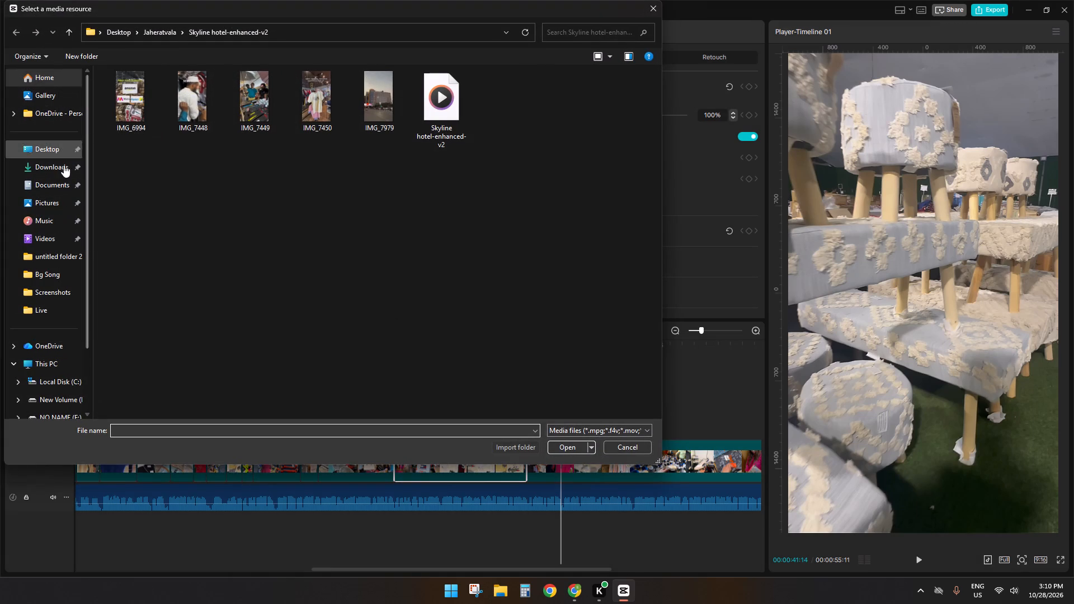
{"action": "left_click", "coordinate": [51, 161]}
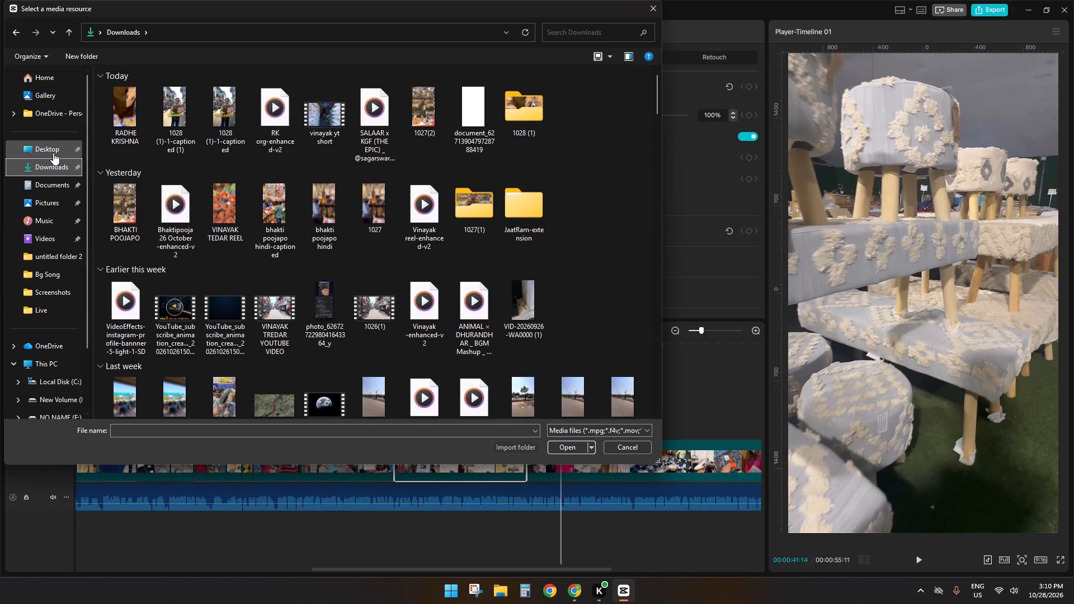
{"action": "left_click", "coordinate": [53, 153]}
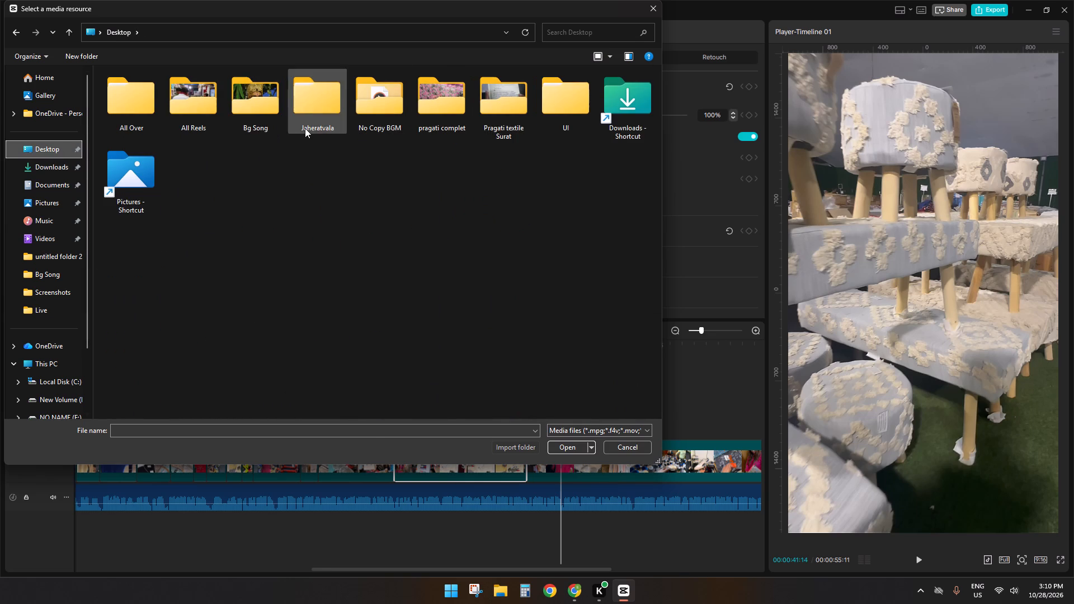
{"action": "double_click", "coordinate": [305, 128]}
{"action": "scroll", "coordinate": [220, 253], "scroll_direction": "down", "scroll_amount": 10}
{"action": "scroll", "coordinate": [195, 317], "scroll_direction": "down", "scroll_amount": 5}
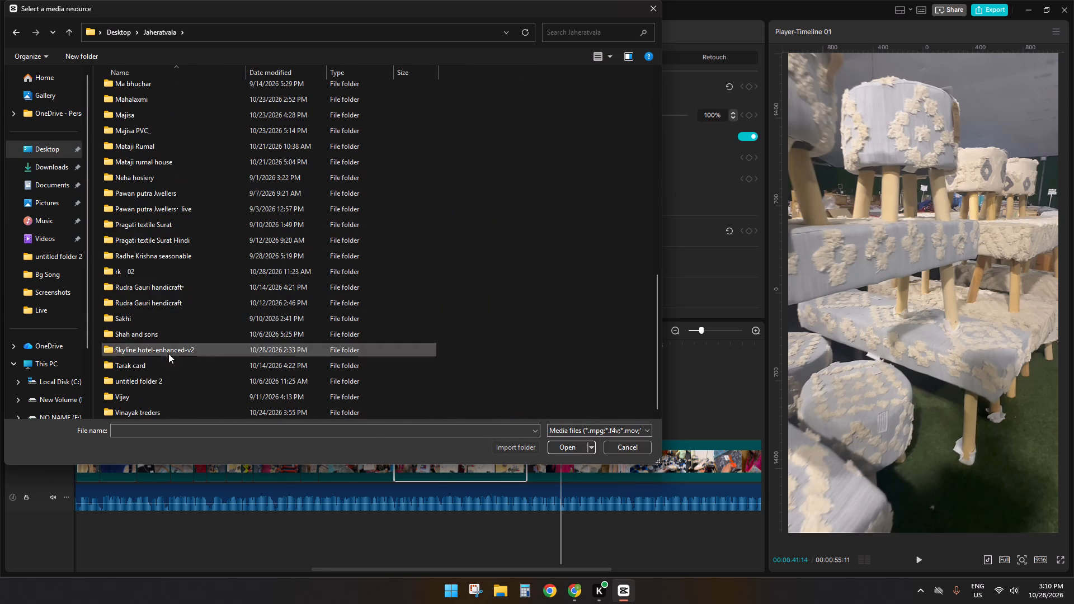
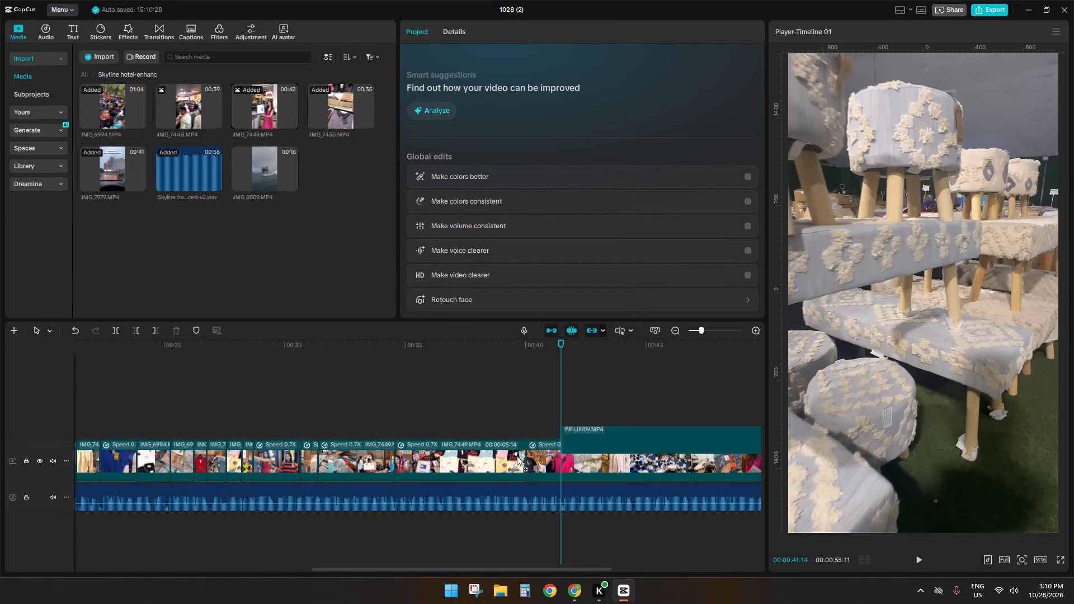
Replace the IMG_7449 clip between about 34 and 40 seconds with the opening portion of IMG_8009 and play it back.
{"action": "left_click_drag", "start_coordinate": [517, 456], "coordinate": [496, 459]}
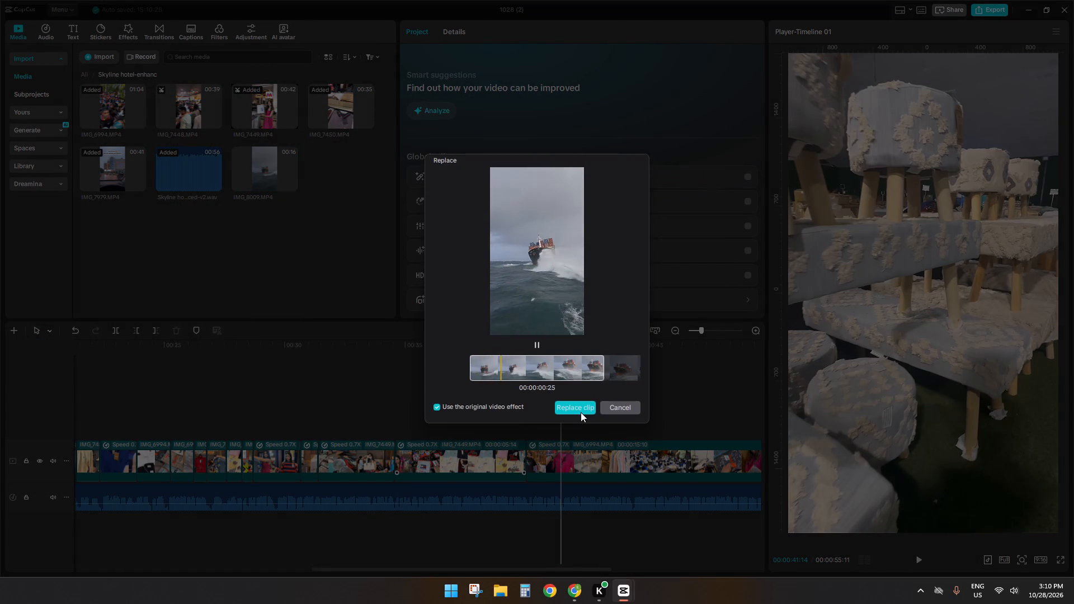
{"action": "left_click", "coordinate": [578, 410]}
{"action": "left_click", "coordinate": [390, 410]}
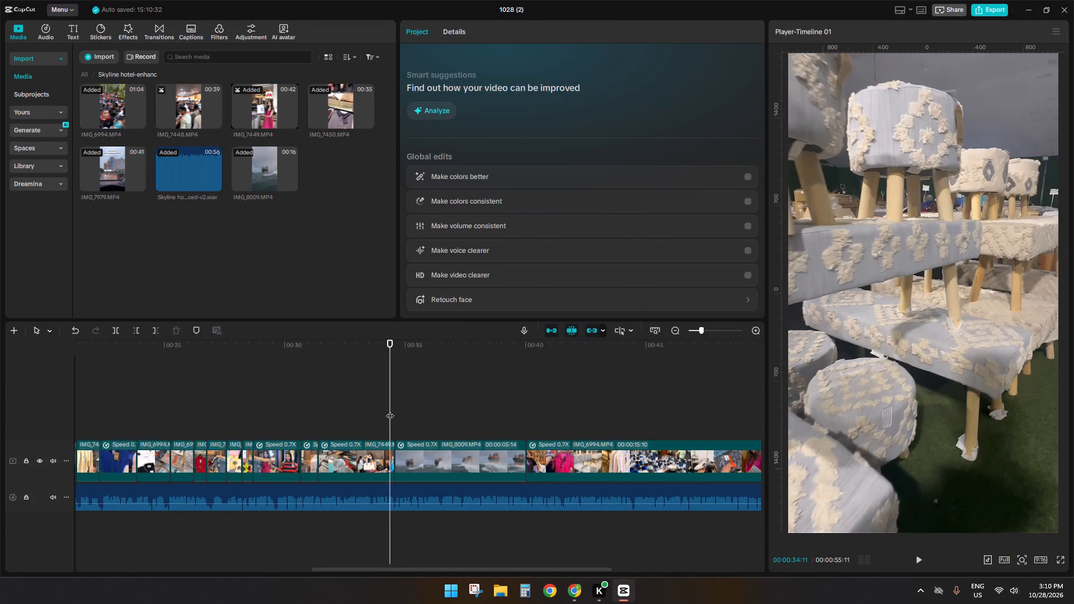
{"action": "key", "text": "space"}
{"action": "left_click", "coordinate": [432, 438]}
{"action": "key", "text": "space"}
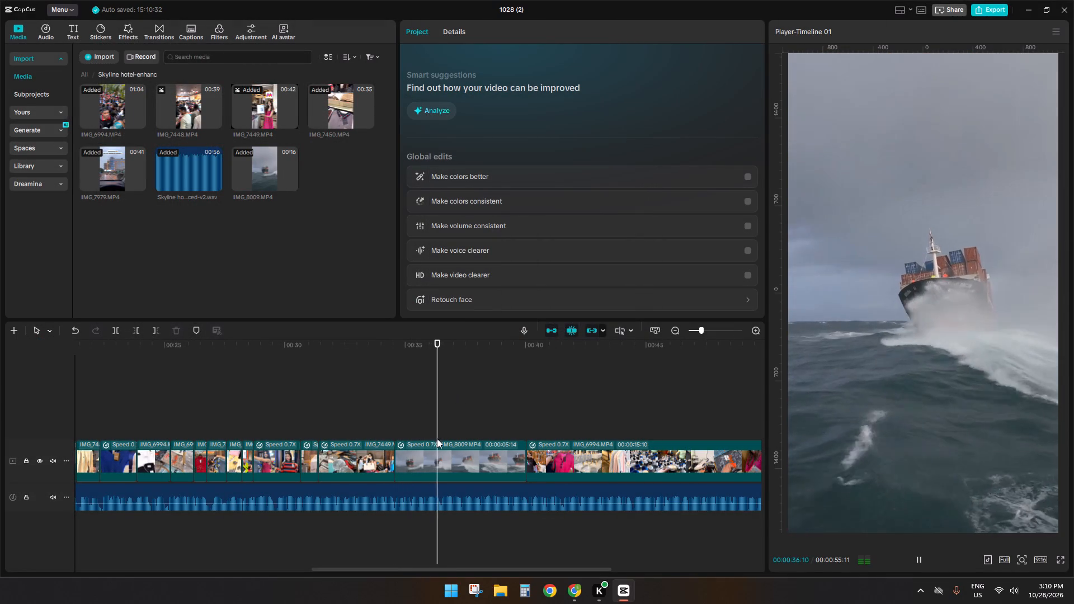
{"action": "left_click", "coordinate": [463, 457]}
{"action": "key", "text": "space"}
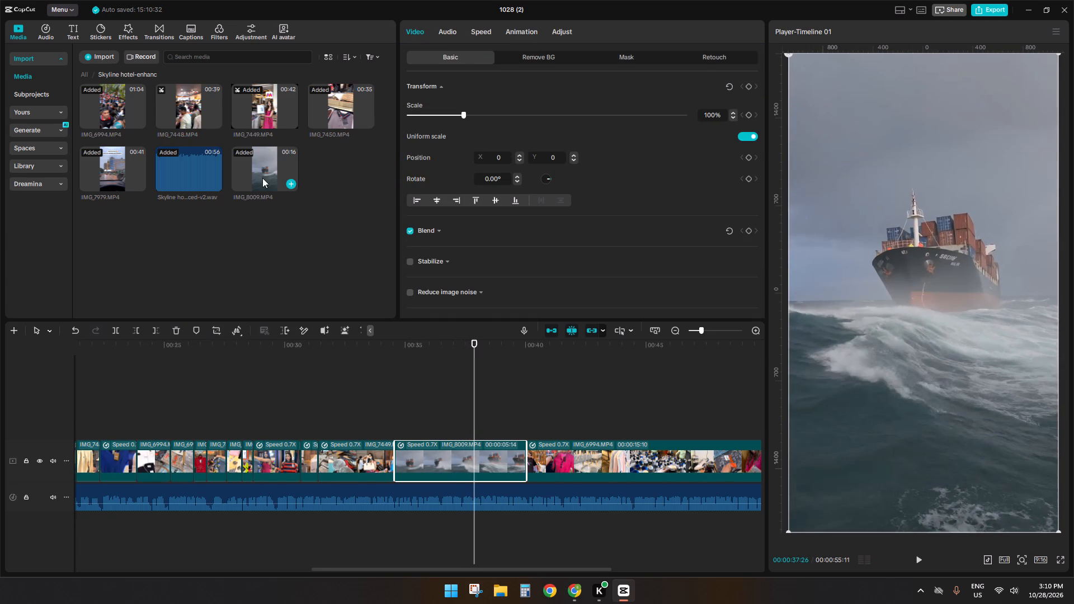
Replace the IMG_8009 timeline clip with a later portion of the same source, where containers fall off the tilting ship, and play it.
{"action": "left_click_drag", "start_coordinate": [262, 178], "coordinate": [451, 451]}
{"action": "left_click_drag", "start_coordinate": [597, 367], "coordinate": [527, 359]}
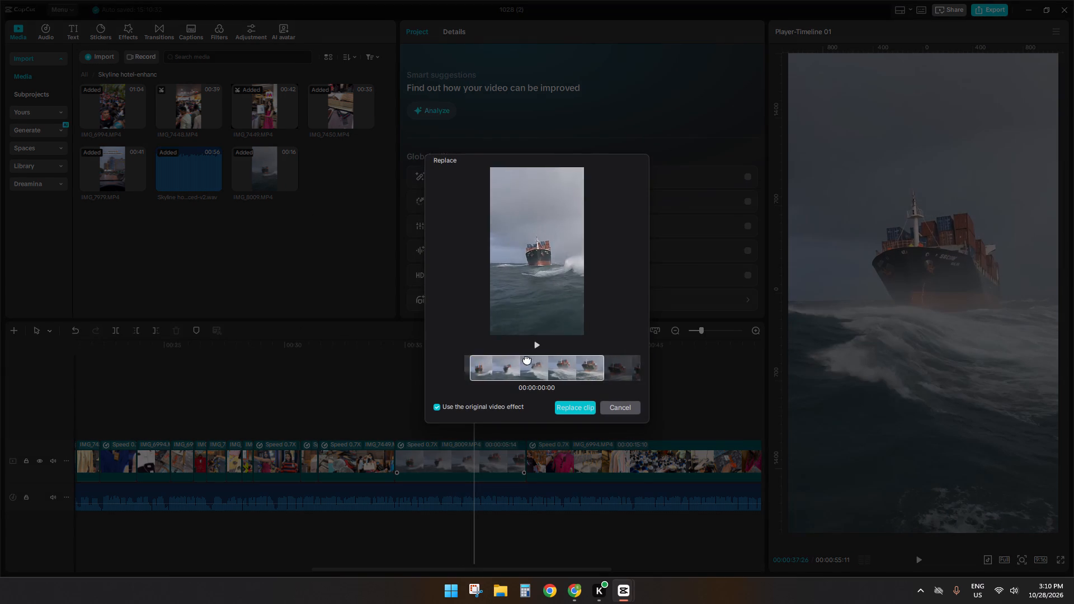
{"action": "left_click_drag", "start_coordinate": [527, 359], "coordinate": [110, 348]}
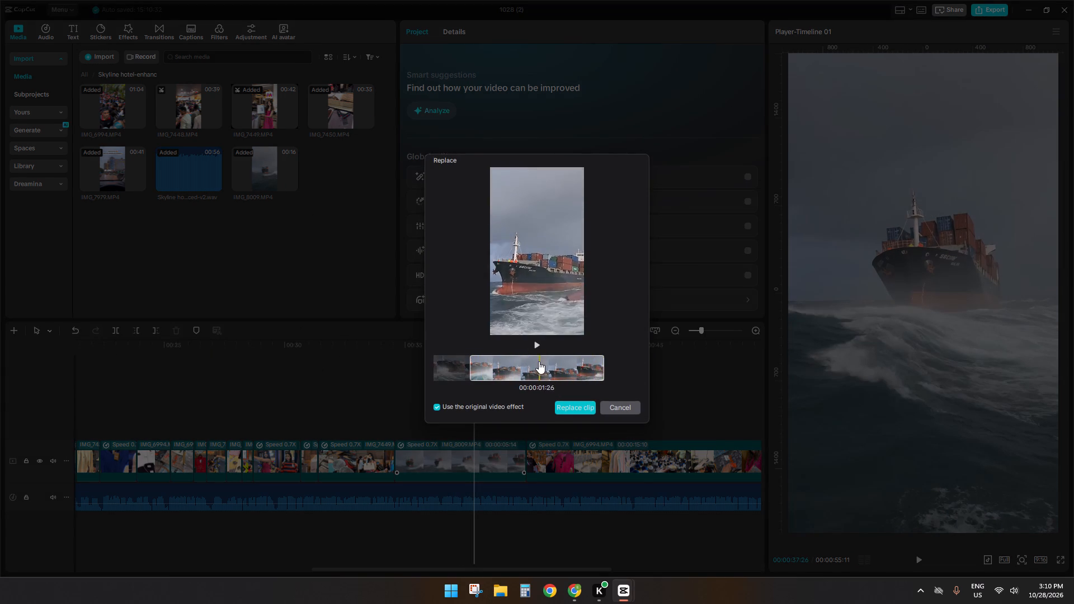
{"action": "left_click_drag", "start_coordinate": [539, 361], "coordinate": [729, 361]}
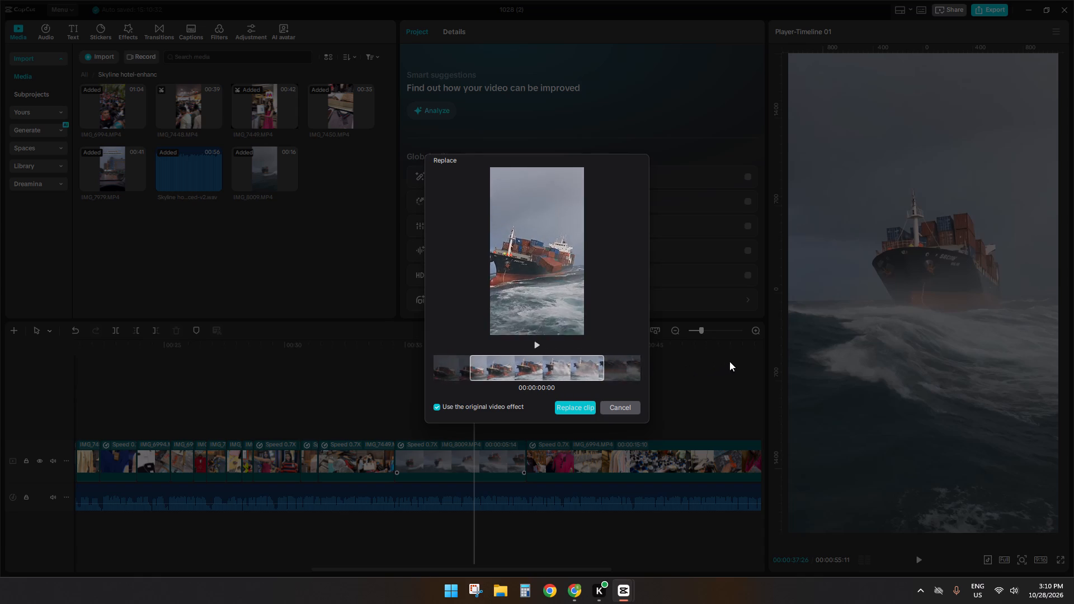
{"action": "left_click_drag", "start_coordinate": [729, 361], "coordinate": [799, 355]}
{"action": "left_click", "coordinate": [573, 409]}
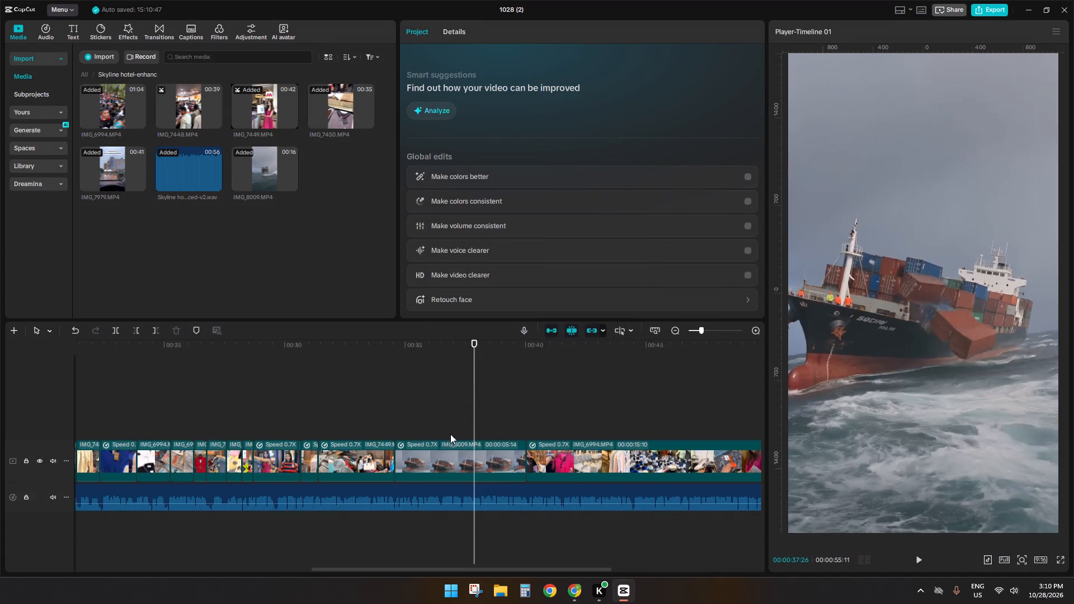
{"action": "left_click", "coordinate": [407, 428]}
{"action": "left_click", "coordinate": [402, 428]}
{"action": "left_click", "coordinate": [397, 428]}
{"action": "key", "text": "space"}
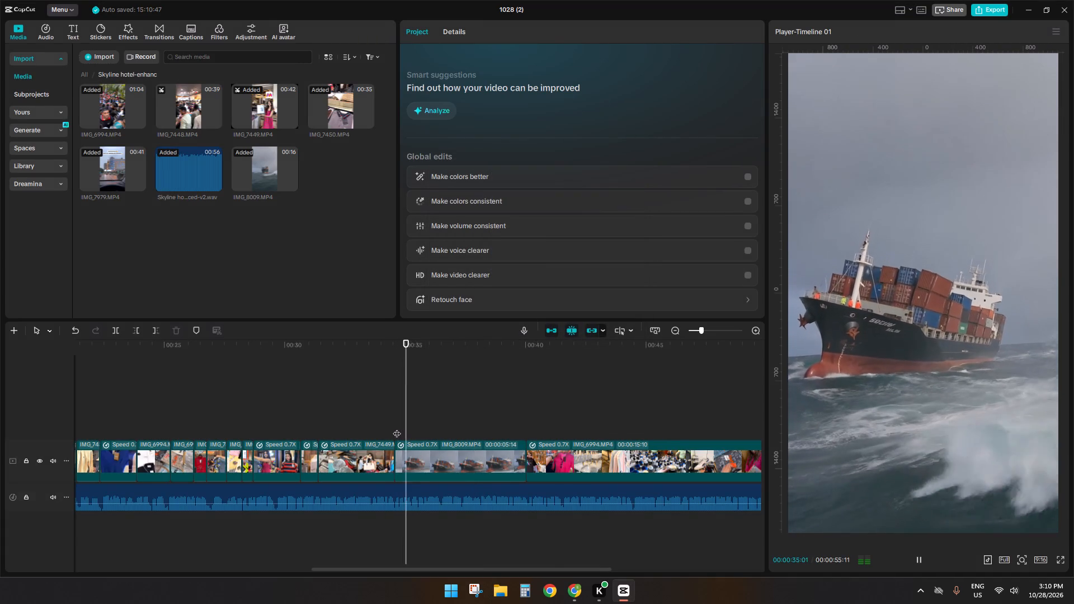
Turn off main-track magnet, set the IMG_8009 clip's speed to 1.00x and extend its end to meet the following IMG_6994 clip.
{"action": "left_click", "coordinate": [436, 463]}
{"action": "key", "text": "space"}
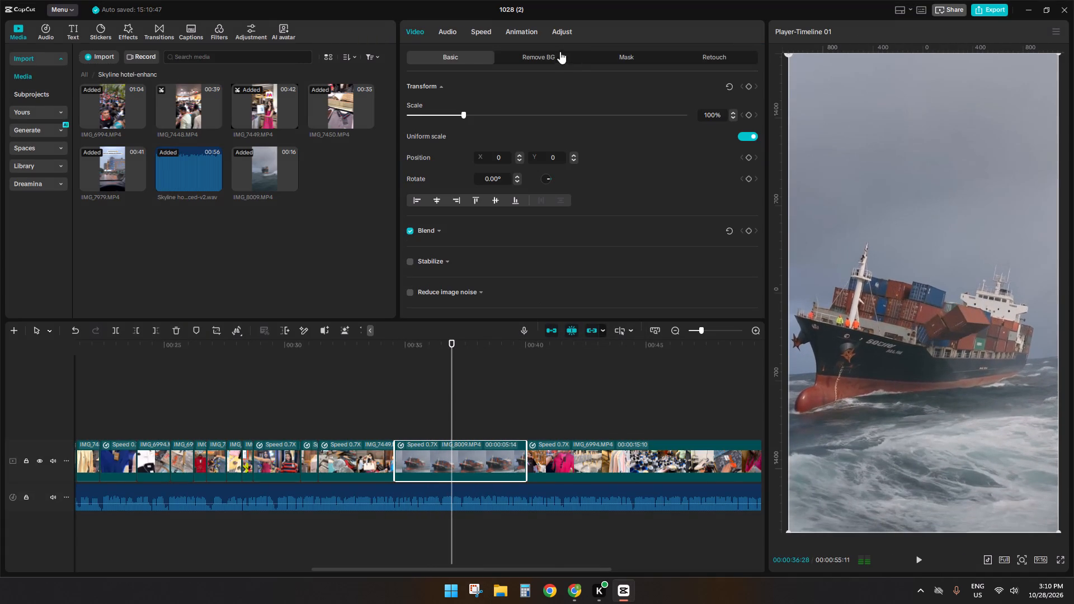
{"action": "left_click", "coordinate": [483, 25]}
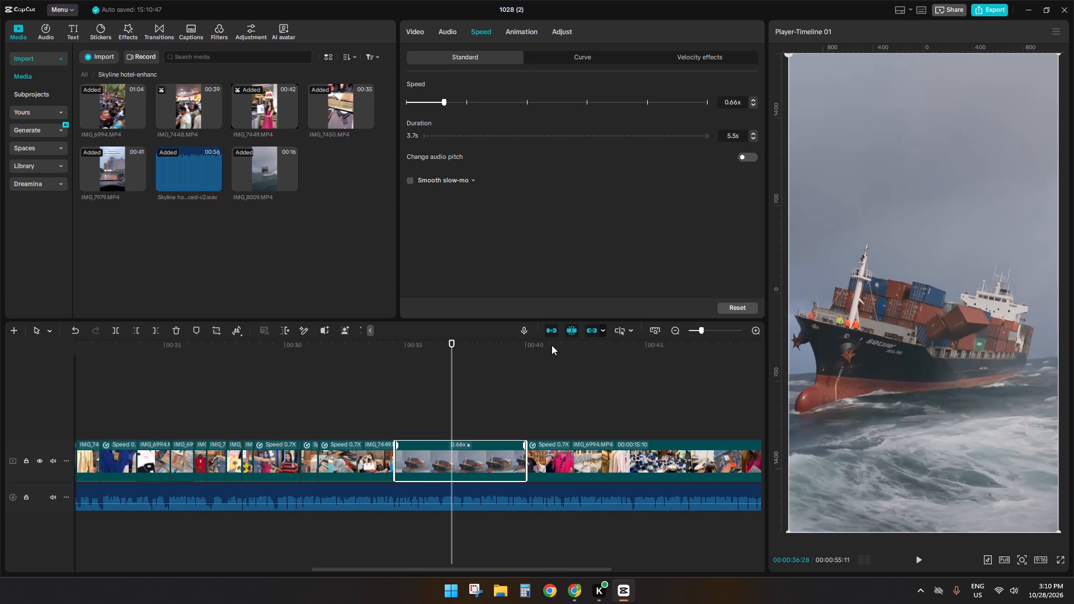
{"action": "left_click", "coordinate": [549, 333]}
{"action": "left_click", "coordinate": [468, 99]}
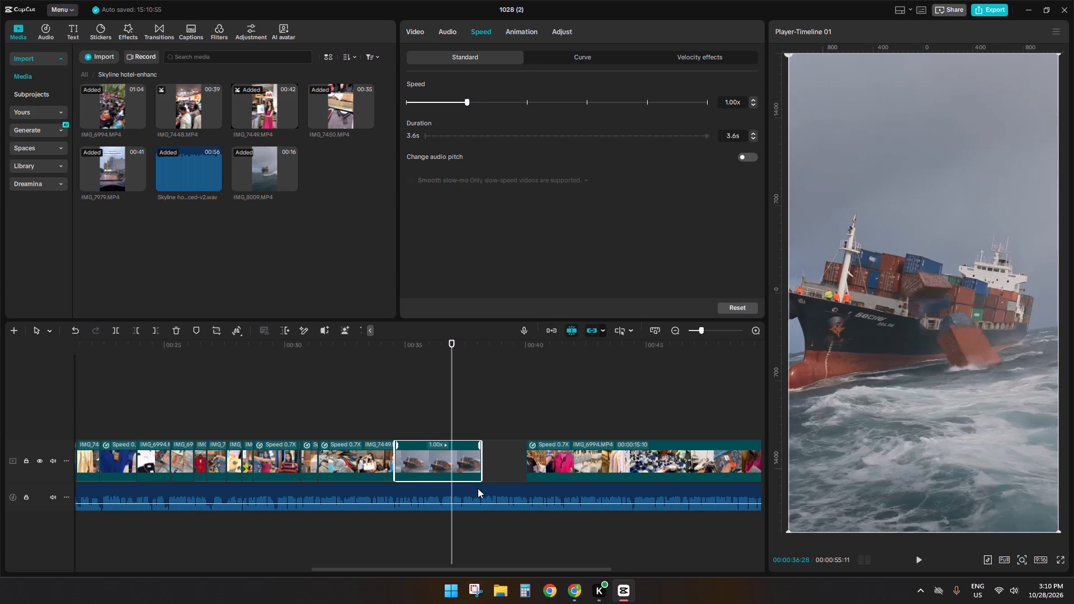
{"action": "left_click_drag", "start_coordinate": [483, 457], "coordinate": [557, 458]}
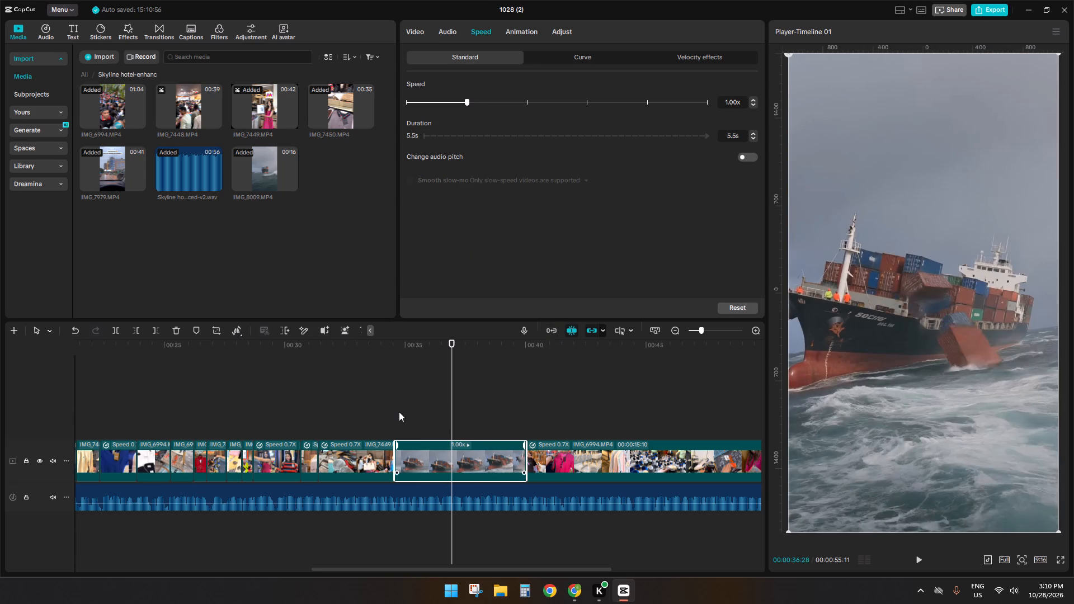
Play back the IMG_8009 clip and split it at 00:00:37:26.
{"action": "left_click", "coordinate": [399, 412]}
{"action": "key", "text": "space"}
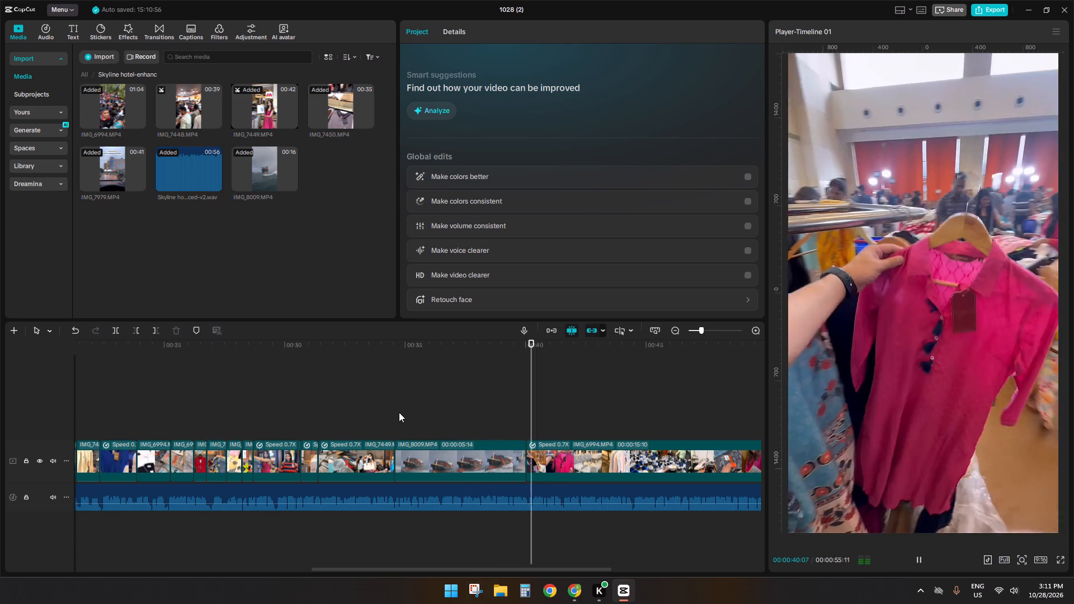
{"action": "left_click", "coordinate": [418, 403]}
{"action": "key", "text": "space"}
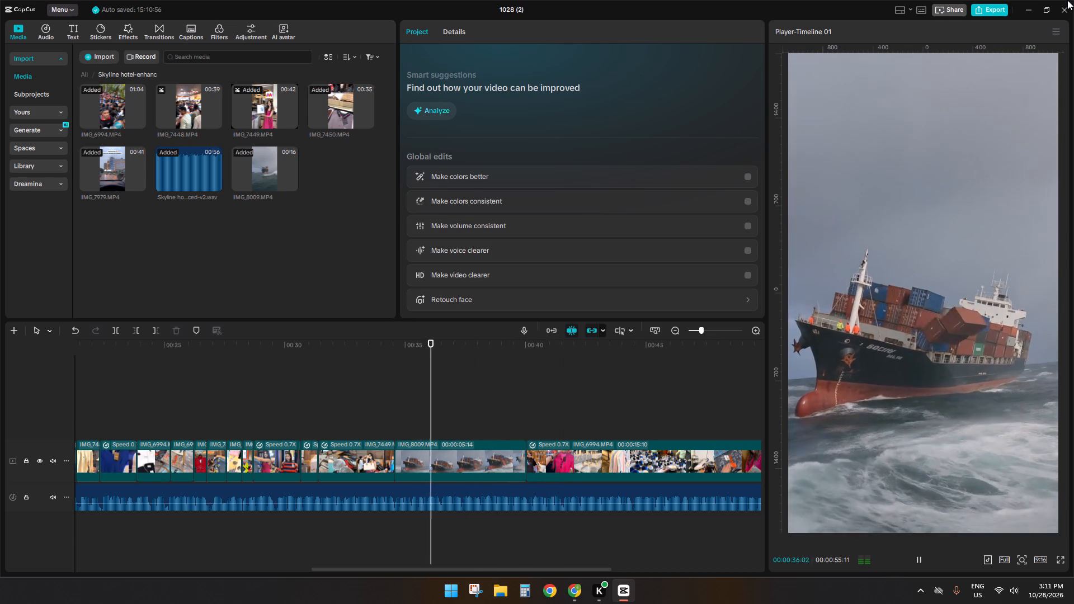
{"action": "key", "text": "space"}
{"action": "key", "text": "space"}
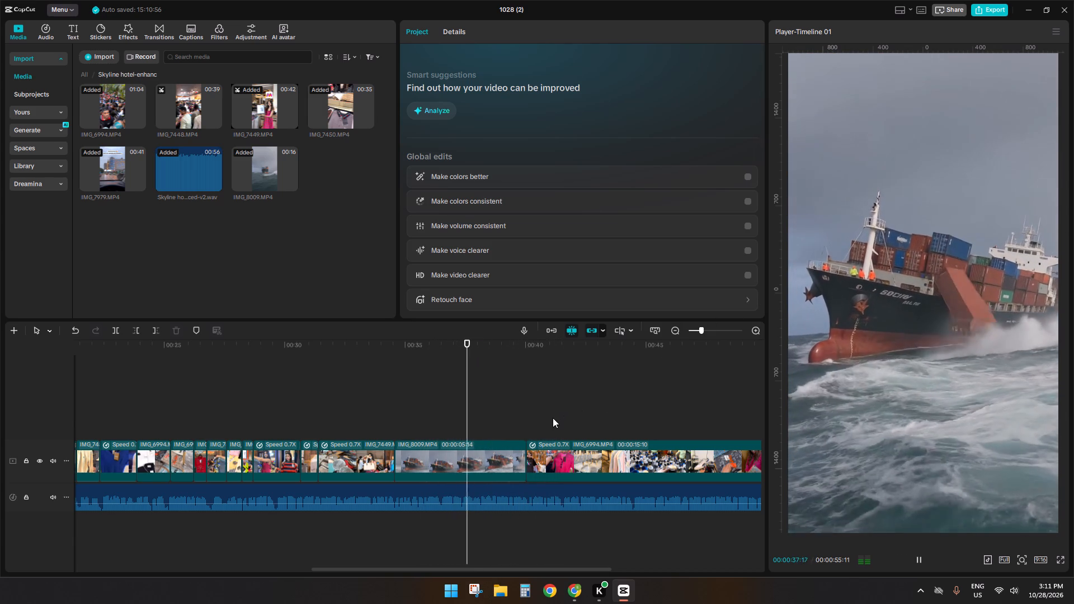
{"action": "key", "text": "space"}
{"action": "left_click", "coordinate": [474, 447]}
{"action": "key", "text": "s"}
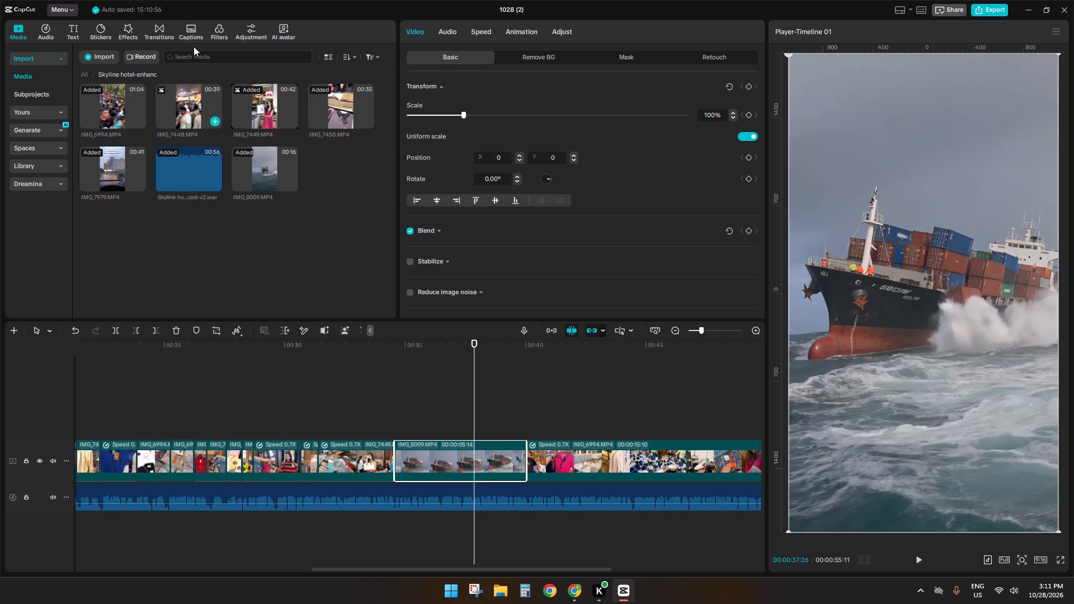
Skim source clips IMG_7450 and IMG_7979 in the media library for suitable footage.
{"action": "left_click", "coordinate": [293, 107]}
{"action": "left_click", "coordinate": [313, 112]}
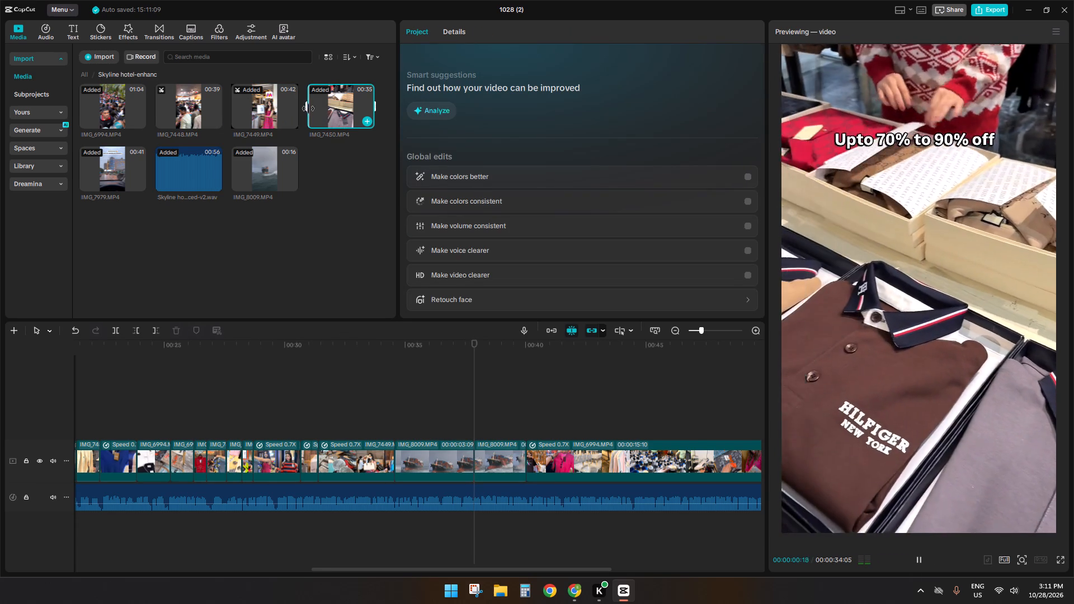
{"action": "left_click", "coordinate": [333, 107]}
{"action": "left_click", "coordinate": [346, 105]}
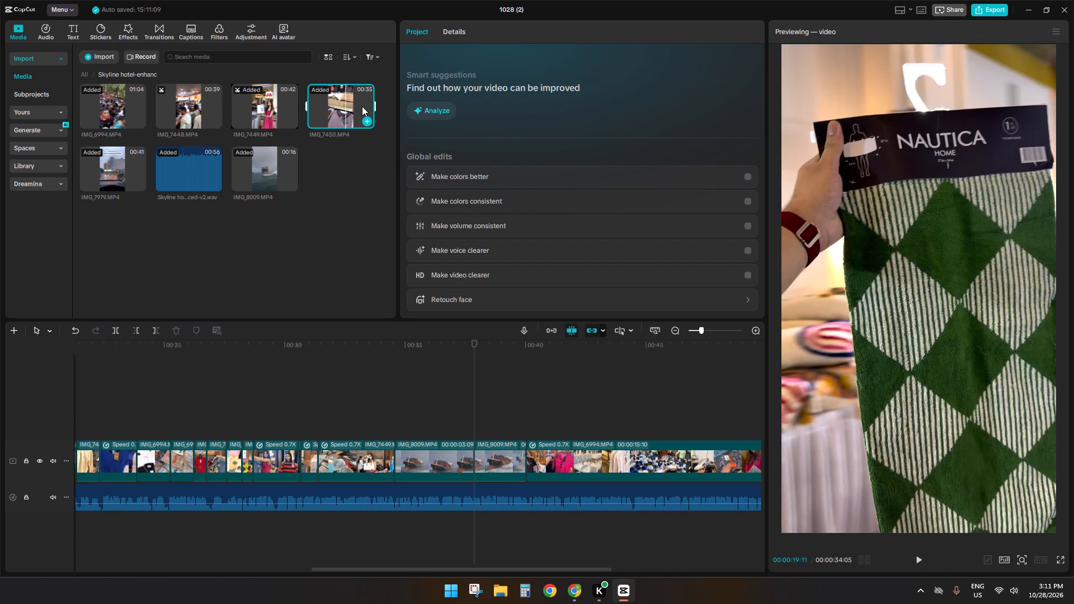
{"action": "left_click", "coordinate": [362, 106]}
{"action": "left_click", "coordinate": [364, 106]}
{"action": "left_click", "coordinate": [101, 182]}
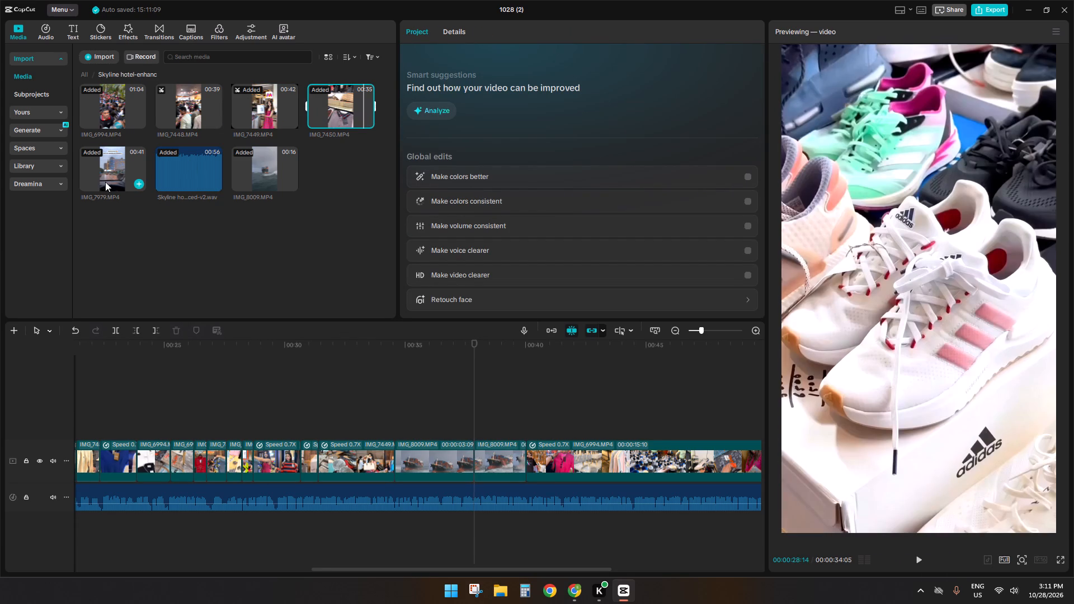
{"action": "left_click", "coordinate": [122, 176]}
{"action": "left_click", "coordinate": [130, 164]}
{"action": "left_click", "coordinate": [136, 163]}
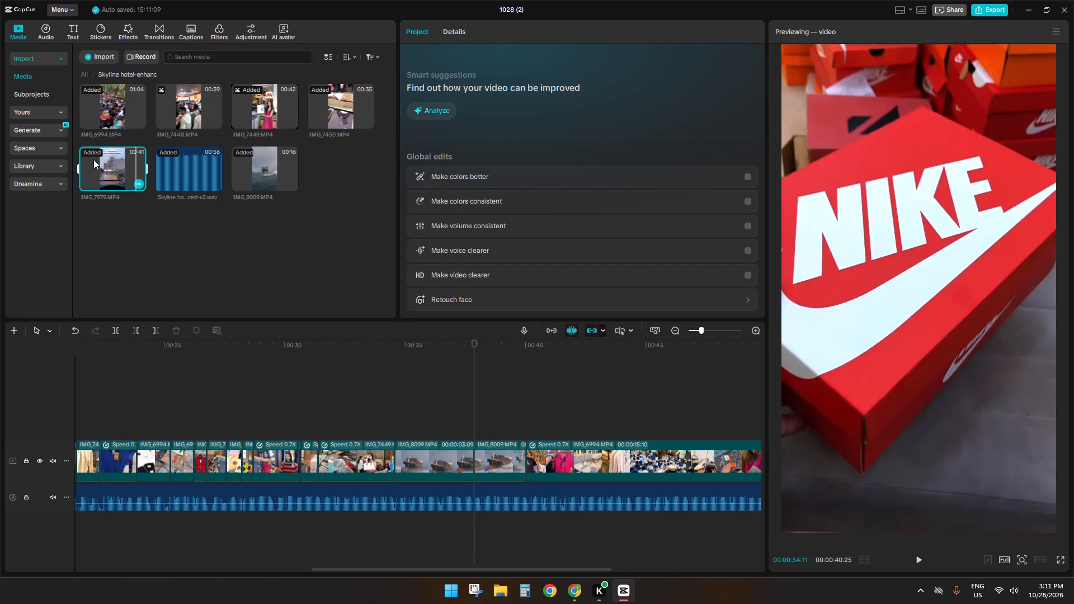
{"action": "left_click", "coordinate": [93, 159]}
{"action": "left_click", "coordinate": [87, 161]}
{"action": "left_click", "coordinate": [72, 163]}
{"action": "left_click", "coordinate": [96, 166]}
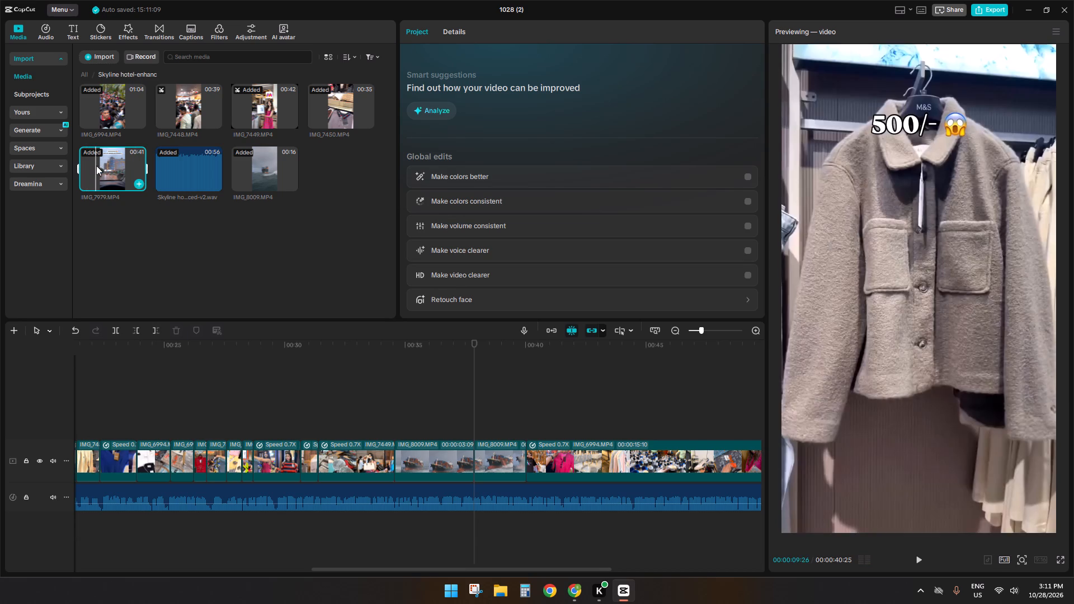
{"action": "left_click", "coordinate": [99, 166]}
{"action": "left_click", "coordinate": [108, 167]}
{"action": "left_click", "coordinate": [111, 167]}
{"action": "left_click", "coordinate": [117, 169]}
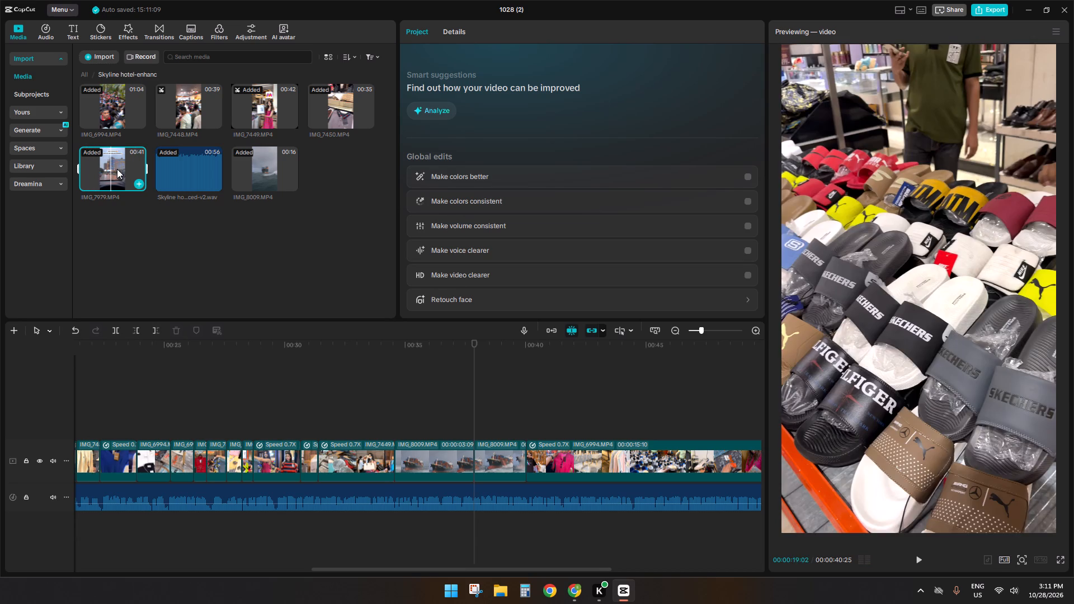
{"action": "left_click", "coordinate": [123, 169]}
Preview source clips IMG_7448 and IMG_7449, examining several moments across IMG_7449 for usable shots.
{"action": "left_click", "coordinate": [170, 119]}
{"action": "key", "text": "space"}
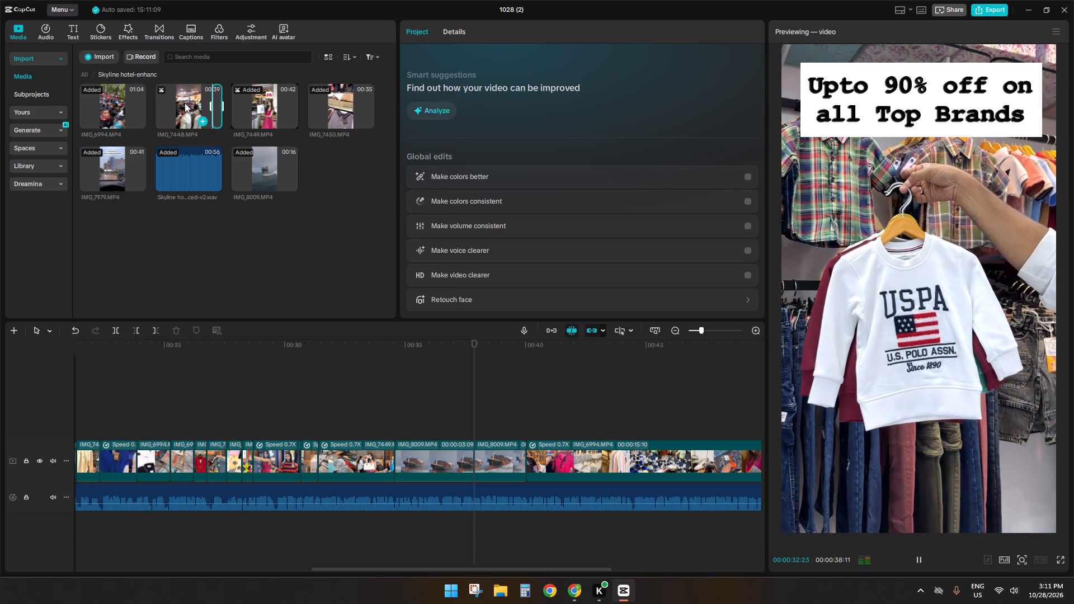
{"action": "left_click", "coordinate": [252, 106]}
{"action": "key", "text": "space"}
{"action": "left_click", "coordinate": [278, 106]}
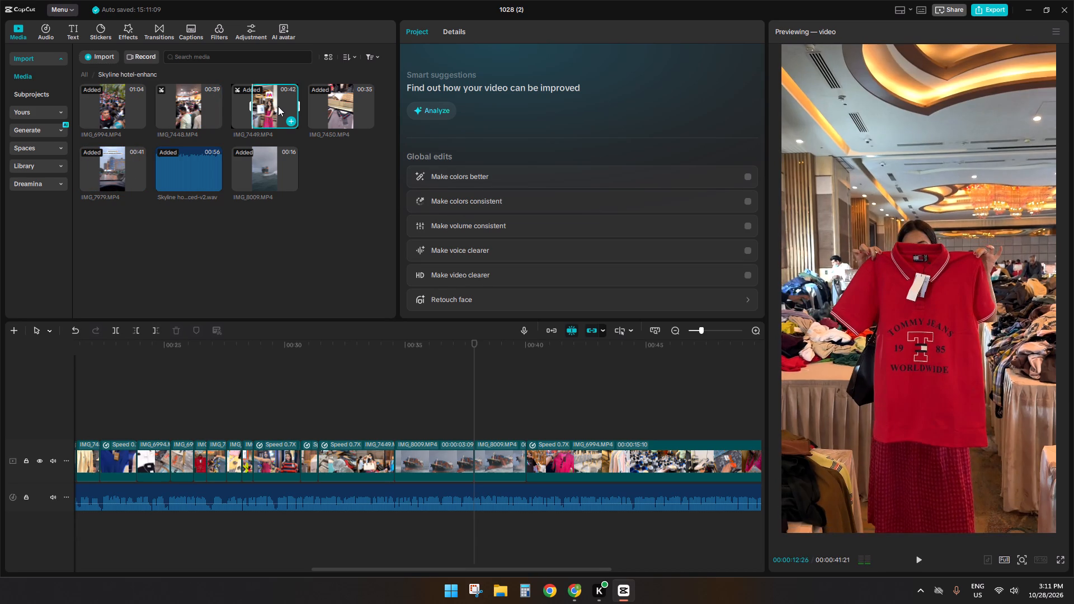
{"action": "left_click", "coordinate": [286, 109]}
{"action": "left_click", "coordinate": [278, 106]}
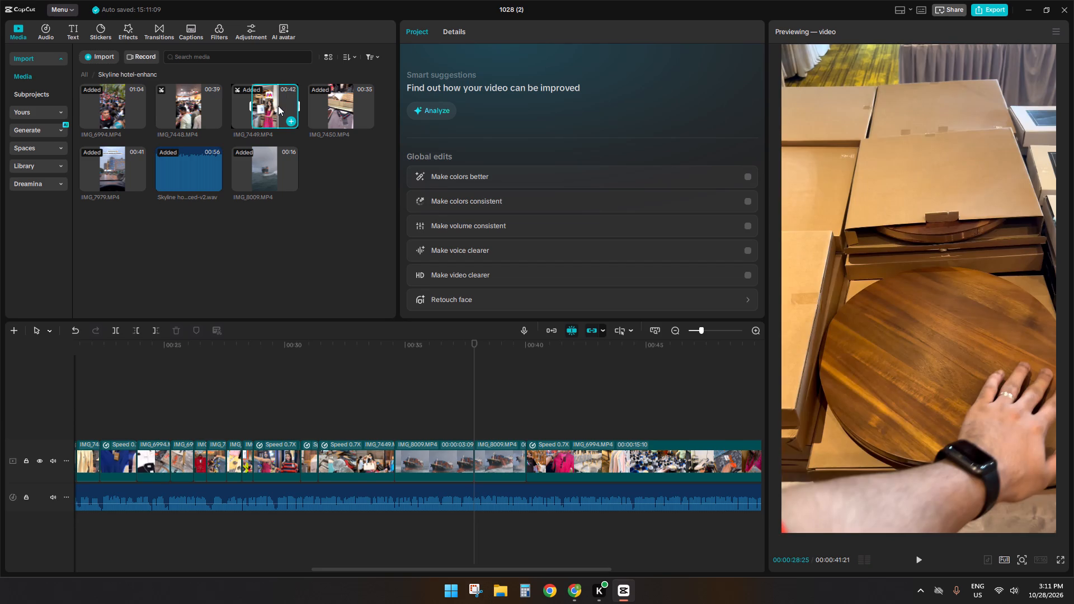
{"action": "left_click", "coordinate": [289, 105]}
{"action": "left_click", "coordinate": [296, 101]}
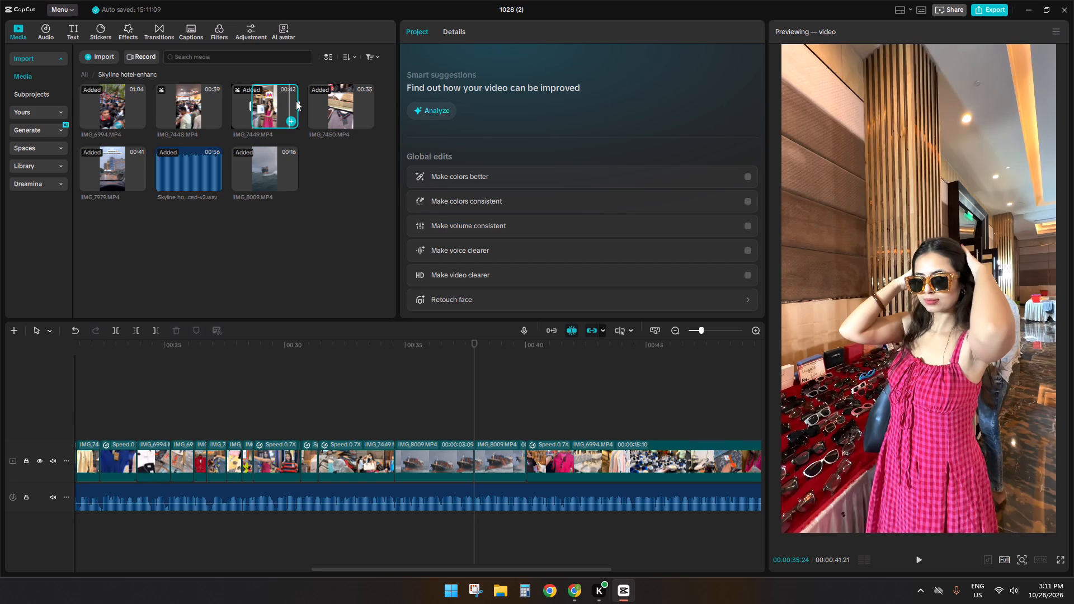
Skim source clip IMG_6994 from its opening crowd shots through the later clothing shots for usable footage.
{"action": "left_click", "coordinate": [123, 106]}
{"action": "left_click", "coordinate": [122, 104]}
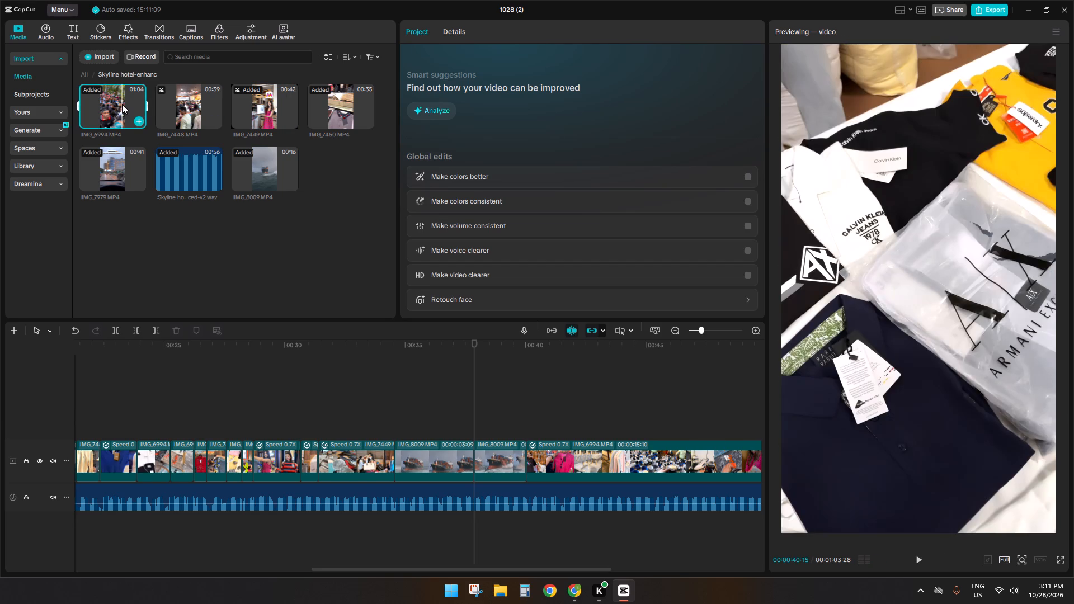
{"action": "left_click", "coordinate": [127, 103]}
{"action": "left_click", "coordinate": [138, 103]}
{"action": "left_click", "coordinate": [91, 101]}
{"action": "left_click", "coordinate": [81, 100]}
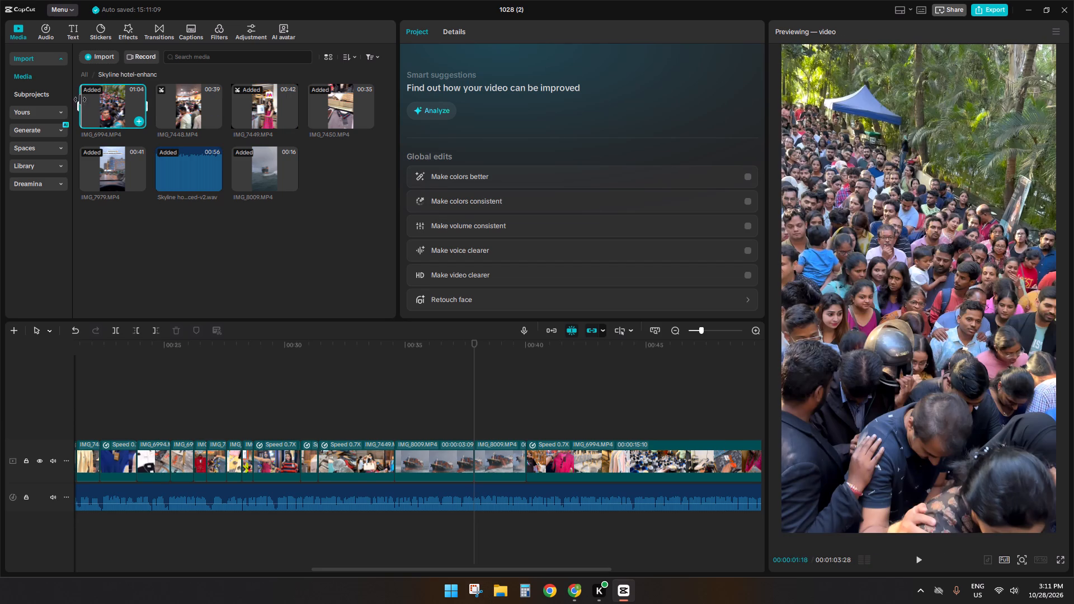
{"action": "left_click", "coordinate": [89, 102]}
{"action": "left_click", "coordinate": [97, 105]}
{"action": "left_click", "coordinate": [100, 105]}
{"action": "left_click", "coordinate": [103, 105]}
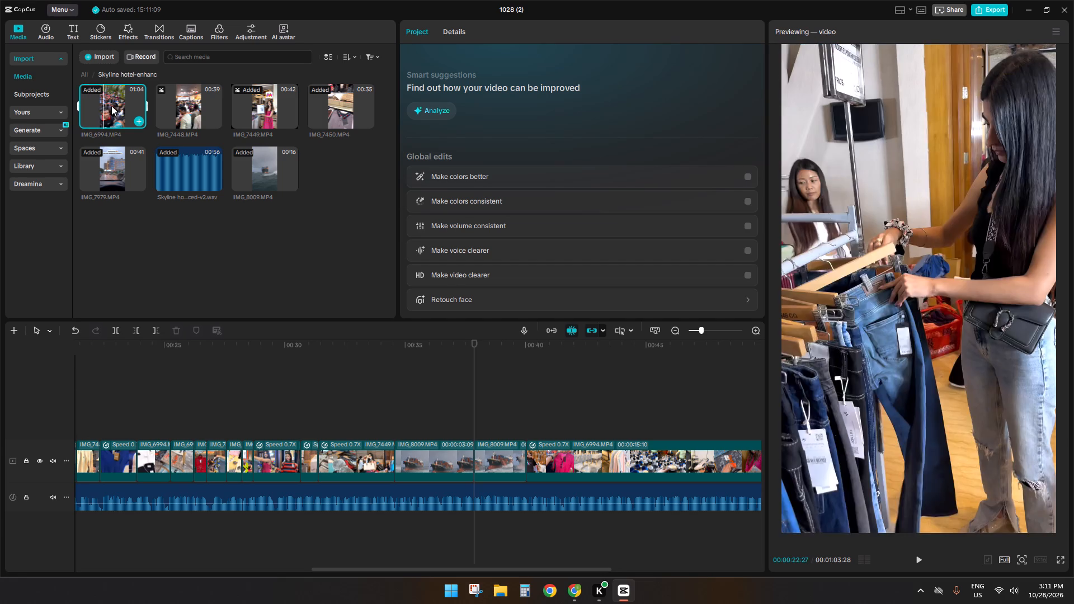
{"action": "left_click", "coordinate": [111, 106]}
{"action": "left_click", "coordinate": [117, 106]}
{"action": "left_click", "coordinate": [126, 106]}
{"action": "left_click", "coordinate": [134, 103]}
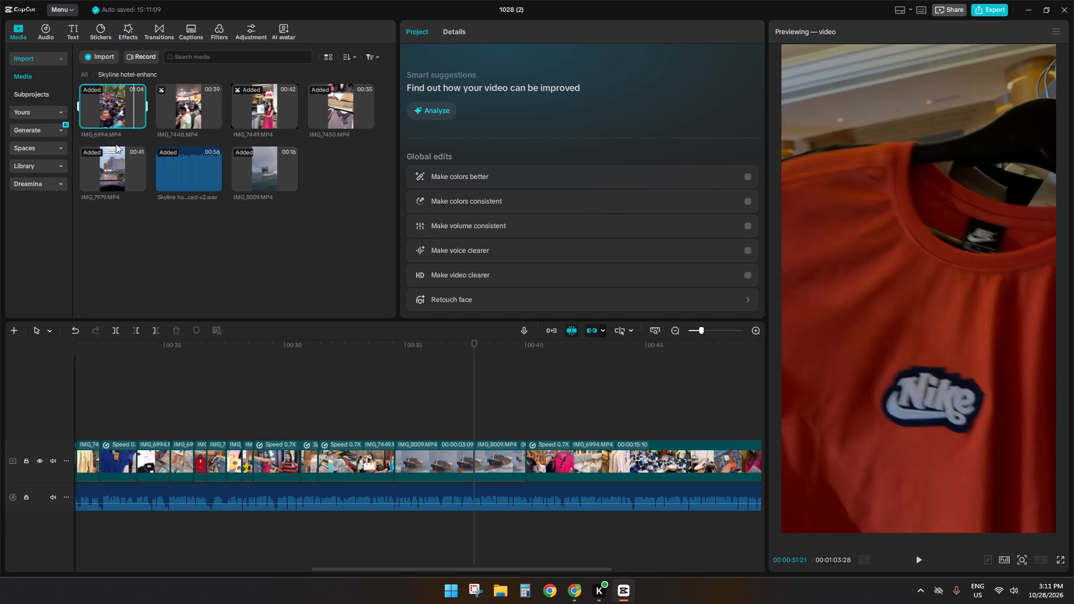
Skim the middle and closing parts of source clip IMG_7979 again for a usable product shot.
{"action": "left_click", "coordinate": [109, 166]}
{"action": "left_click", "coordinate": [120, 167]}
{"action": "left_click", "coordinate": [109, 164]}
{"action": "left_click", "coordinate": [101, 164]}
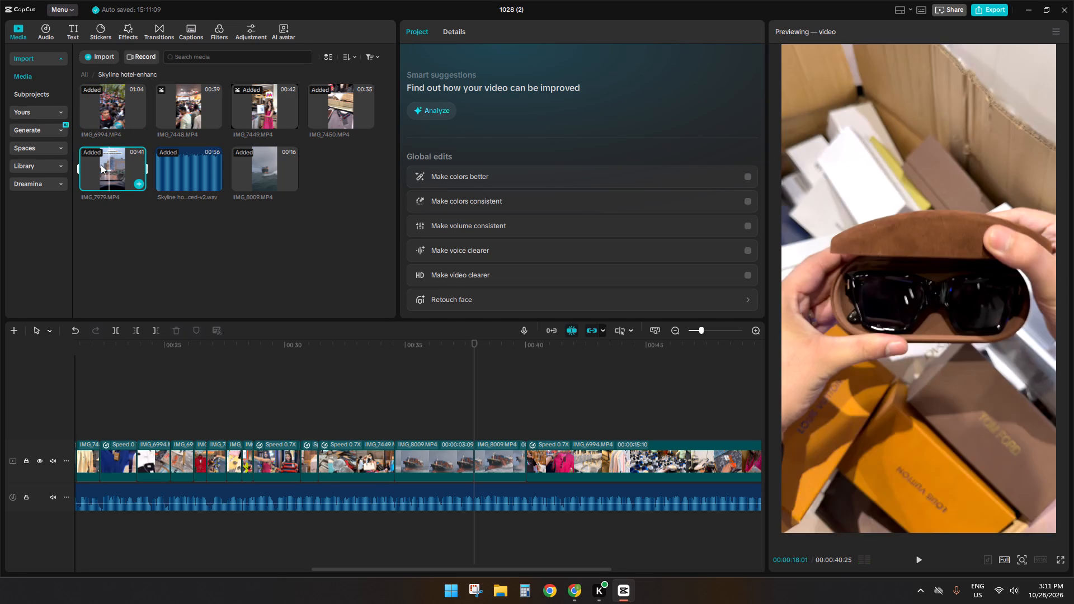
{"action": "left_click", "coordinate": [120, 163]}
{"action": "left_click", "coordinate": [109, 161]}
{"action": "left_click", "coordinate": [131, 164]}
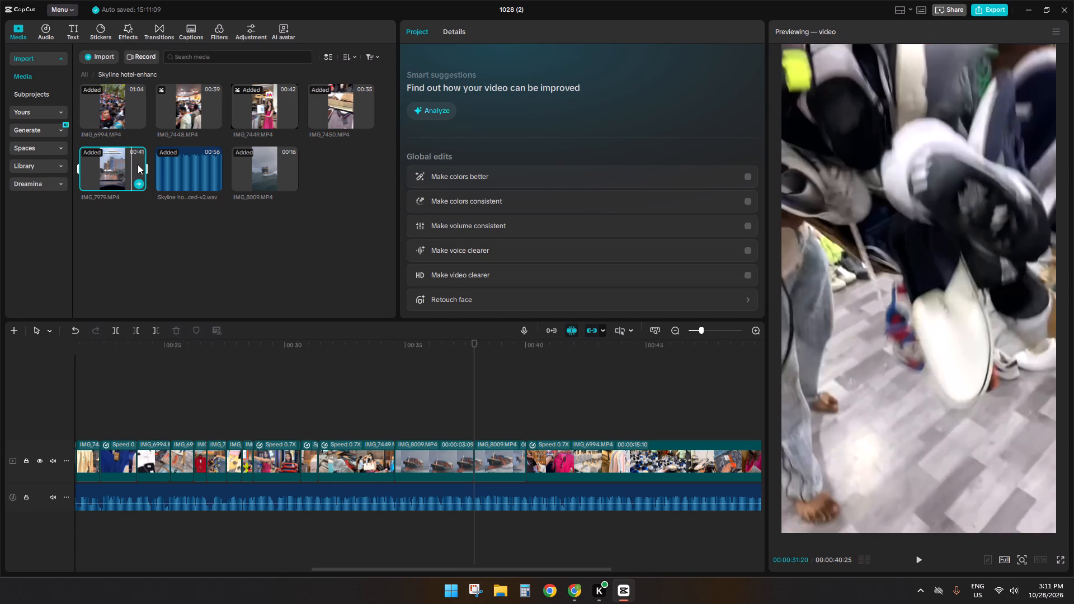
{"action": "left_click", "coordinate": [138, 164]}
Extend the selected range of source clip IMG_7448 back to its beginning and play it from there.
{"action": "left_click", "coordinate": [199, 98]}
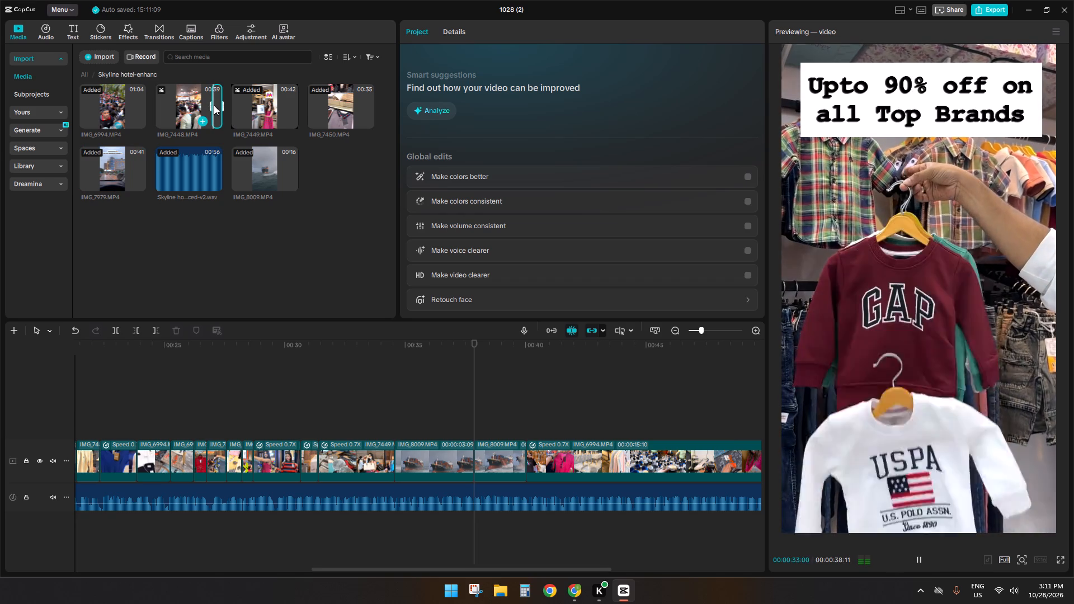
{"action": "key", "text": "space"}
{"action": "left_click_drag", "start_coordinate": [213, 105], "coordinate": [147, 113]}
{"action": "key", "text": "space"}
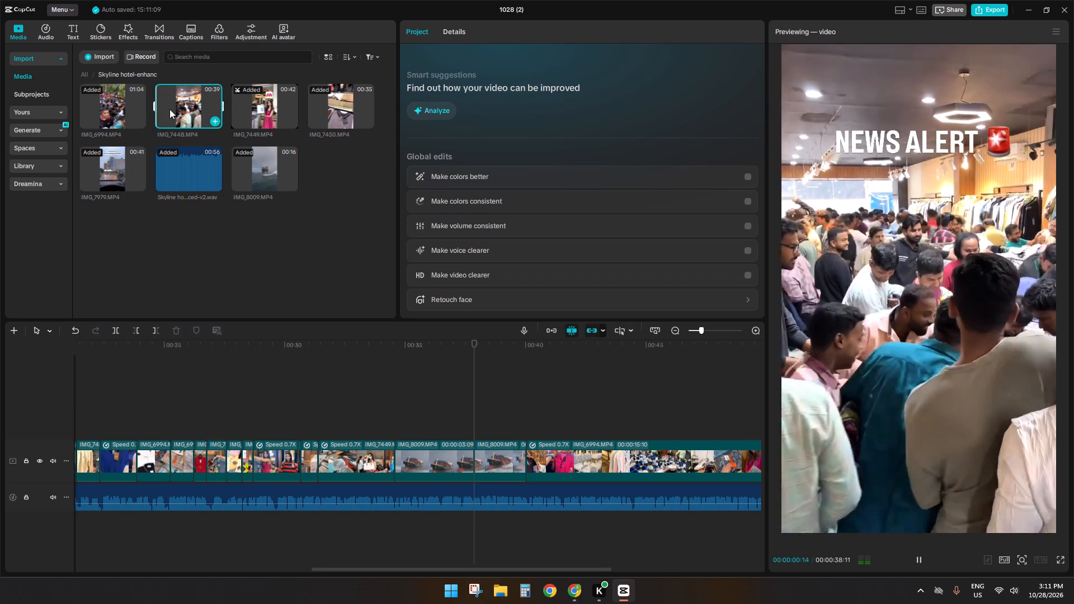
Play source clip IMG_7448 and trim its selected range to start about 7 seconds in.
{"action": "left_click", "coordinate": [169, 109]}
{"action": "key", "text": "space"}
{"action": "left_click", "coordinate": [180, 109]}
{"action": "key", "text": "space"}
{"action": "left_click_drag", "start_coordinate": [168, 103], "coordinate": [209, 123]}
{"action": "left_click", "coordinate": [172, 108]}
{"action": "left_click", "coordinate": [165, 107]}
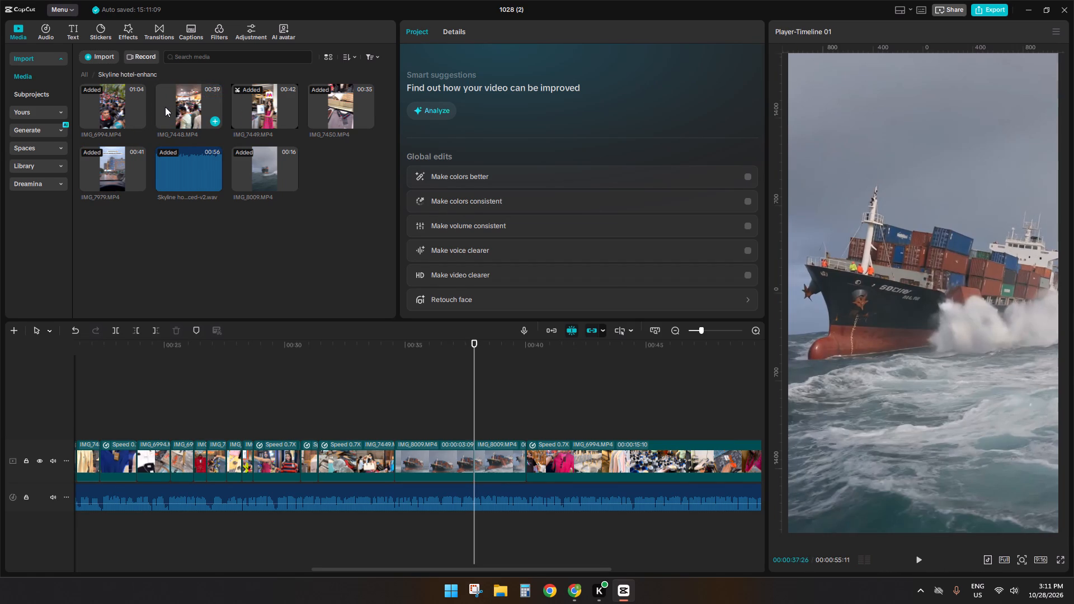
{"action": "left_click_drag", "start_coordinate": [157, 103], "coordinate": [169, 107]}
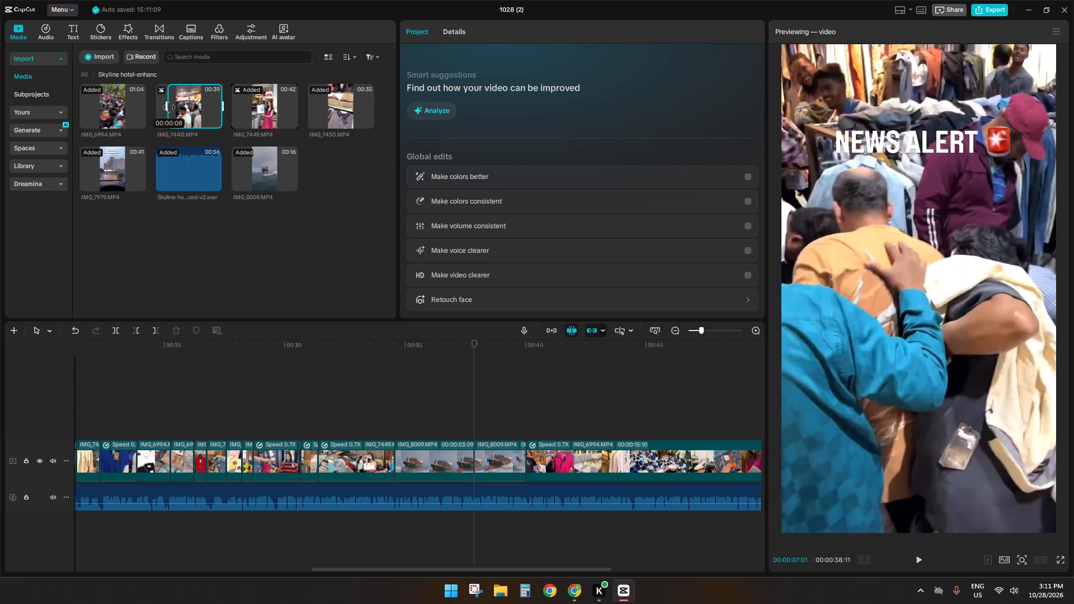
{"action": "left_click_drag", "start_coordinate": [169, 107], "coordinate": [169, 110]}
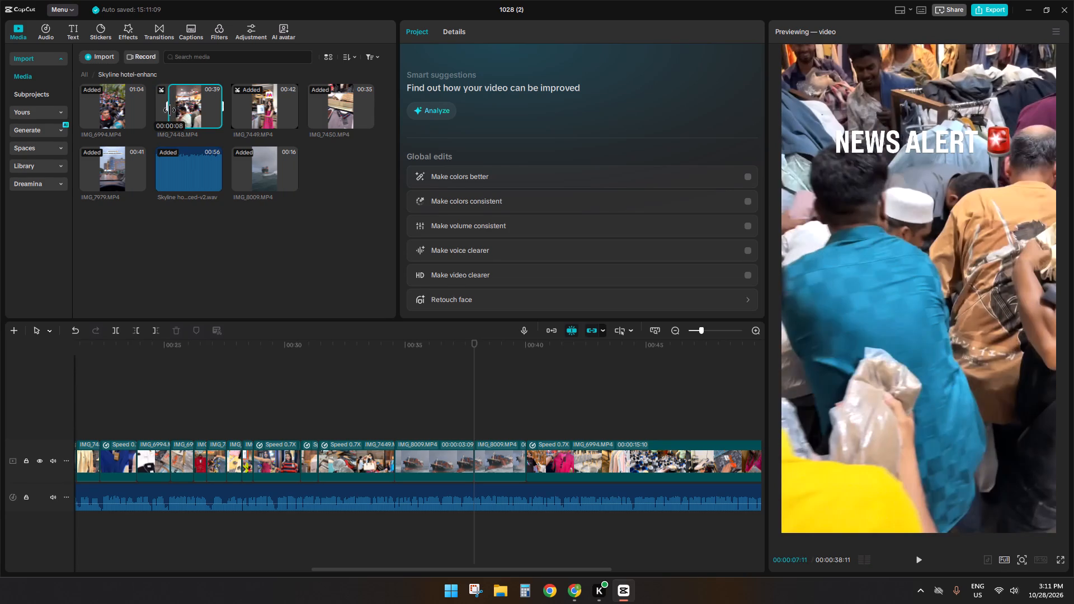
{"action": "left_click_drag", "start_coordinate": [169, 110], "coordinate": [170, 111]}
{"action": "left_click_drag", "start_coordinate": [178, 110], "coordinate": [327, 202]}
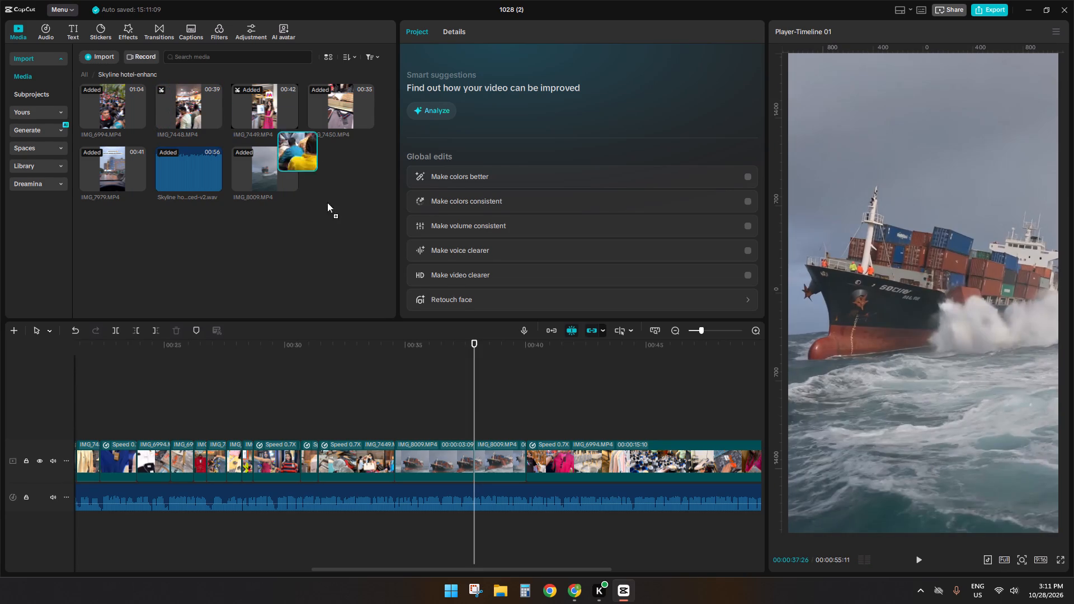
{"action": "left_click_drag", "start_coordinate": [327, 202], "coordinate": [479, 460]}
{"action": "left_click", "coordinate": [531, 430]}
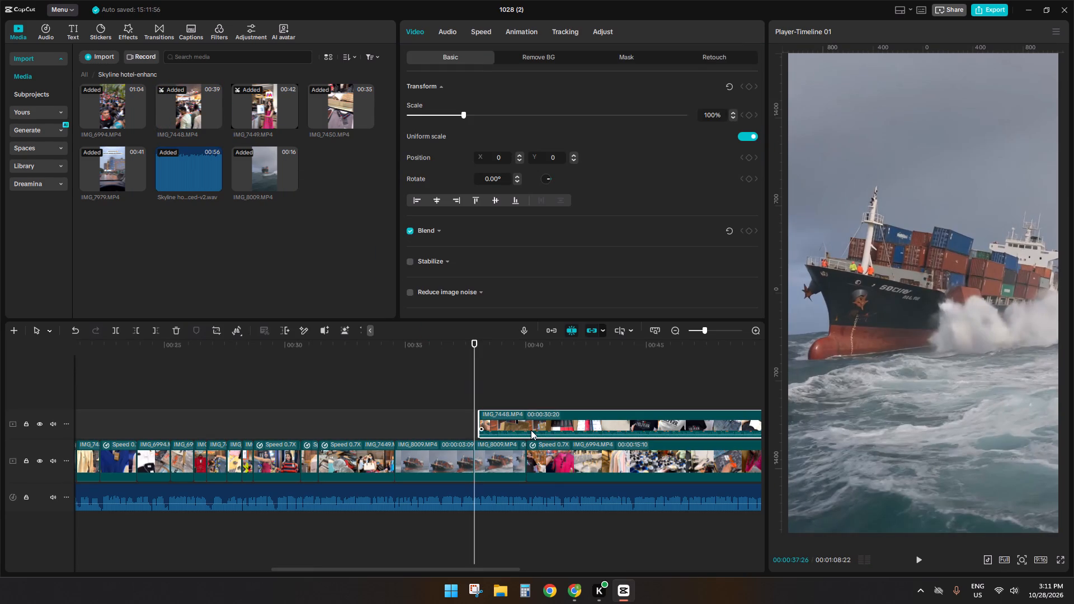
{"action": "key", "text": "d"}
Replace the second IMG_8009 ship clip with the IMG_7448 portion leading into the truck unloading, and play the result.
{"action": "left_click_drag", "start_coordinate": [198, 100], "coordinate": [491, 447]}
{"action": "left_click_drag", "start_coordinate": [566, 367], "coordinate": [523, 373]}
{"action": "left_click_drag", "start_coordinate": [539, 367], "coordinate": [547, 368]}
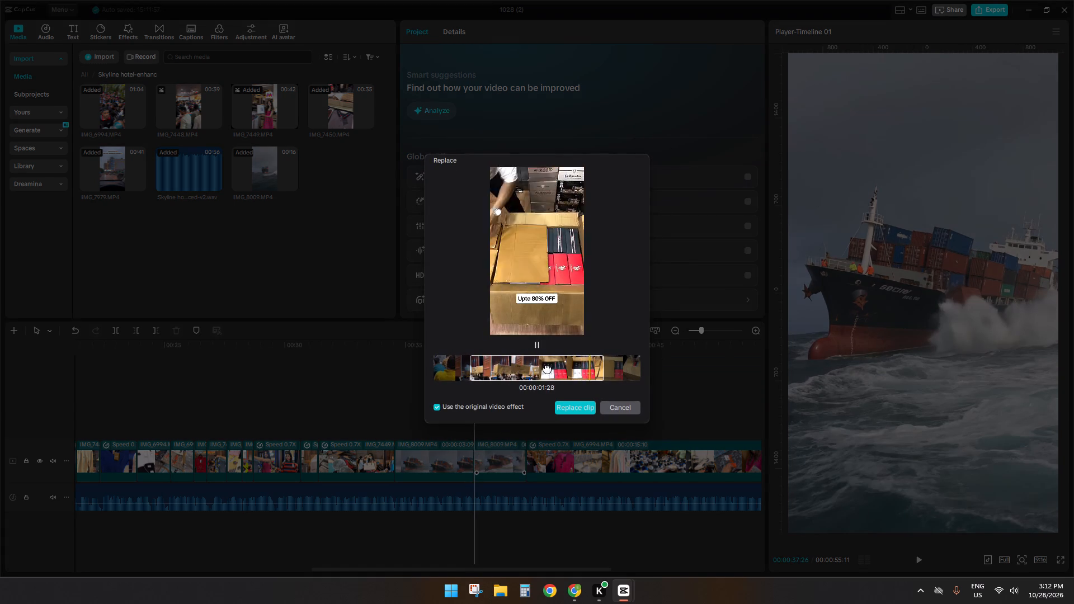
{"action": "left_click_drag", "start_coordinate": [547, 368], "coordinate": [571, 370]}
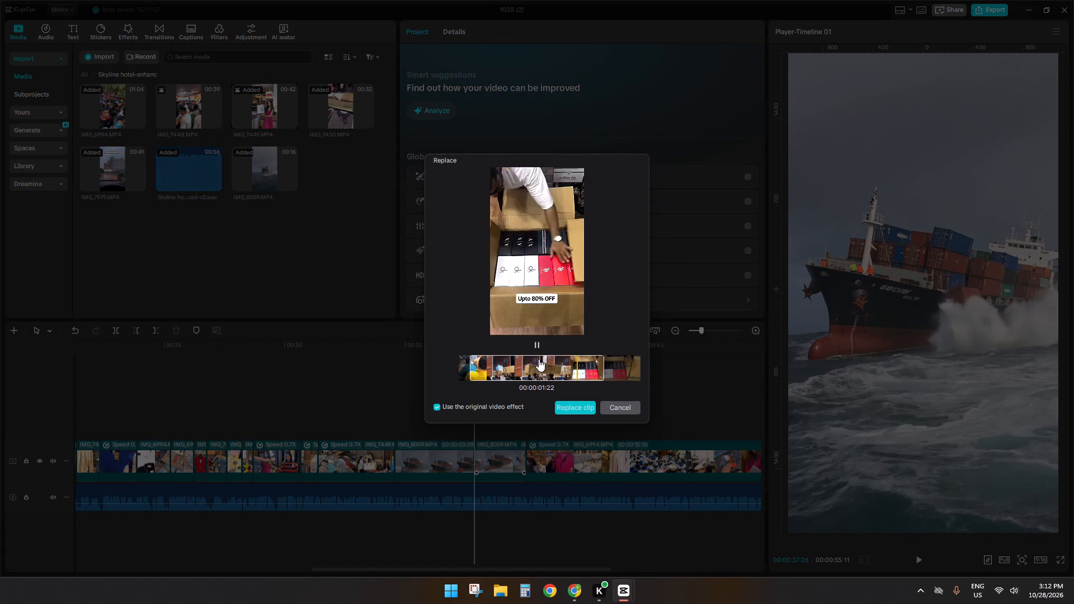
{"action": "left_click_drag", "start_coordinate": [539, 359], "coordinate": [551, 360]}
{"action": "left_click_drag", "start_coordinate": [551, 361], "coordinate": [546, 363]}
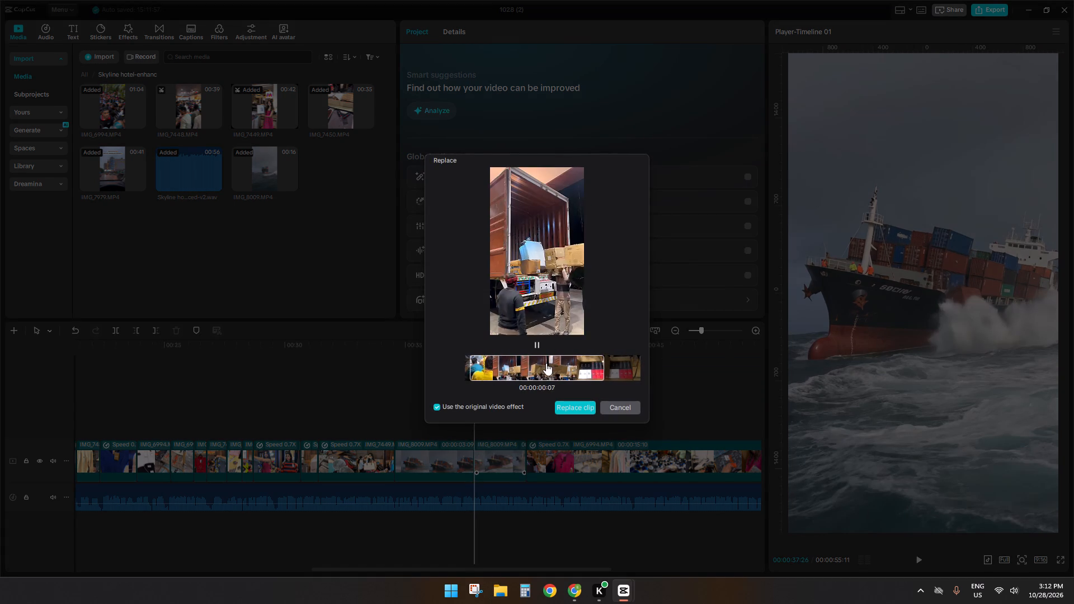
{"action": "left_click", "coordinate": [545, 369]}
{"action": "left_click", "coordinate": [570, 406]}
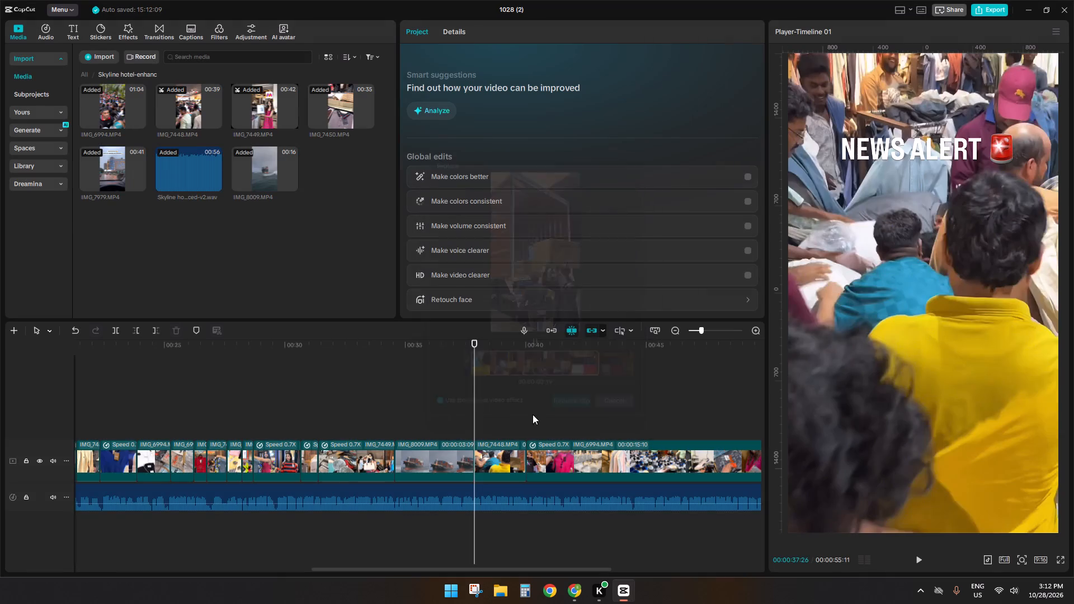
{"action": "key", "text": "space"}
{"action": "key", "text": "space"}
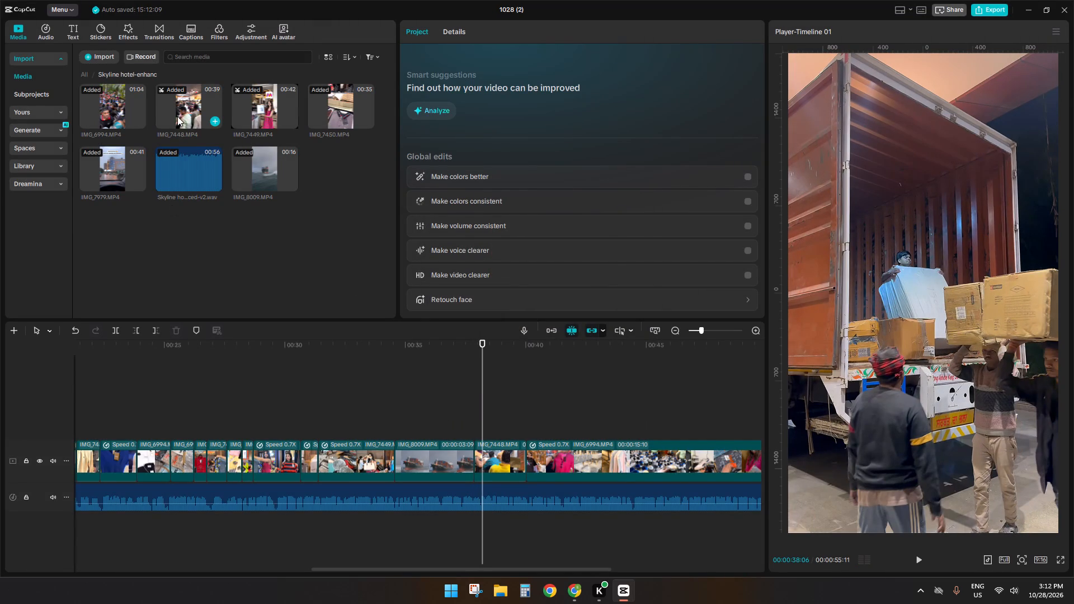
Replace the clip after the ship shot with IMG_7448 footage again, using a later portion around the truck unloading, and play it back.
{"action": "left_click_drag", "start_coordinate": [177, 116], "coordinate": [500, 456]}
{"action": "left_click_drag", "start_coordinate": [567, 370], "coordinate": [533, 375]}
{"action": "left_click", "coordinate": [578, 410]}
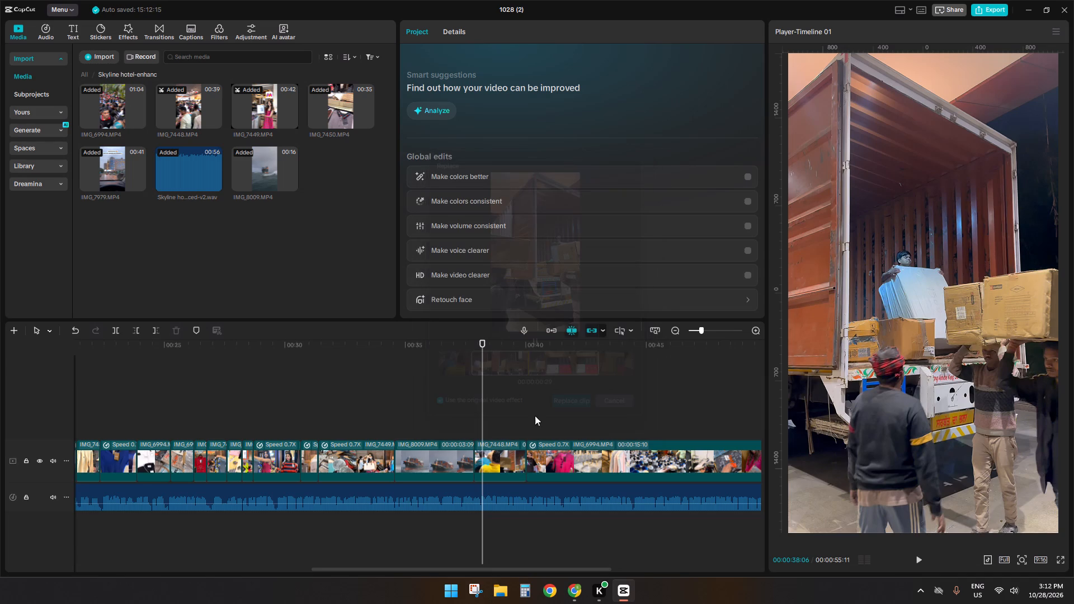
{"action": "left_click", "coordinate": [469, 421]}
{"action": "key", "text": "space"}
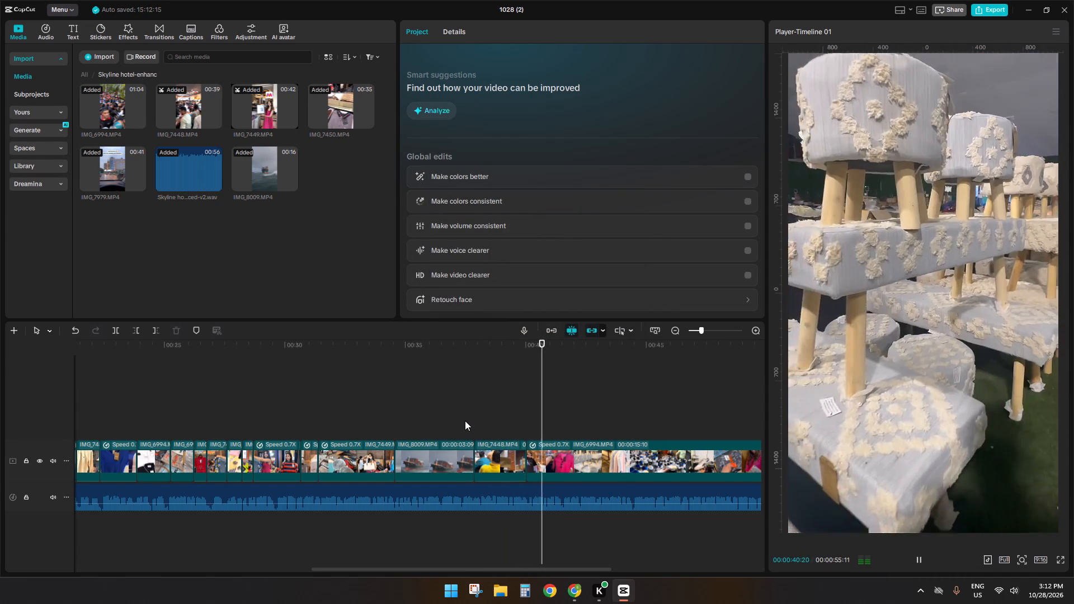
{"action": "scroll", "coordinate": [503, 414], "scroll_direction": "down", "scroll_amount": 9, "text": "ctrl"}
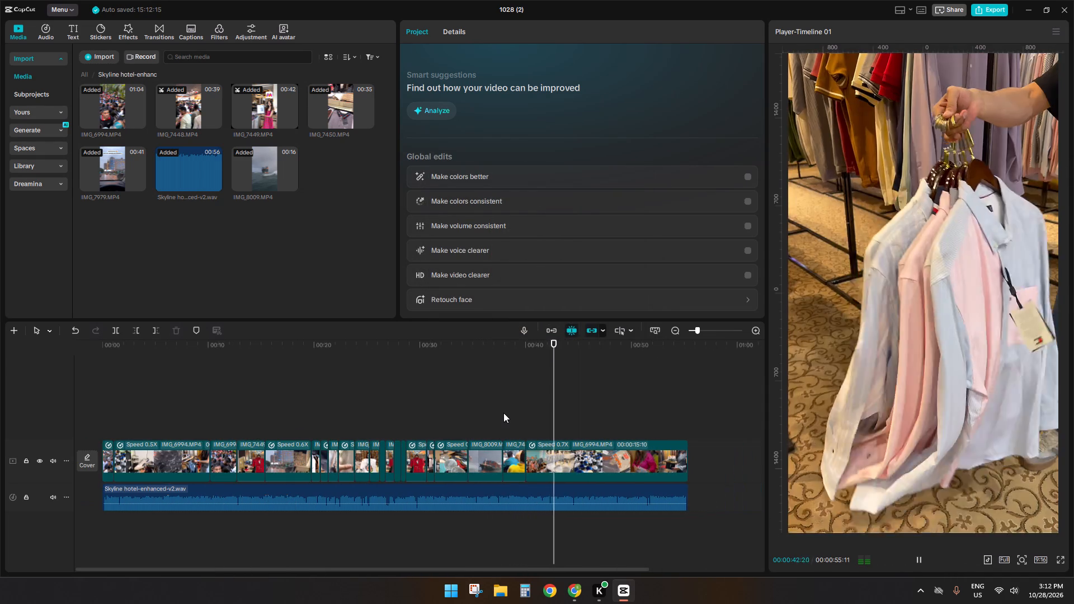
Add My presets20 from the All presets folder above the video at the start, and undo its compound clip.
{"action": "left_click", "coordinate": [503, 413], "text": "ctrl"}
{"action": "left_click_drag", "start_coordinate": [503, 413], "coordinate": [0, 400]}
{"action": "left_click", "coordinate": [40, 35]}
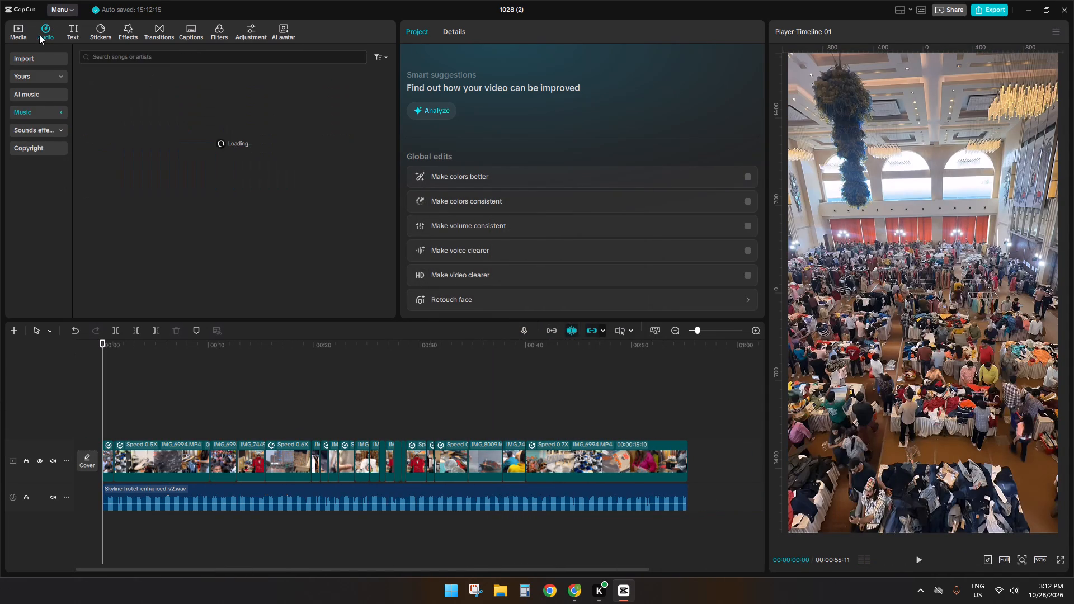
{"action": "left_click", "coordinate": [30, 33]}
{"action": "left_click", "coordinate": [20, 32]}
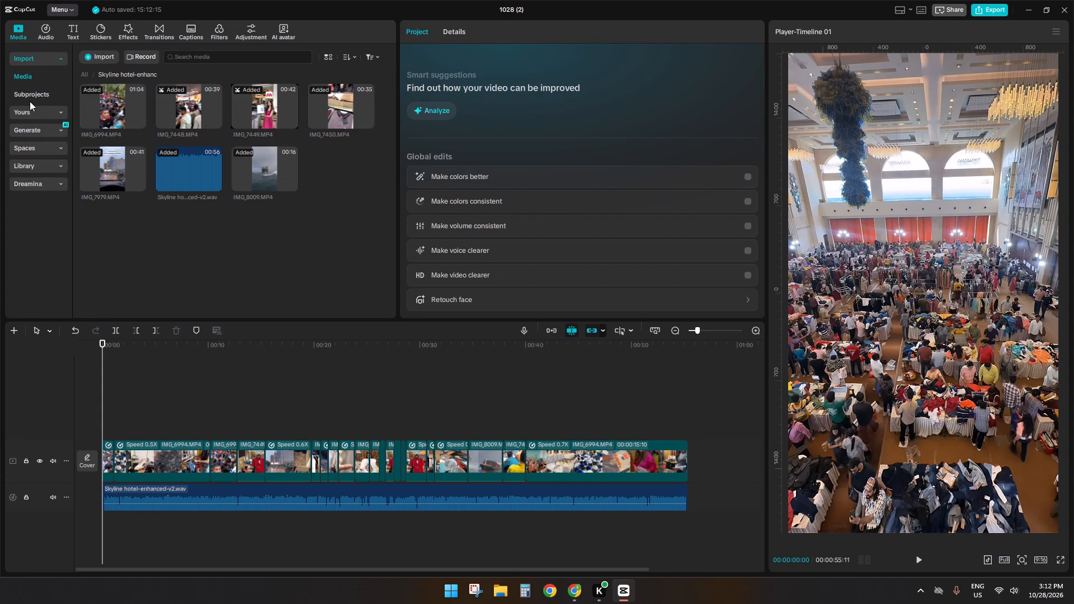
{"action": "left_click", "coordinate": [30, 103]}
{"action": "left_click", "coordinate": [30, 111]}
{"action": "left_click", "coordinate": [30, 112]}
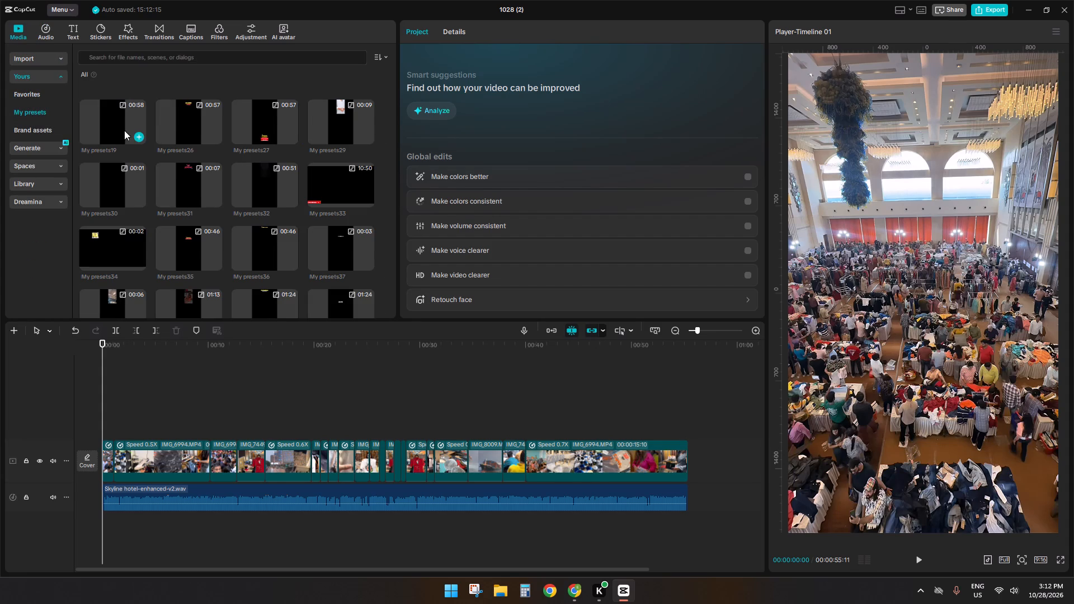
{"action": "scroll", "coordinate": [238, 149], "scroll_direction": "down", "scroll_amount": 3}
{"action": "scroll", "coordinate": [244, 221], "scroll_direction": "down", "scroll_amount": 3}
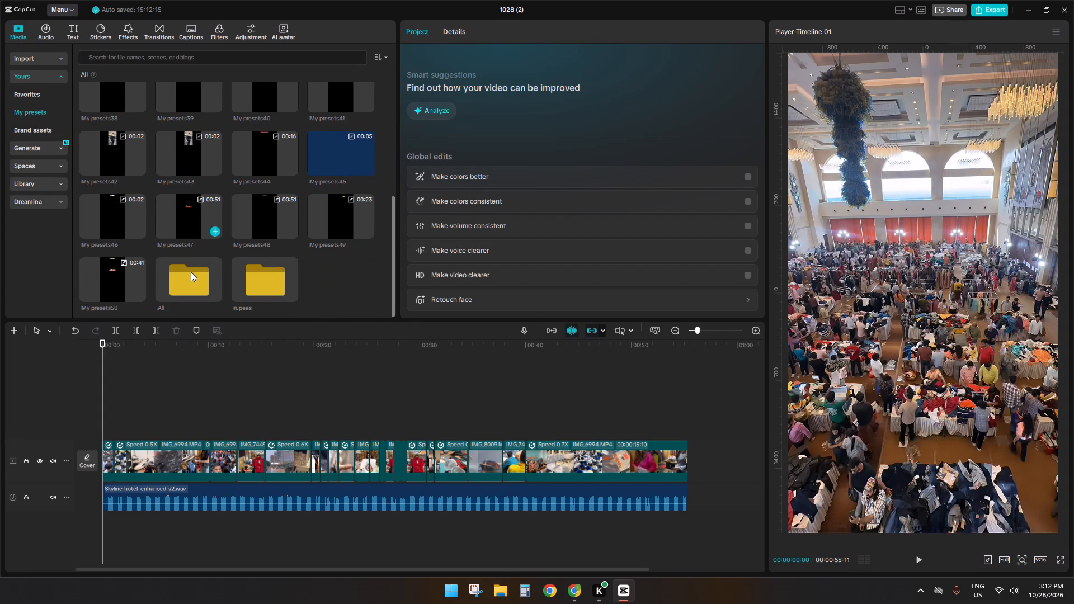
{"action": "double_click", "coordinate": [191, 272]}
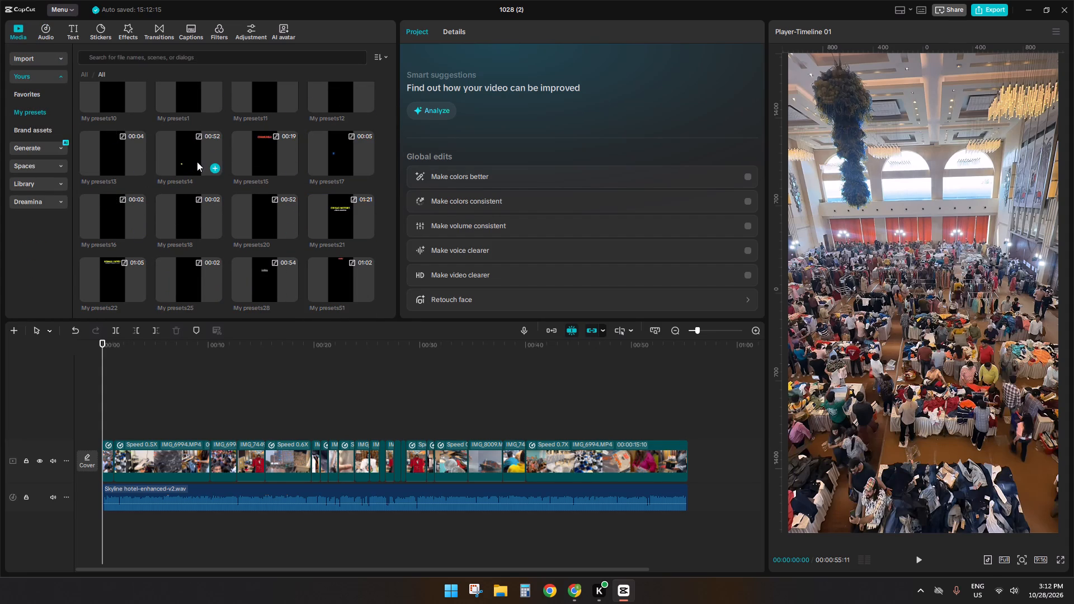
{"action": "left_click_drag", "start_coordinate": [261, 215], "coordinate": [241, 374]}
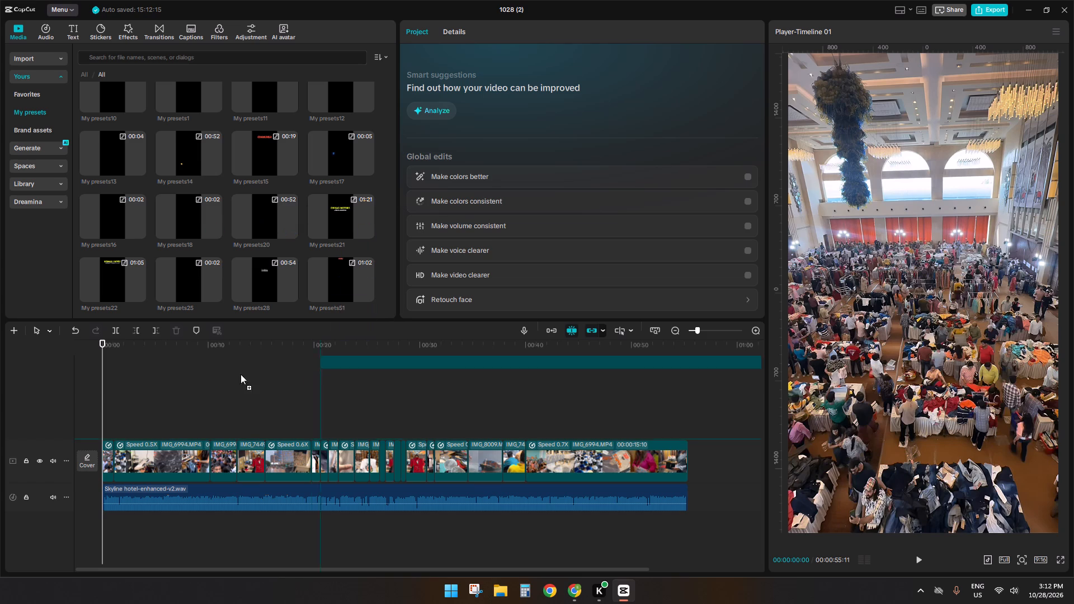
{"action": "left_click_drag", "start_coordinate": [241, 374], "coordinate": [60, 374]}
{"action": "right_click", "coordinate": [204, 419]}
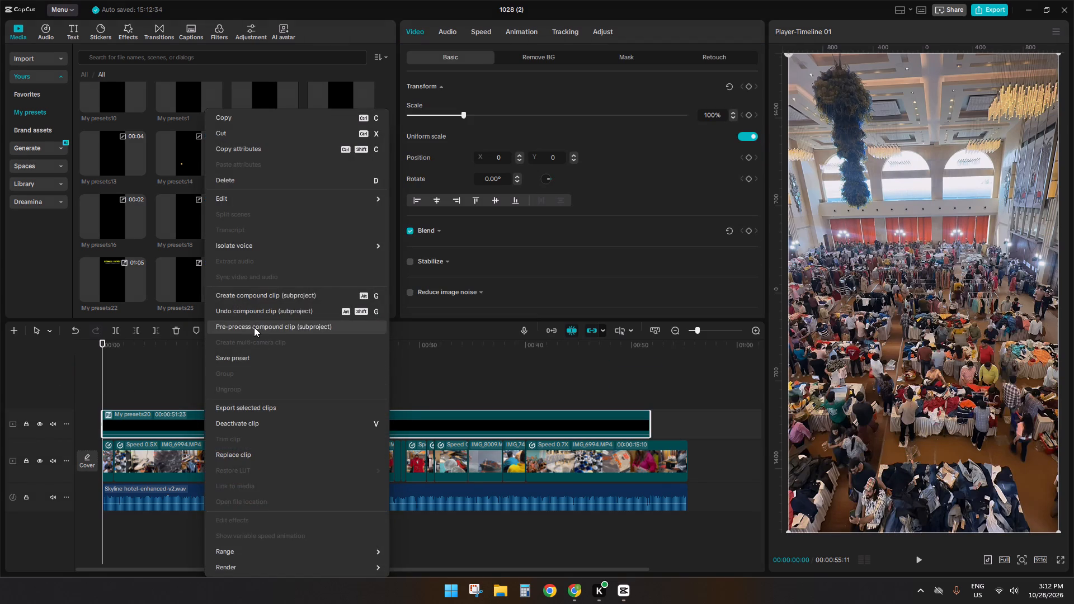
{"action": "left_click", "coordinate": [242, 313]}
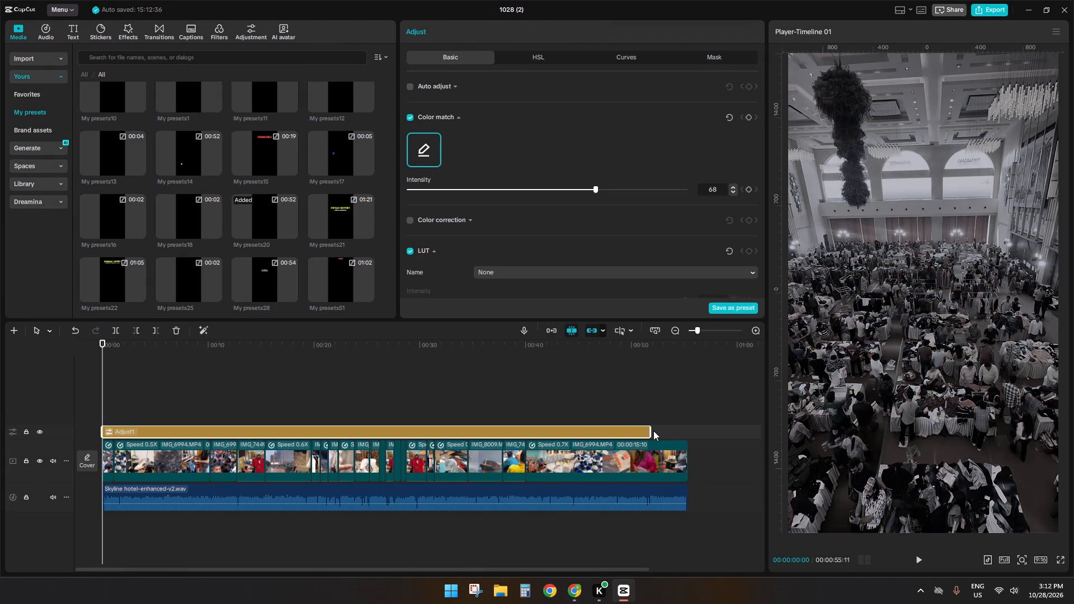
Extend the adjustment layer to the end of the video and turn off its Color match.
{"action": "left_click_drag", "start_coordinate": [651, 429], "coordinate": [685, 428]}
{"action": "left_click", "coordinate": [409, 119]}
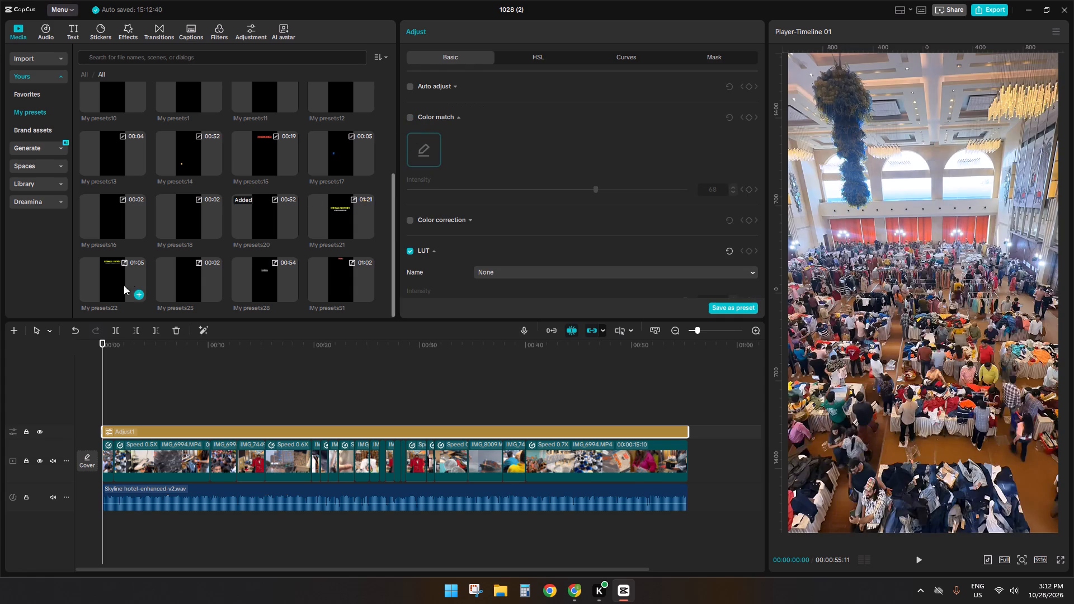
Review the video by skimming the opening seconds and playing the section from about 14 to 18 seconds.
{"action": "left_click", "coordinate": [134, 380]}
{"action": "left_click_drag", "start_coordinate": [134, 380], "coordinate": [98, 382]}
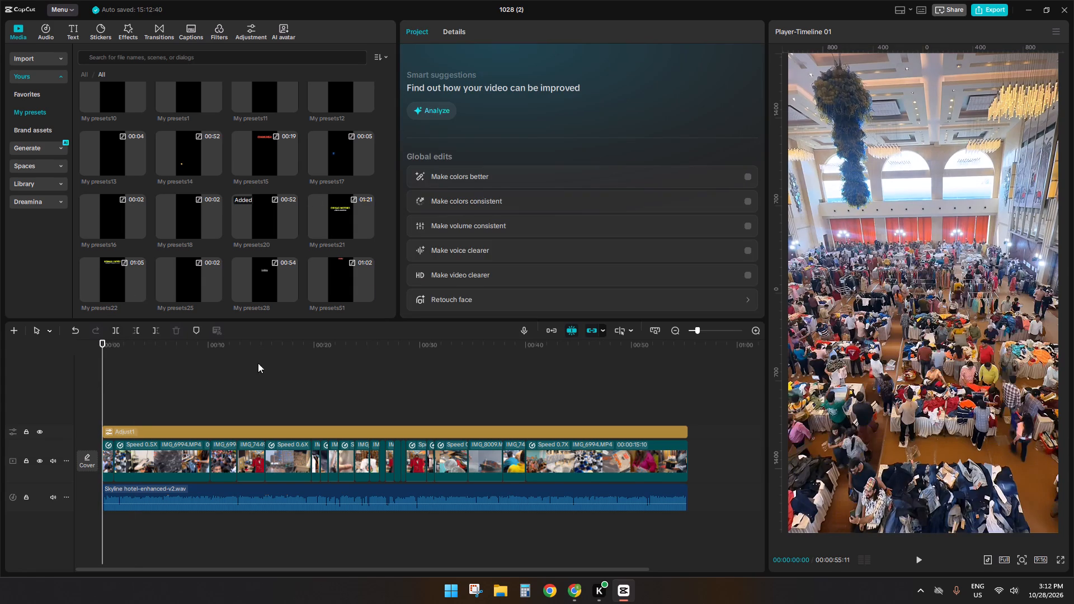
{"action": "scroll", "coordinate": [182, 205], "scroll_direction": "down", "scroll_amount": 2}
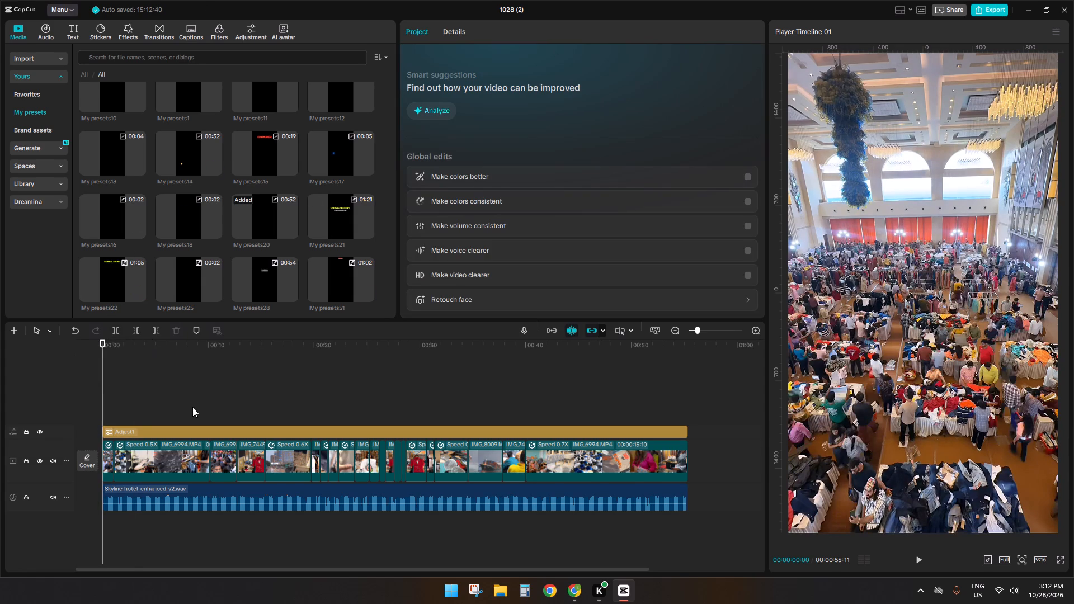
{"action": "left_click", "coordinate": [189, 407]}
{"action": "left_click_drag", "start_coordinate": [189, 407], "coordinate": [189, 398]}
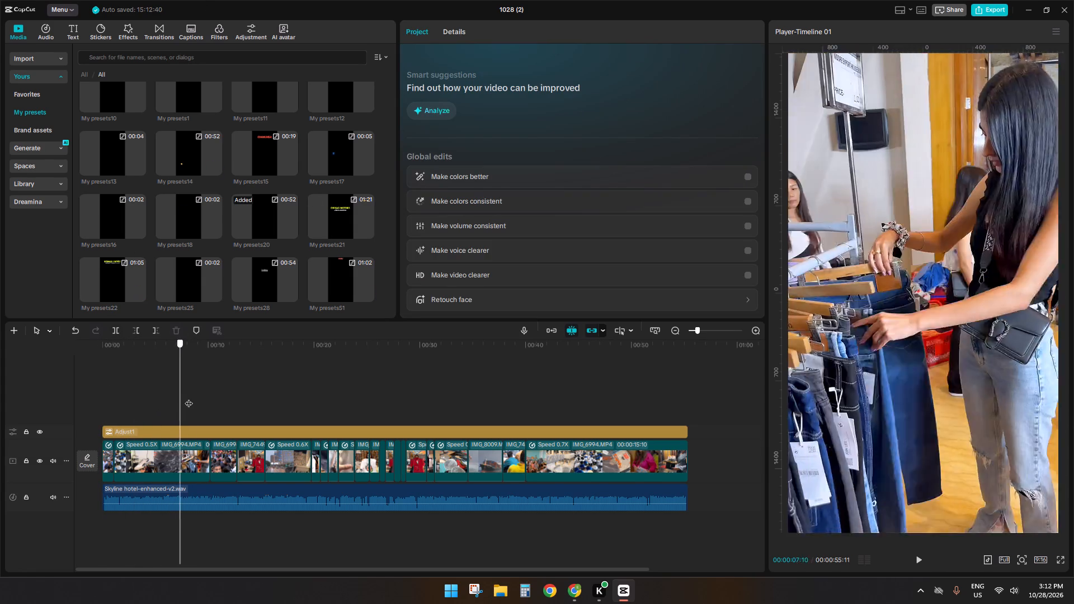
{"action": "left_click_drag", "start_coordinate": [189, 398], "coordinate": [77, 390]}
{"action": "left_click", "coordinate": [255, 410]}
{"action": "key", "text": "space"}
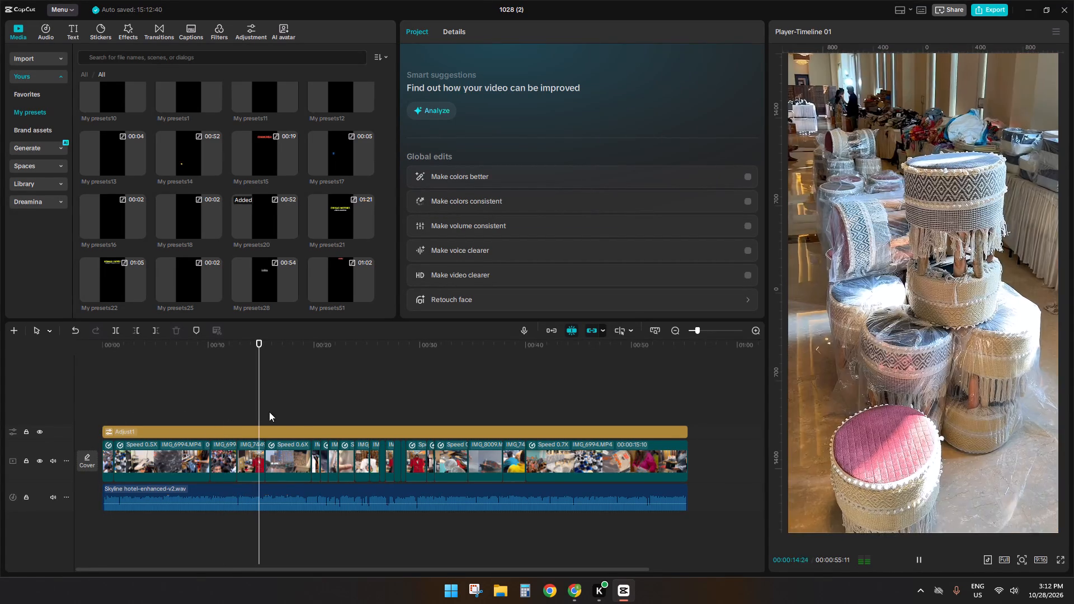
{"action": "scroll", "coordinate": [300, 417], "scroll_direction": "up", "scroll_amount": 4, "text": "ctrl"}
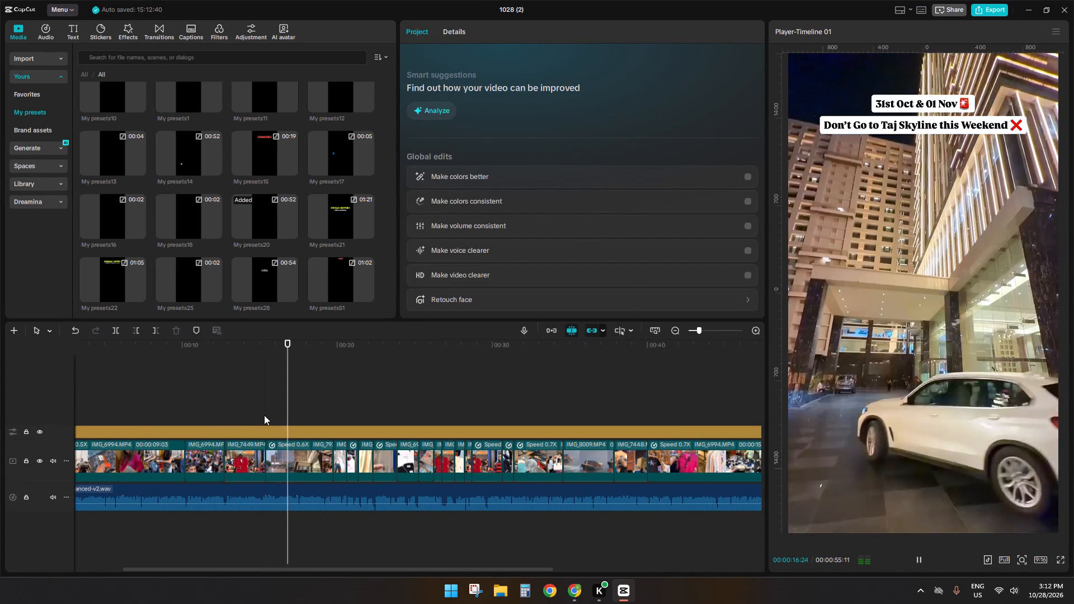
{"action": "key", "text": "space"}
{"action": "key", "text": "space"}
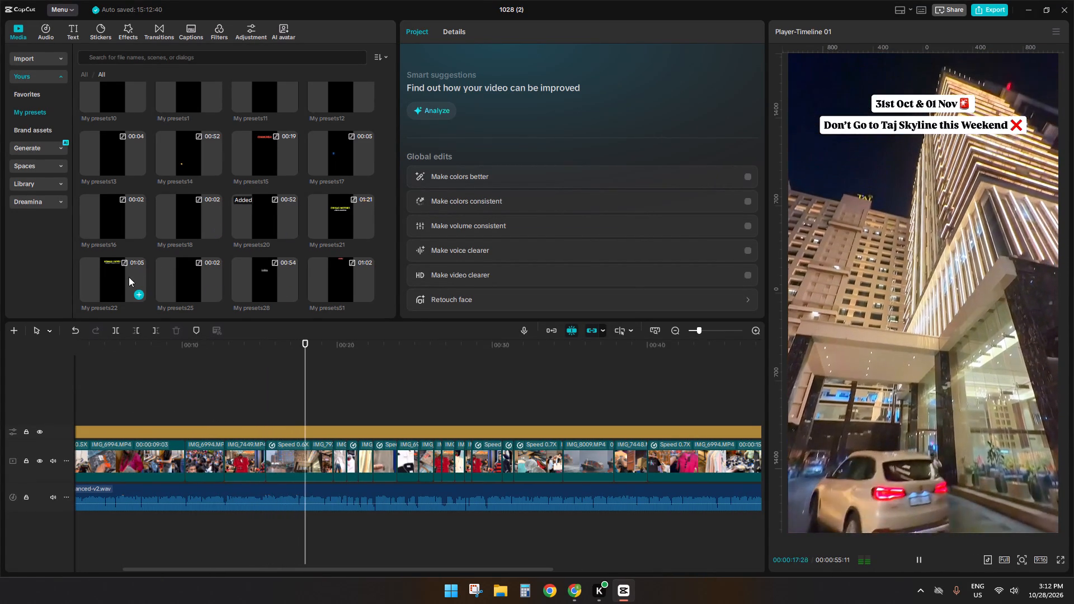
{"action": "key", "text": "space"}
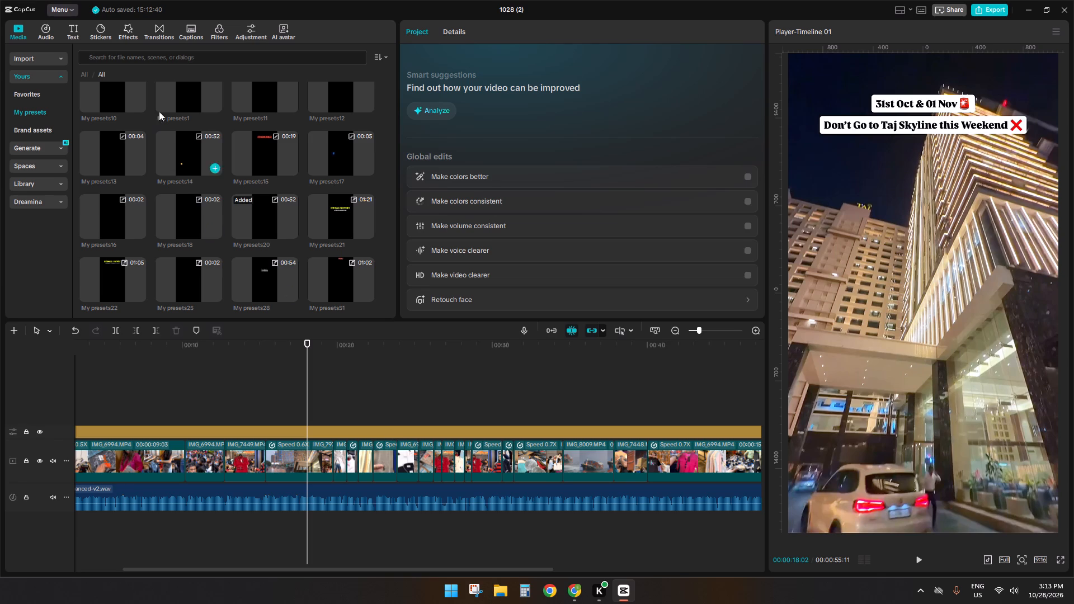
Add the Mix transition between the first two clips at the start of the video.
{"action": "left_click", "coordinate": [160, 14]}
{"action": "left_click", "coordinate": [159, 32]}
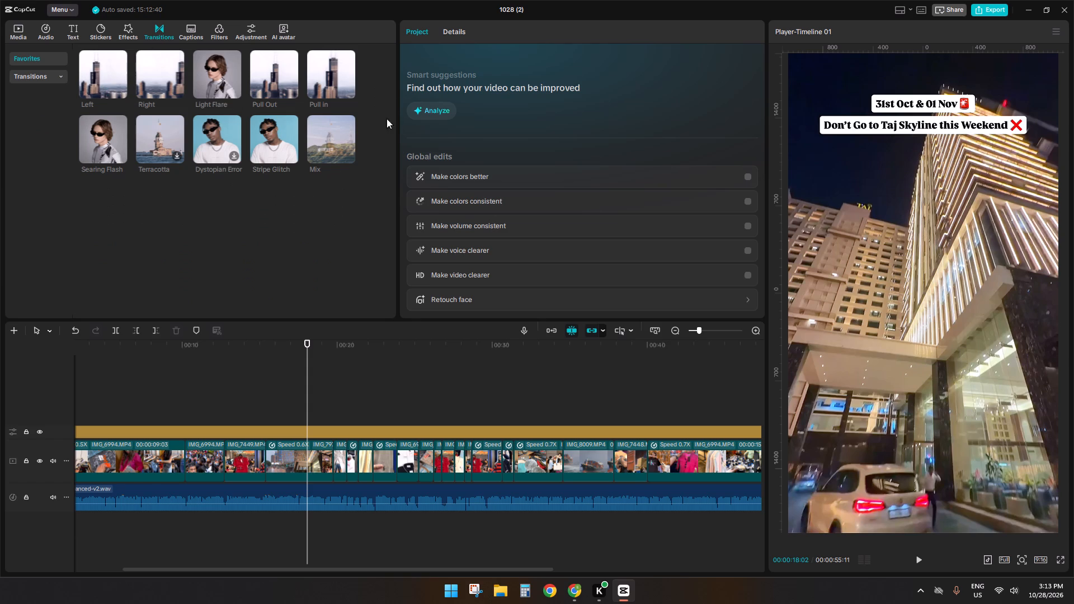
{"action": "left_click", "coordinate": [222, 372]}
{"action": "left_click_drag", "start_coordinate": [222, 372], "coordinate": [176, 375]}
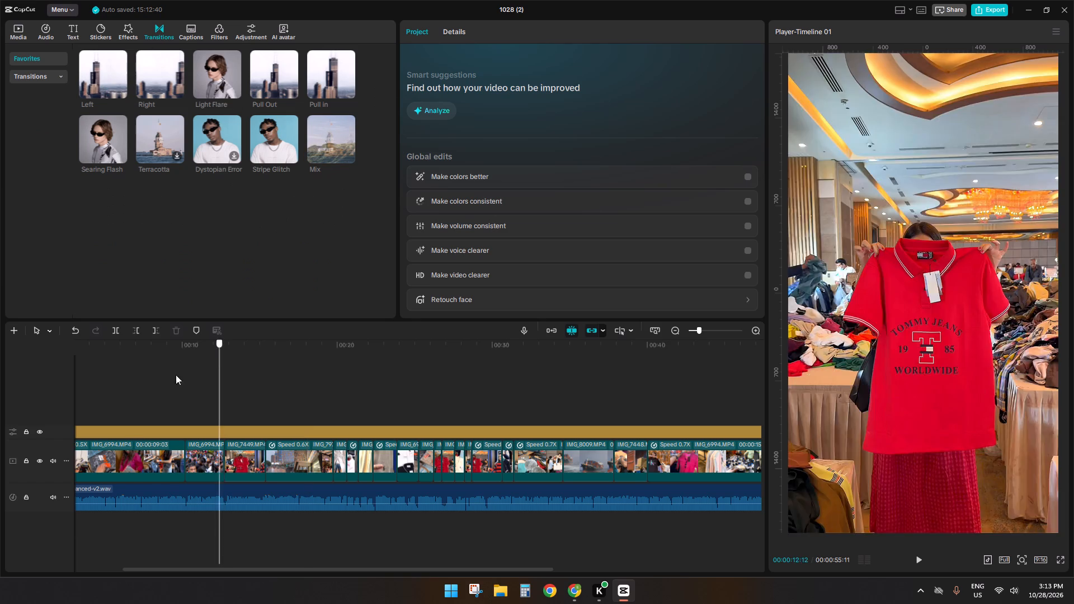
{"action": "left_click_drag", "start_coordinate": [176, 375], "coordinate": [1, 383]}
{"action": "left_click_drag", "start_coordinate": [331, 147], "coordinate": [149, 457]}
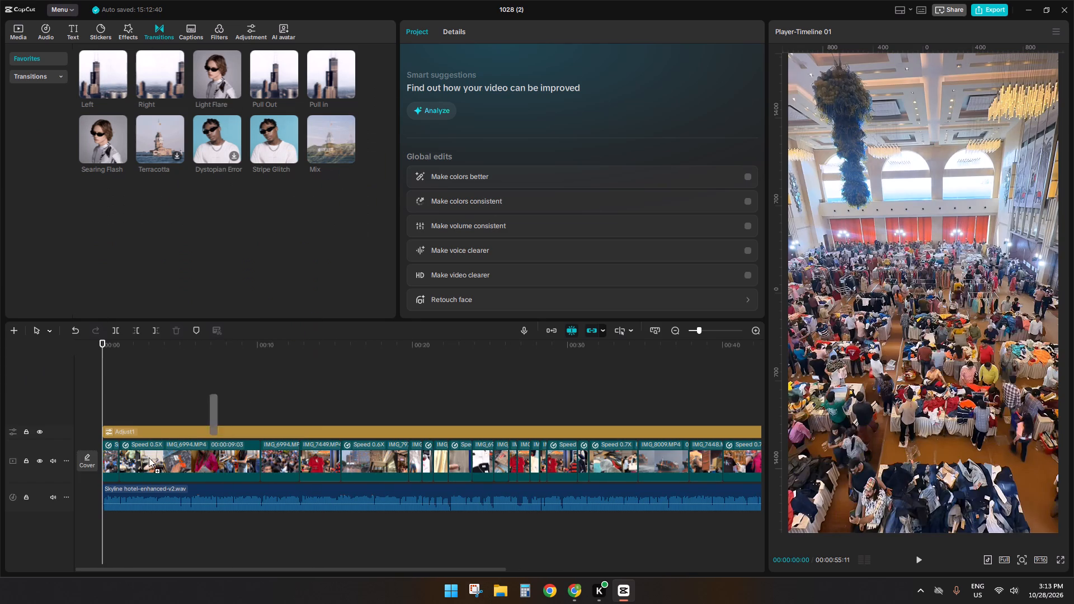
{"action": "left_click_drag", "start_coordinate": [149, 457], "coordinate": [120, 461]}
Add the Pull in transition between the two IMG_6994 clips at about 10 seconds, with a duration of 0.9 s.
{"action": "left_click_drag", "start_coordinate": [322, 81], "coordinate": [330, 435]}
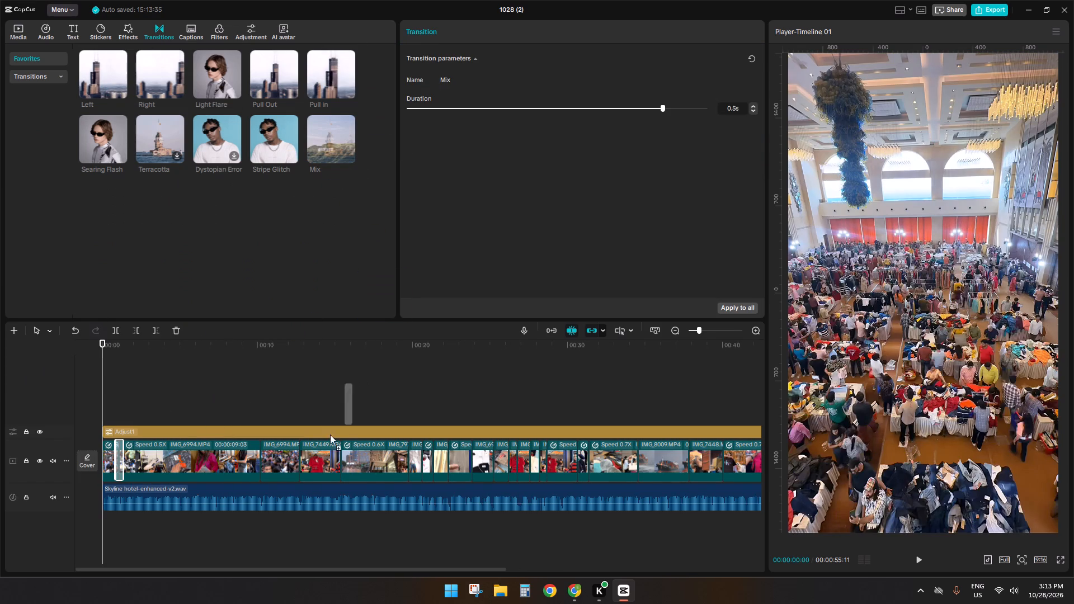
{"action": "left_click_drag", "start_coordinate": [330, 435], "coordinate": [265, 461]}
{"action": "left_click", "coordinate": [622, 120]}
{"action": "left_click", "coordinate": [625, 112]}
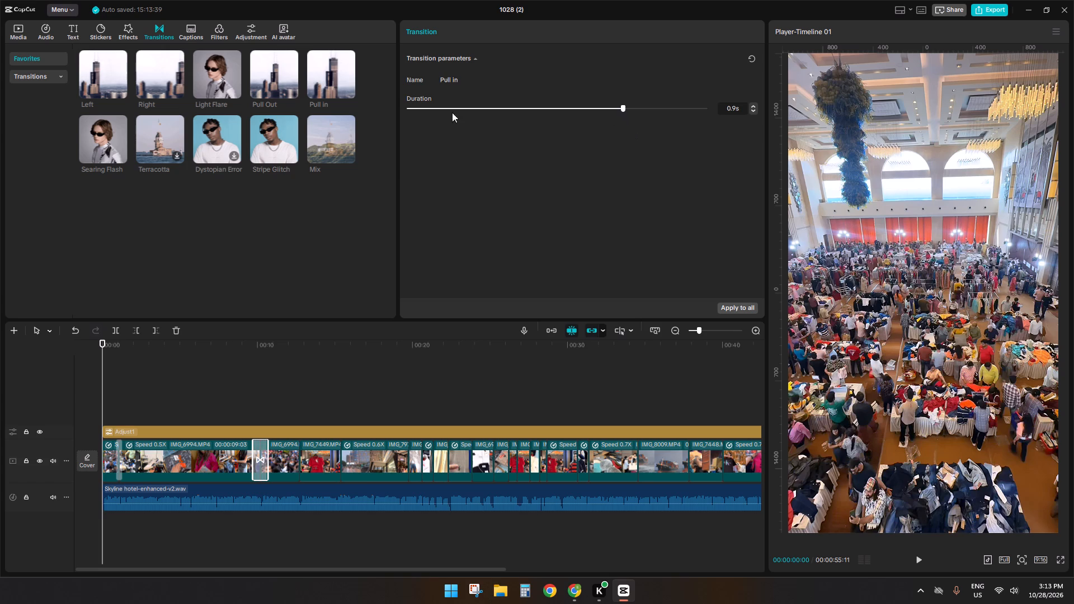
Add lengthened Pull in transitions at the cuts near 13 s and 15 s, giving the second one a duration of 0.7 s.
{"action": "left_click_drag", "start_coordinate": [340, 77], "coordinate": [291, 479]}
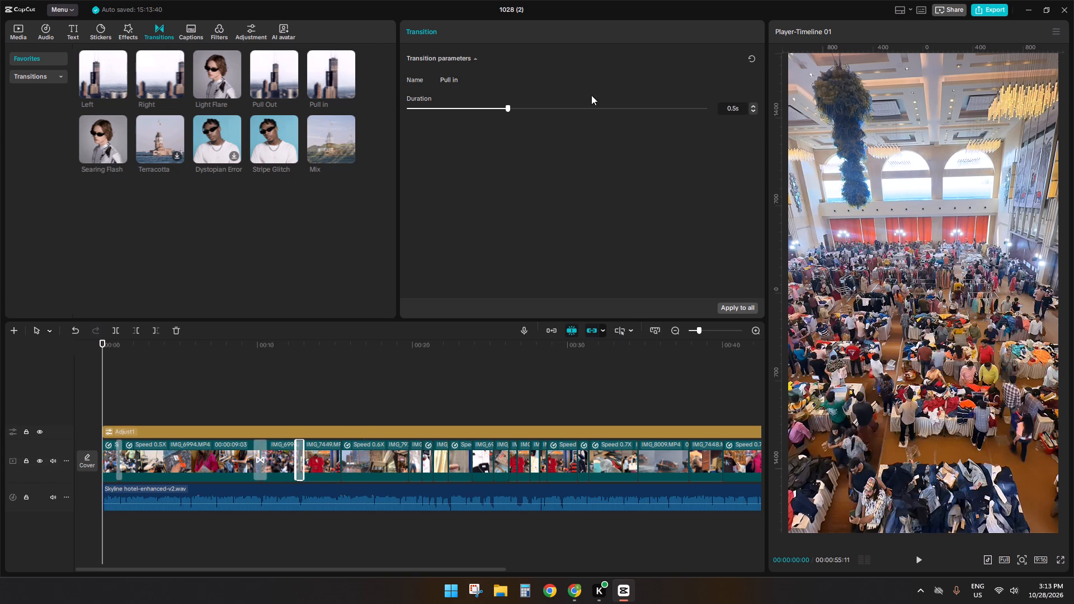
{"action": "left_click", "coordinate": [592, 107]}
{"action": "left_click_drag", "start_coordinate": [321, 85], "coordinate": [343, 459]}
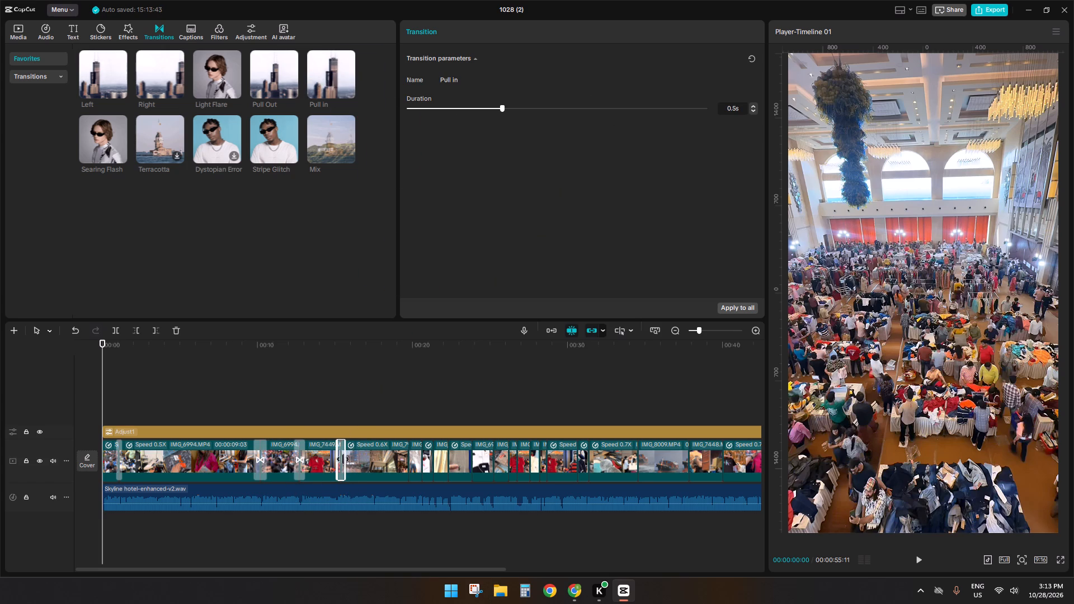
{"action": "left_click", "coordinate": [566, 103]}
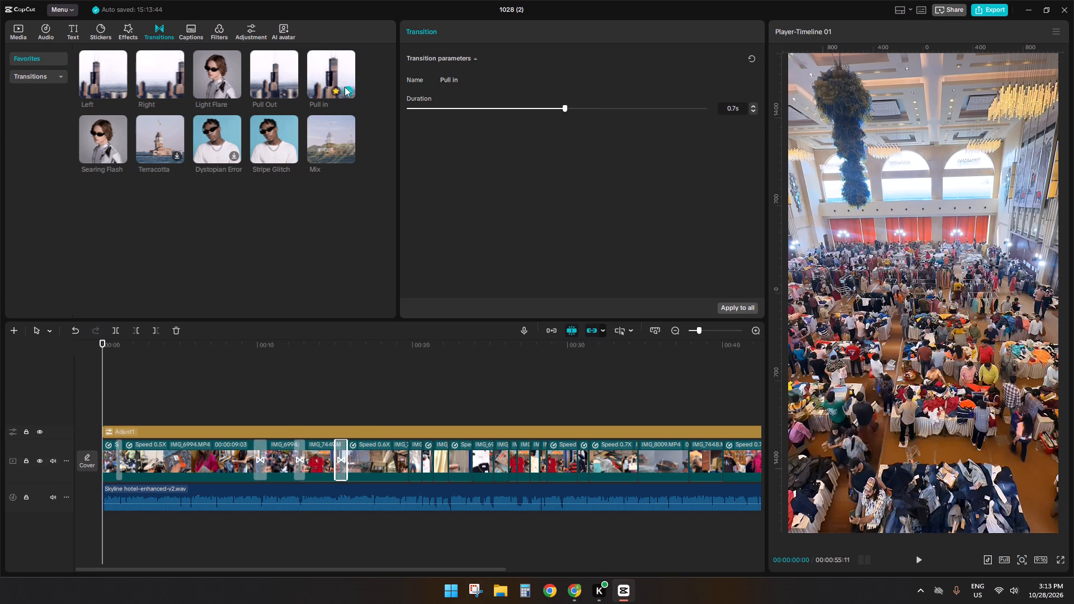
{"action": "left_click_drag", "start_coordinate": [340, 79], "coordinate": [263, 150]}
Add the Mix transition at each of the five cuts between the short clips from about 20 s to 24 s.
{"action": "left_click_drag", "start_coordinate": [329, 147], "coordinate": [415, 288]}
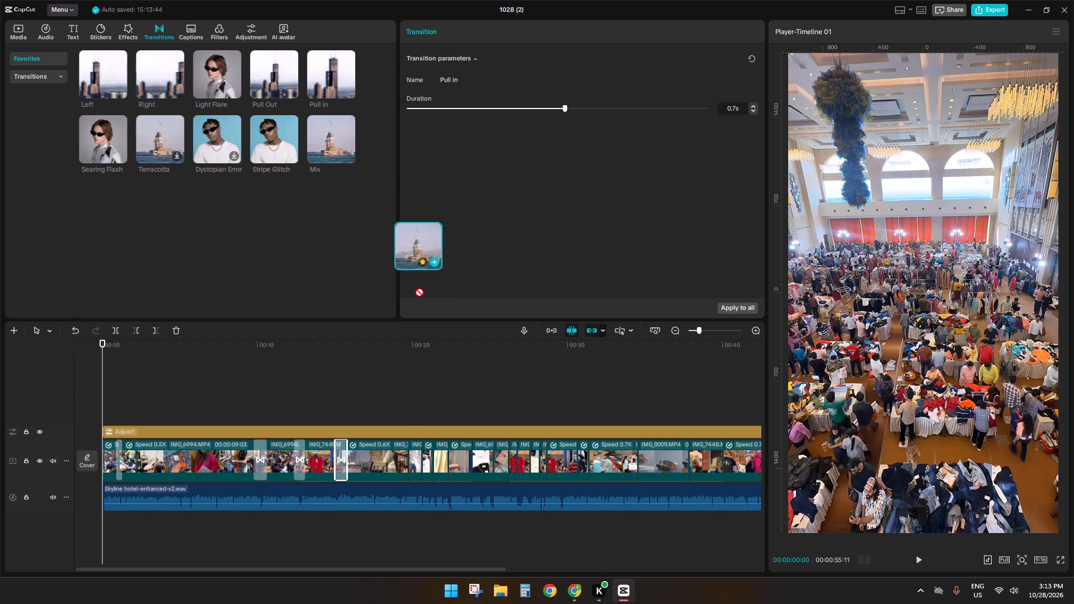
{"action": "left_click_drag", "start_coordinate": [415, 288], "coordinate": [407, 457]}
{"action": "left_click_drag", "start_coordinate": [384, 571], "coordinate": [457, 568]}
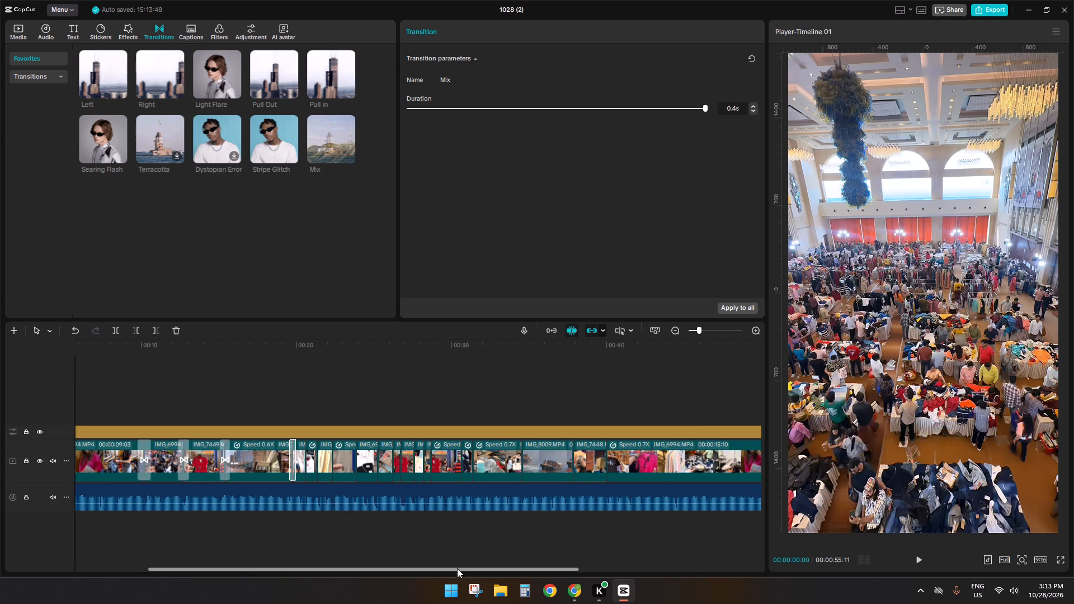
{"action": "left_click_drag", "start_coordinate": [314, 138], "coordinate": [309, 476]}
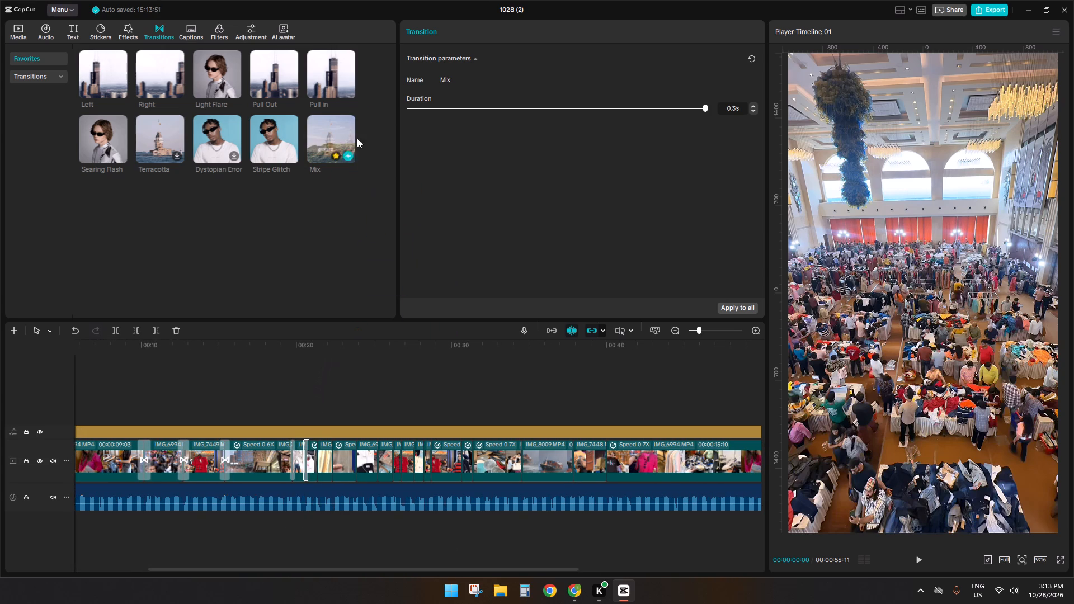
{"action": "left_click_drag", "start_coordinate": [327, 147], "coordinate": [326, 461]}
{"action": "left_click_drag", "start_coordinate": [315, 141], "coordinate": [327, 144]}
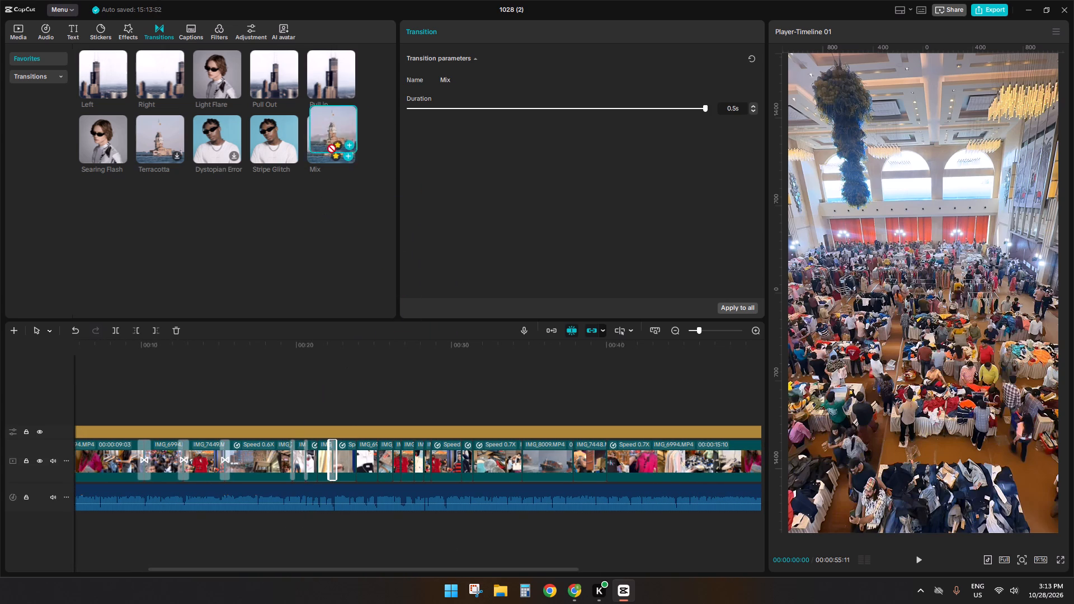
{"action": "left_click_drag", "start_coordinate": [327, 144], "coordinate": [314, 453]}
{"action": "left_click_drag", "start_coordinate": [322, 138], "coordinate": [332, 397]}
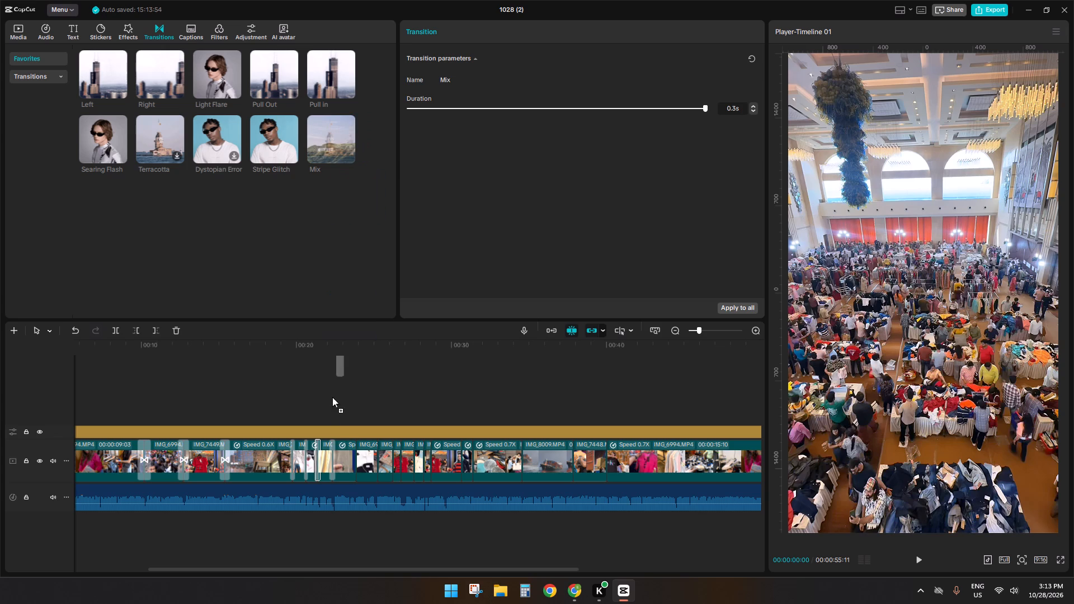
{"action": "left_click_drag", "start_coordinate": [332, 397], "coordinate": [351, 473]}
Add the Mix transition at the cuts between the short clips from about 25 s to 29 s.
{"action": "left_click_drag", "start_coordinate": [323, 140], "coordinate": [402, 459]}
{"action": "left_click_drag", "start_coordinate": [329, 134], "coordinate": [388, 464]}
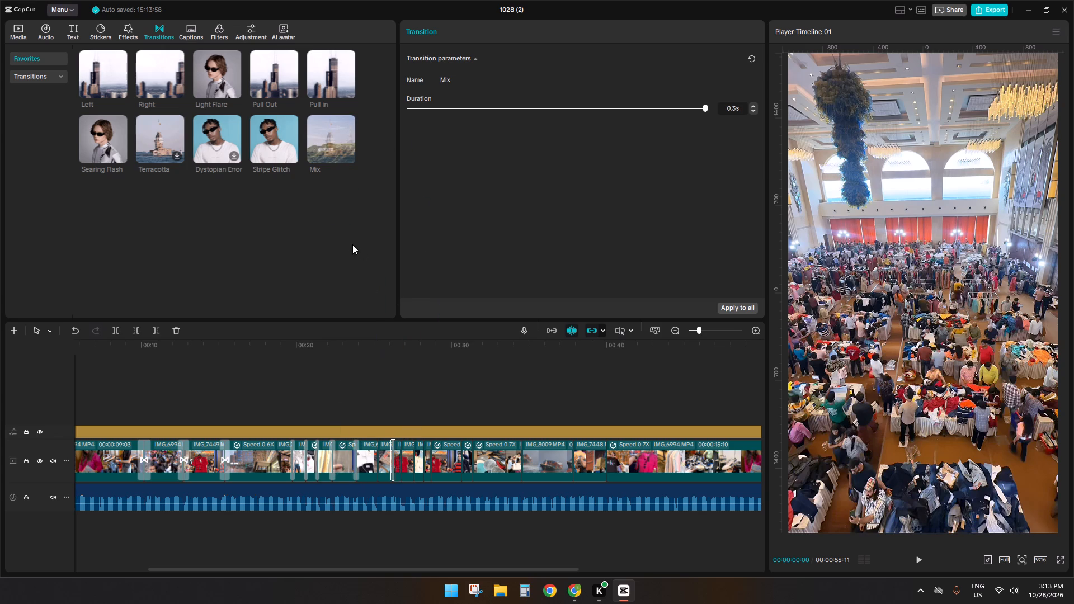
{"action": "left_click_drag", "start_coordinate": [330, 139], "coordinate": [376, 459]}
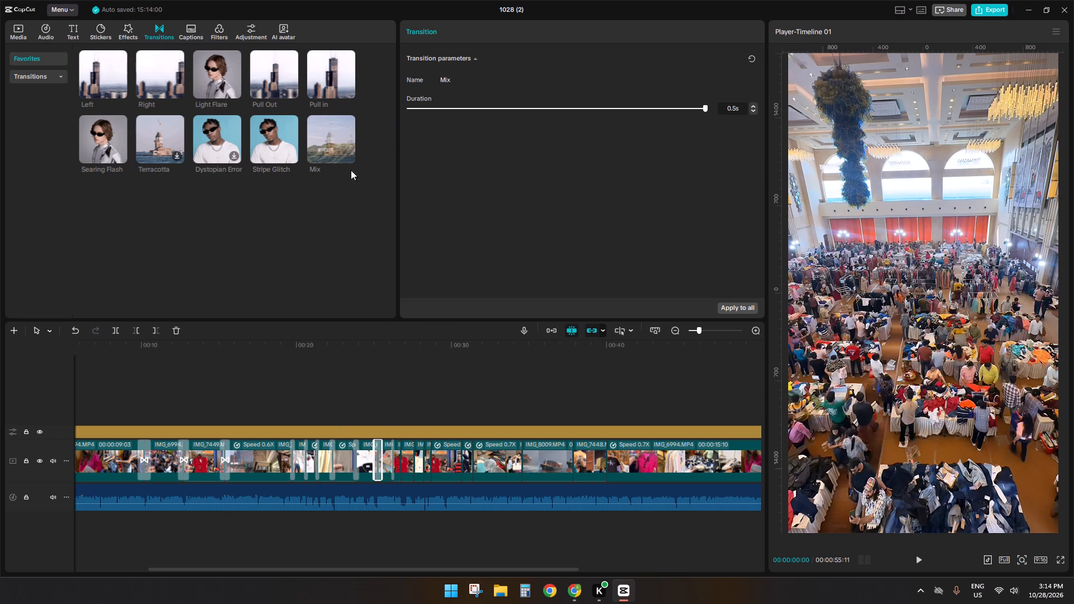
{"action": "left_click_drag", "start_coordinate": [340, 140], "coordinate": [403, 477]}
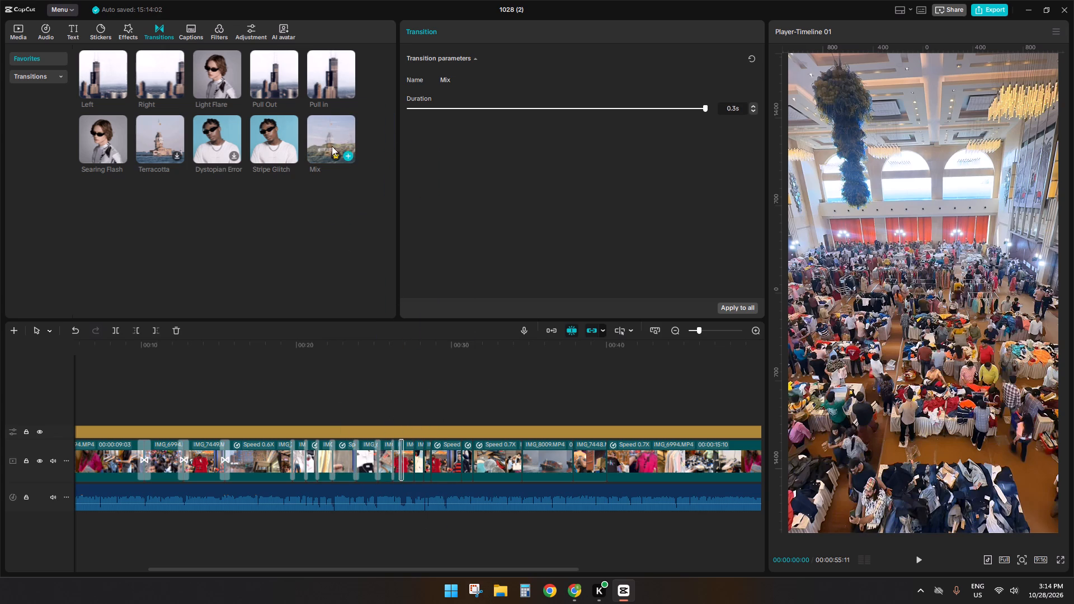
{"action": "left_click_drag", "start_coordinate": [330, 135], "coordinate": [418, 461]}
{"action": "left_click_drag", "start_coordinate": [323, 145], "coordinate": [429, 209]}
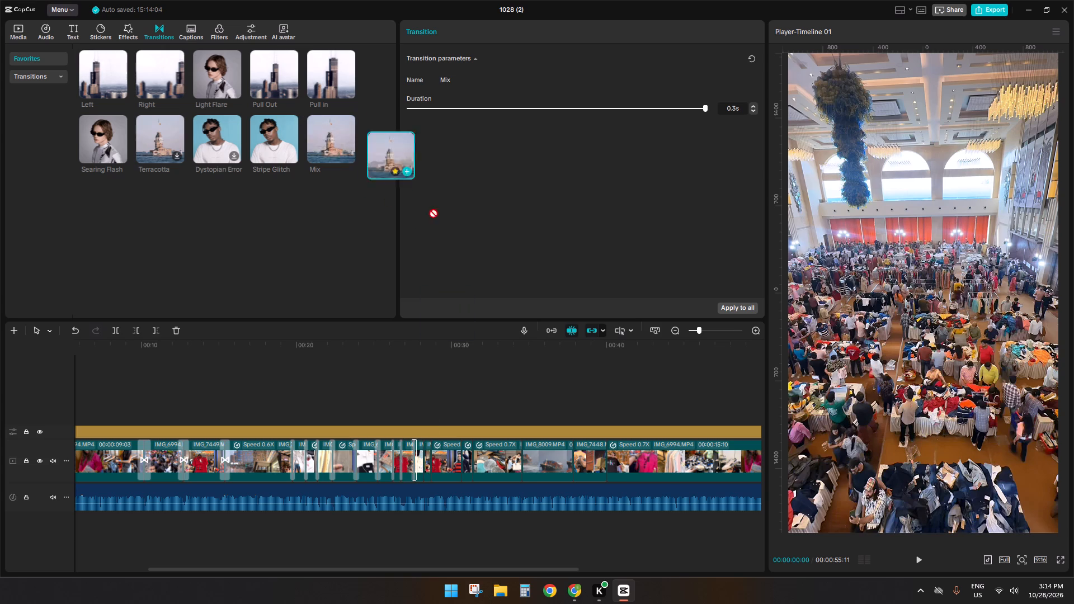
{"action": "left_click_drag", "start_coordinate": [429, 209], "coordinate": [432, 459]}
{"action": "left_click_drag", "start_coordinate": [331, 137], "coordinate": [460, 327]}
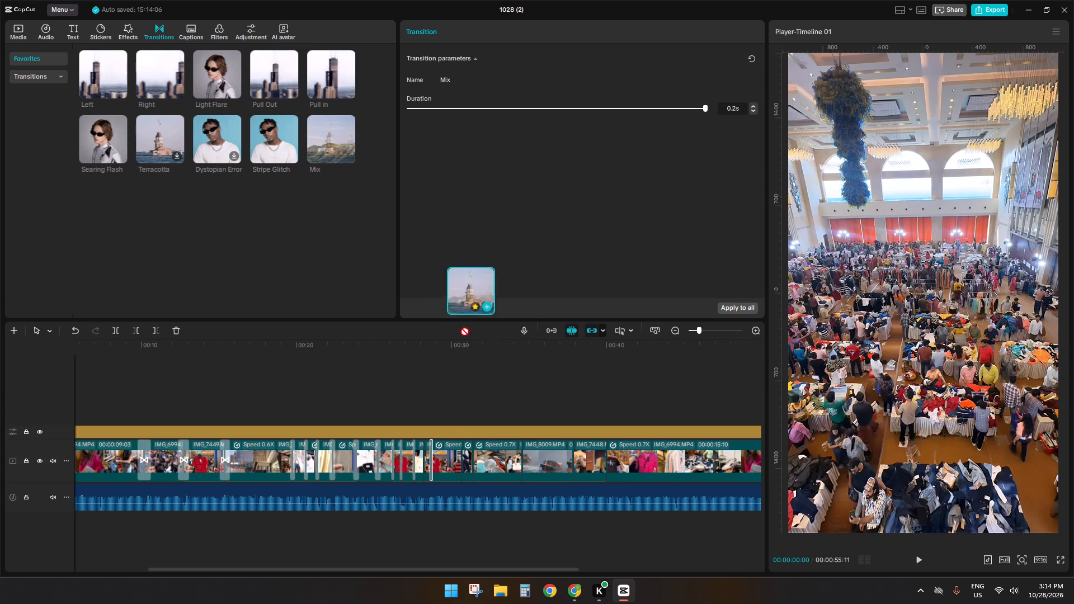
{"action": "left_click_drag", "start_coordinate": [460, 327], "coordinate": [423, 458]}
Add the Mix transition at both ends of the very short clip at about 31 s.
{"action": "left_click_drag", "start_coordinate": [467, 568], "coordinate": [507, 572]}
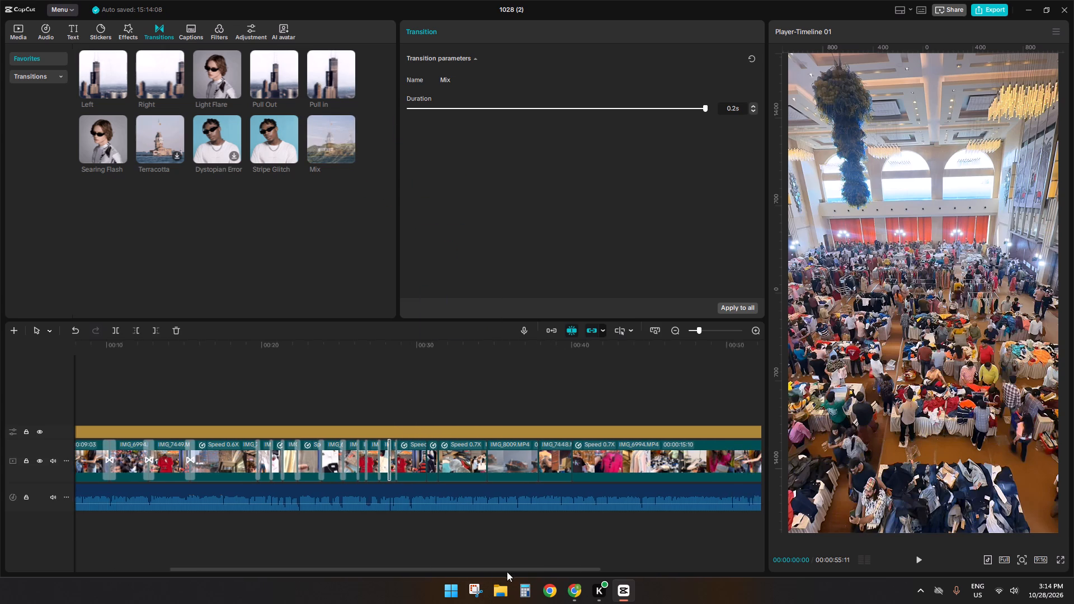
{"action": "left_click_drag", "start_coordinate": [507, 572], "coordinate": [556, 568]}
{"action": "left_click_drag", "start_coordinate": [340, 140], "coordinate": [332, 430]}
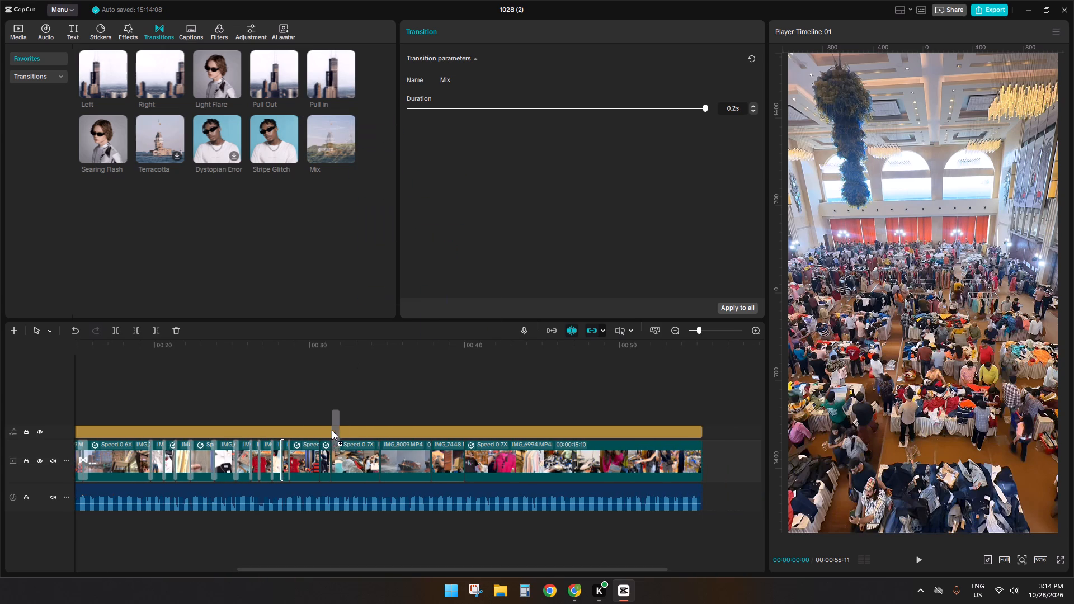
{"action": "left_click_drag", "start_coordinate": [332, 430], "coordinate": [326, 456]}
{"action": "left_click_drag", "start_coordinate": [336, 125], "coordinate": [318, 459]}
Add the Pull in transition before and after IMG_8009 and before the final IMG_6994 clip, each with a duration of 0.7 s.
{"action": "left_click_drag", "start_coordinate": [326, 62], "coordinate": [376, 464]}
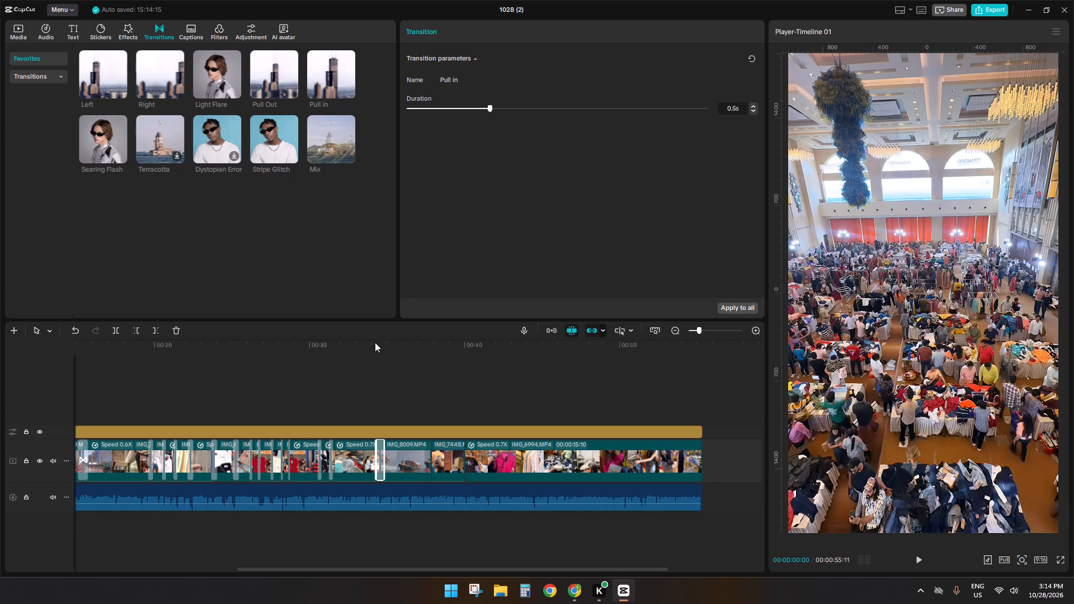
{"action": "left_click", "coordinate": [525, 105]}
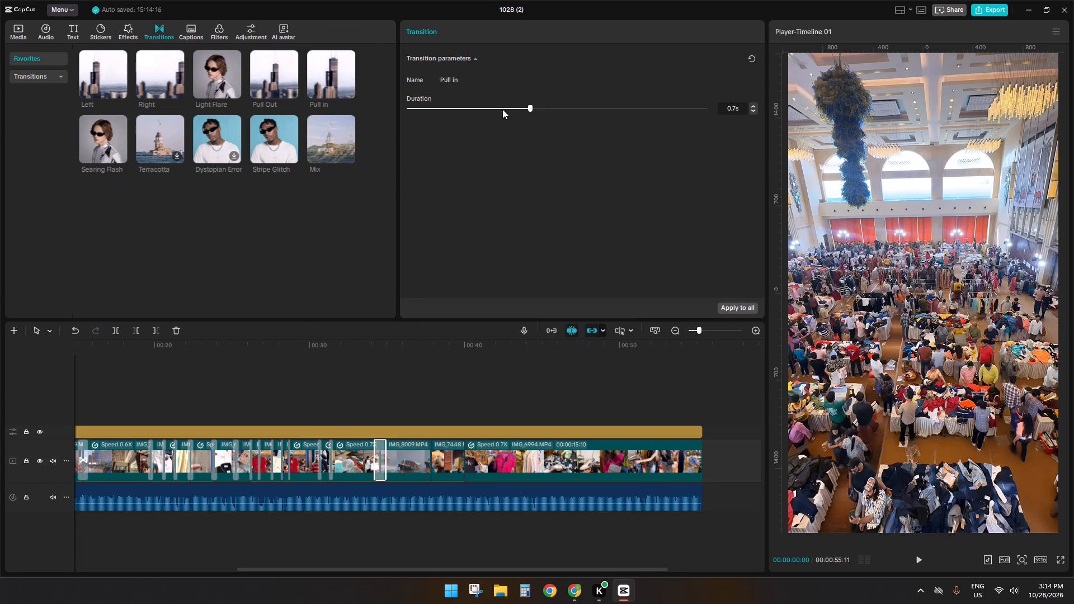
{"action": "left_click_drag", "start_coordinate": [324, 73], "coordinate": [432, 461]}
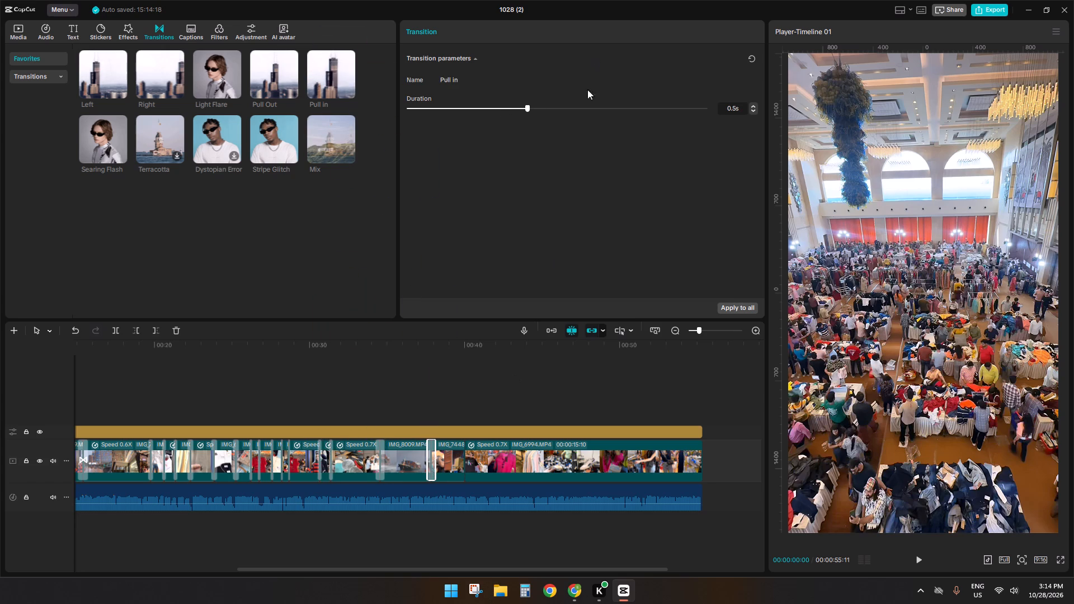
{"action": "left_click", "coordinate": [587, 108]}
{"action": "left_click", "coordinate": [606, 108]}
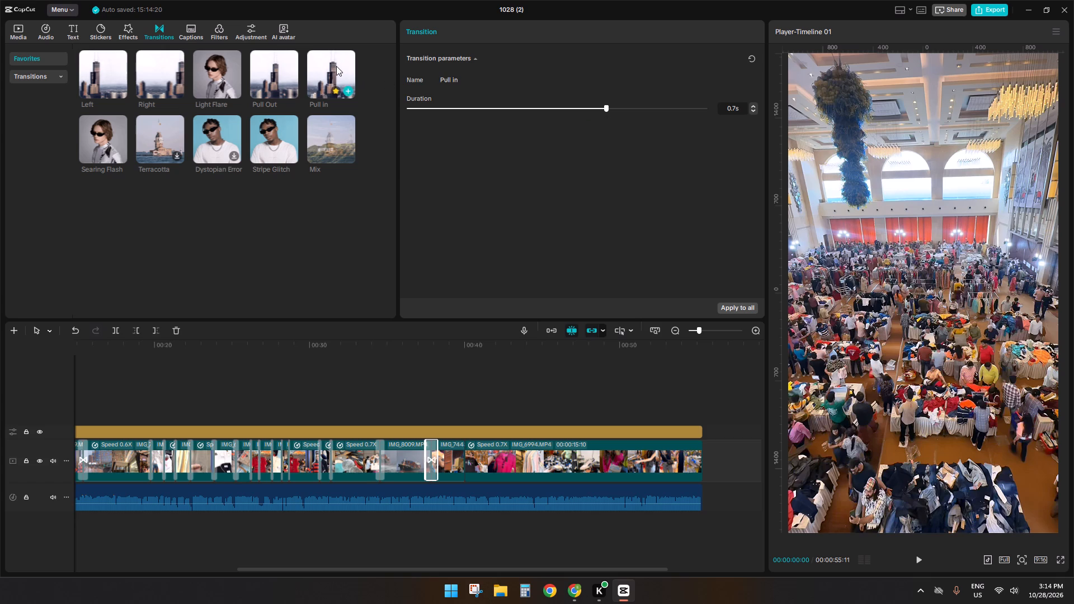
{"action": "left_click_drag", "start_coordinate": [336, 66], "coordinate": [474, 455]}
{"action": "left_click", "coordinate": [613, 108]}
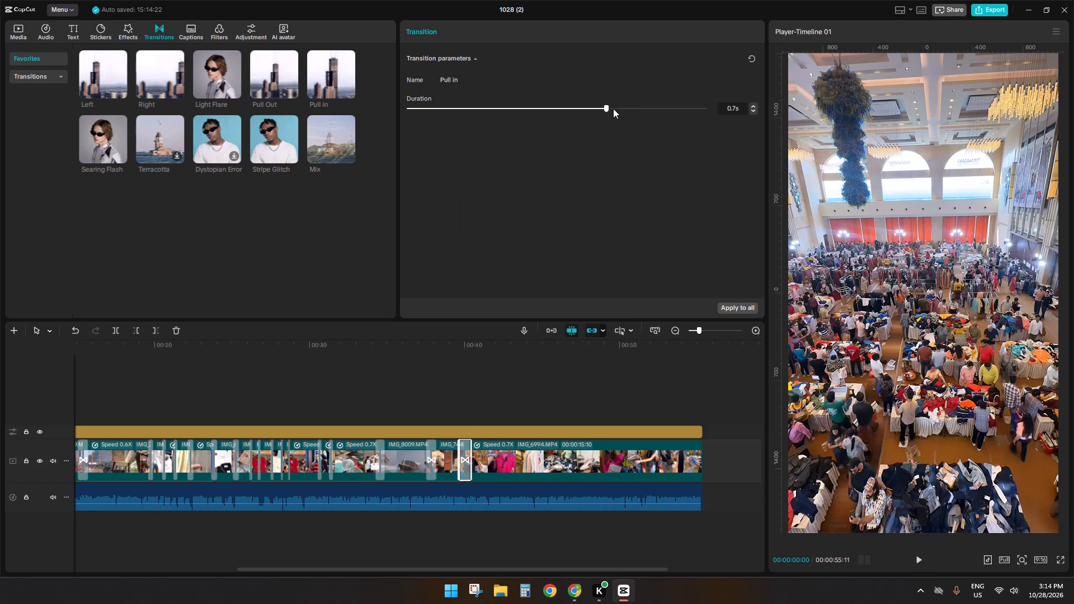
{"action": "left_click", "coordinate": [588, 110]}
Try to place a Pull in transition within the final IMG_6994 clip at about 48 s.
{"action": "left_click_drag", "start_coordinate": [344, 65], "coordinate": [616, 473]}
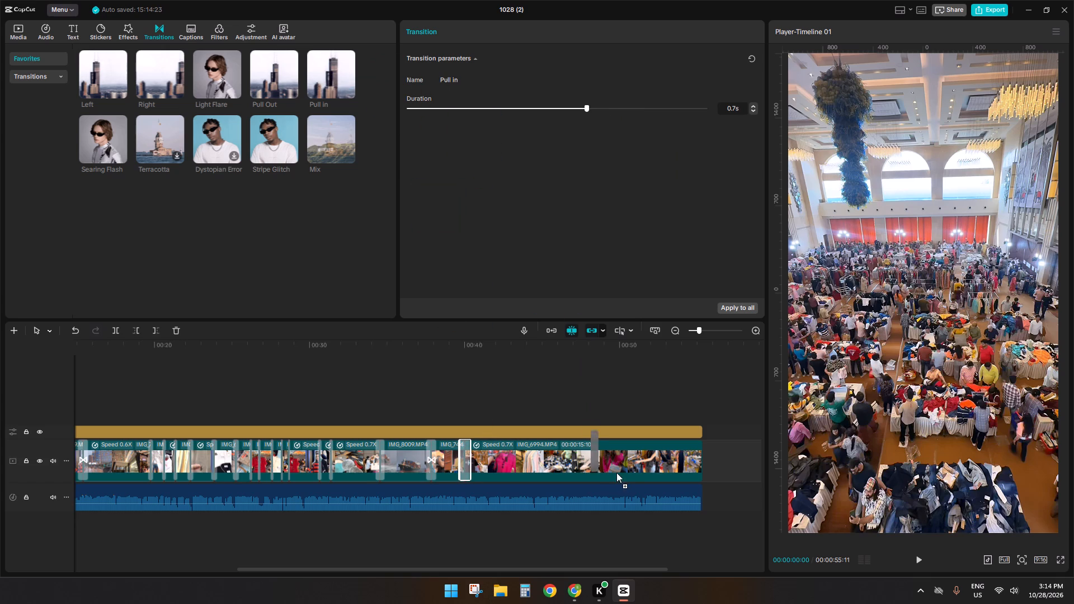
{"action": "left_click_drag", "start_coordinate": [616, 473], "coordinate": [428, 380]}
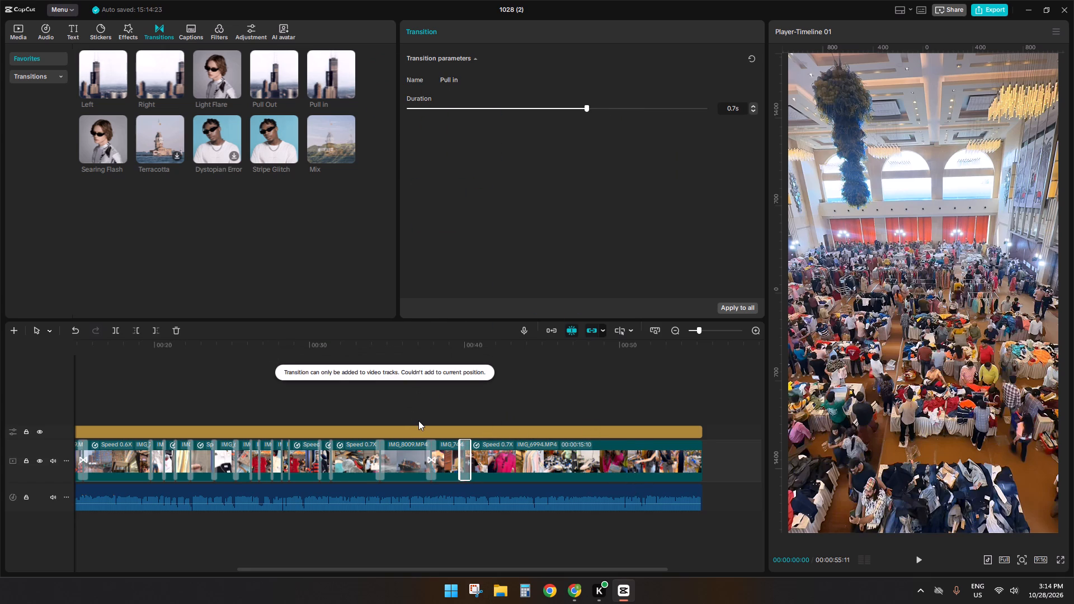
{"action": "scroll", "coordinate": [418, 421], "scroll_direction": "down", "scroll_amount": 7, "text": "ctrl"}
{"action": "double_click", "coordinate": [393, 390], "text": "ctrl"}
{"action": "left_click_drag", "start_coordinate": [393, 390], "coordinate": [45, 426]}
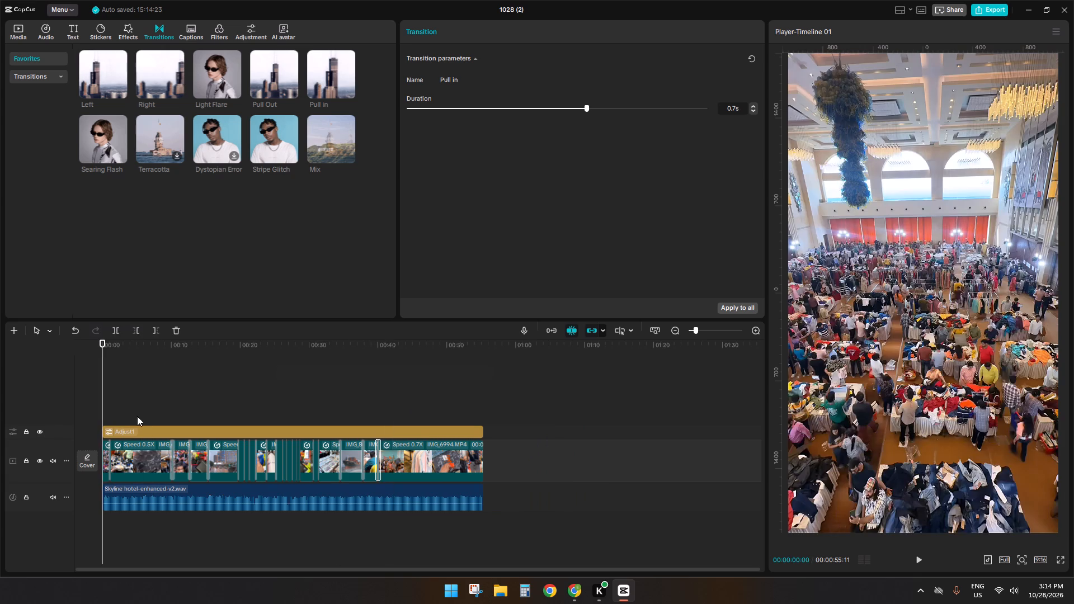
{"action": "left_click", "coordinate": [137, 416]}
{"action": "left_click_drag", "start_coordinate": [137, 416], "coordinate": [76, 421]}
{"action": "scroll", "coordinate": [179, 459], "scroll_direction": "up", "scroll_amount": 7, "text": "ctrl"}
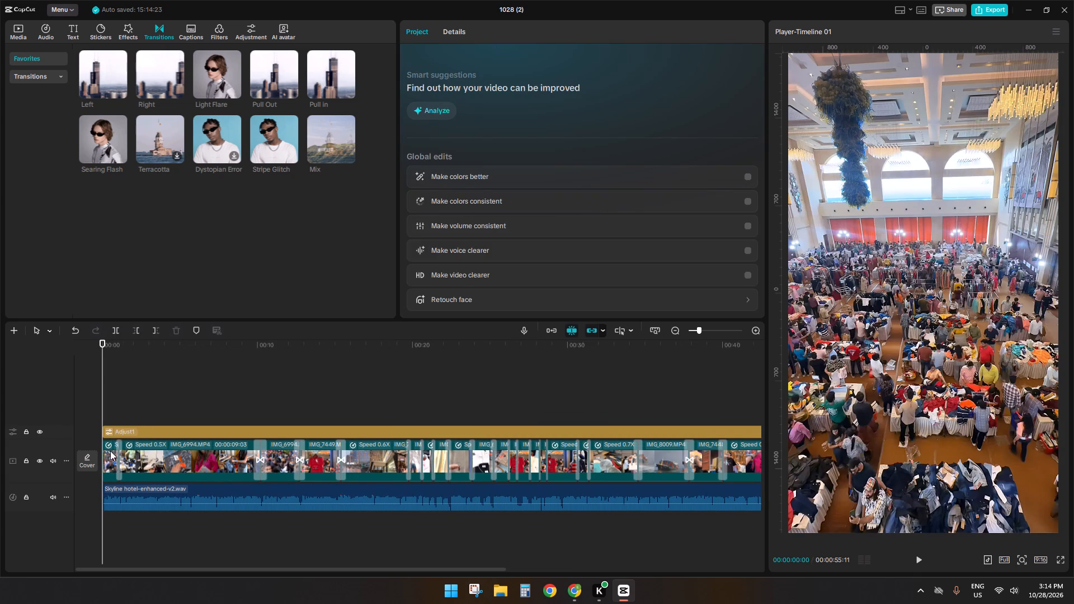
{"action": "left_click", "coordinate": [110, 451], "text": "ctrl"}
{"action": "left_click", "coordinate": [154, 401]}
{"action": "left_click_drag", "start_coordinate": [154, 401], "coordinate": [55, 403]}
Apply the Zoom 1 entrance animation to the first clip in the video track.
{"action": "left_click", "coordinate": [105, 459]}
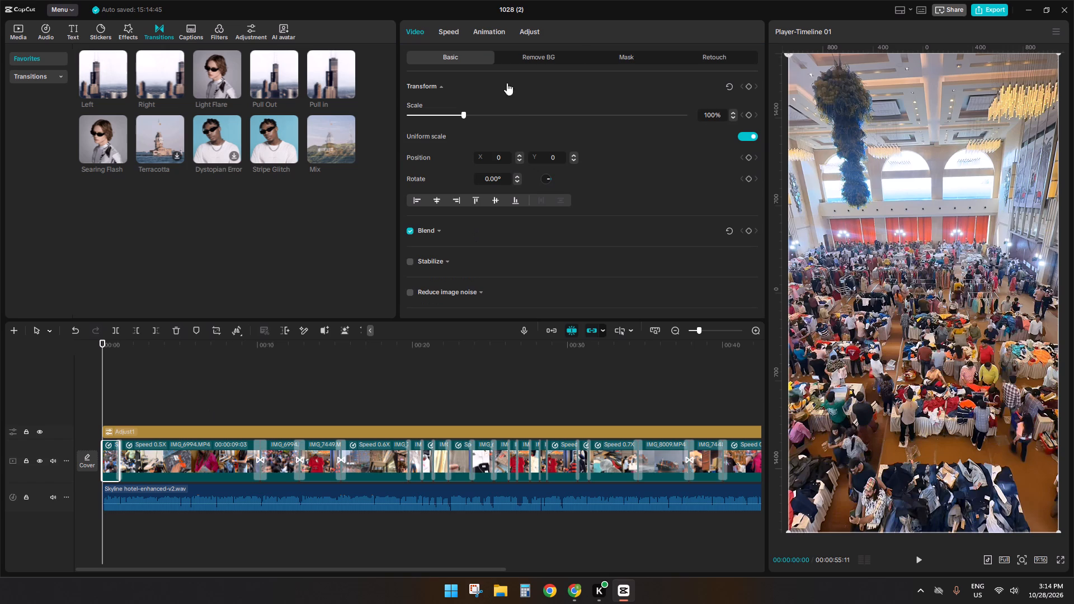
{"action": "left_click", "coordinate": [492, 35]}
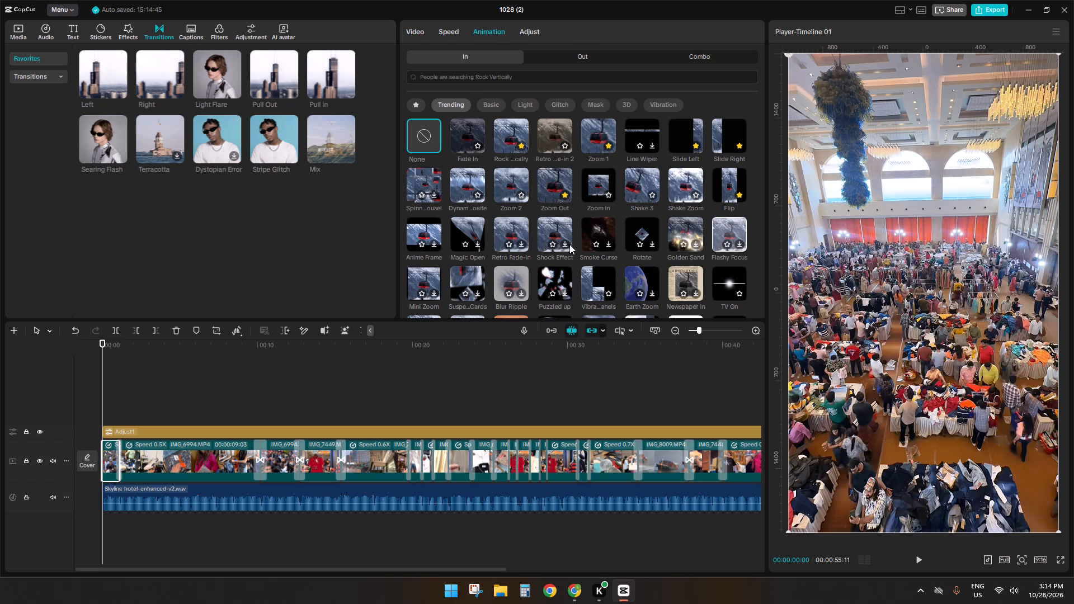
{"action": "left_click", "coordinate": [588, 131]}
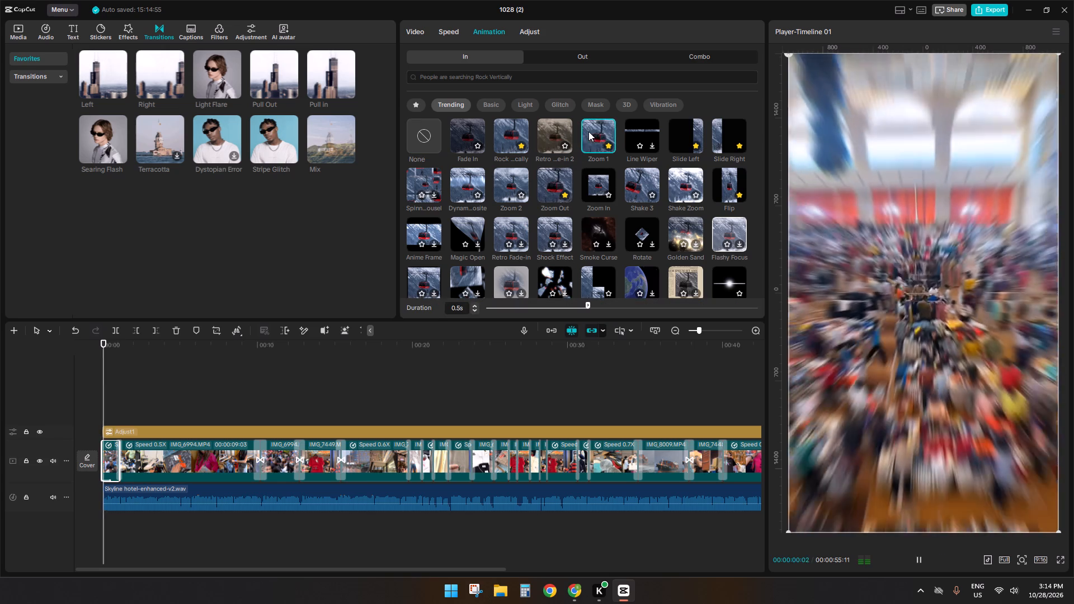
Play back the edit from the start to review the opening clip's animation and the transitions that follow.
{"action": "left_click", "coordinate": [201, 386]}
{"action": "left_click_drag", "start_coordinate": [201, 386], "coordinate": [0, 397]}
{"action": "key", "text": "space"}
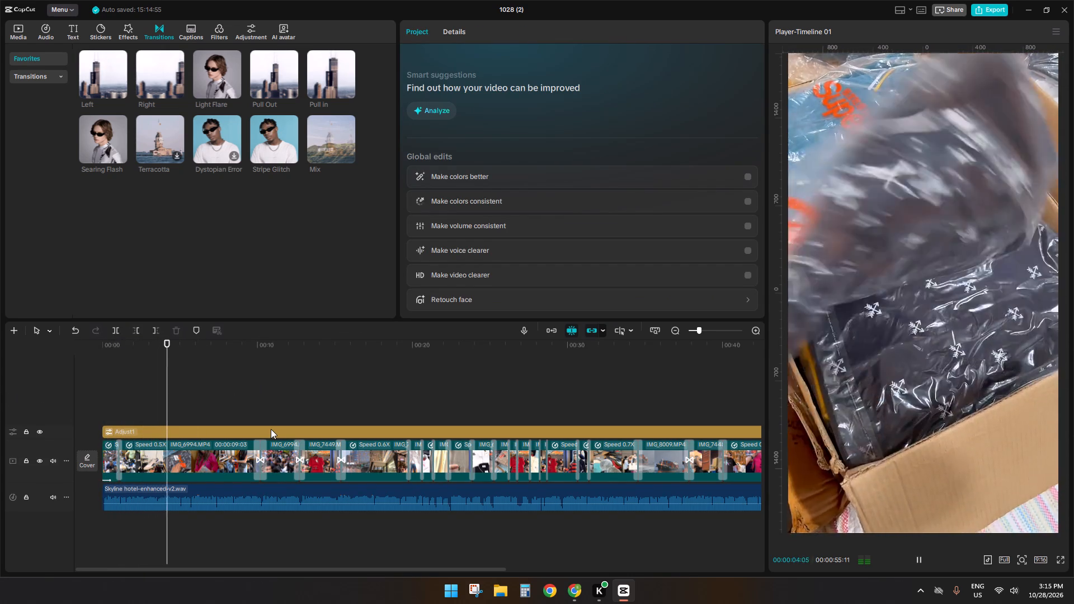
{"action": "scroll", "coordinate": [271, 429], "scroll_direction": "down", "scroll_amount": 5, "text": "ctrl"}
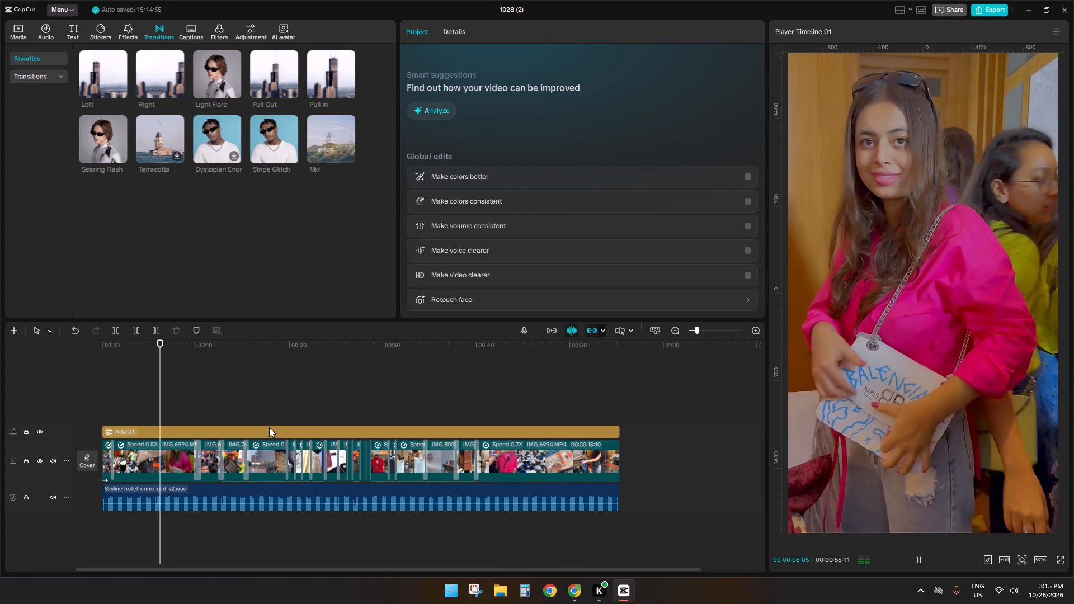
{"action": "left_click", "coordinate": [265, 398]}
{"action": "left_click_drag", "start_coordinate": [265, 398], "coordinate": [110, 402]}
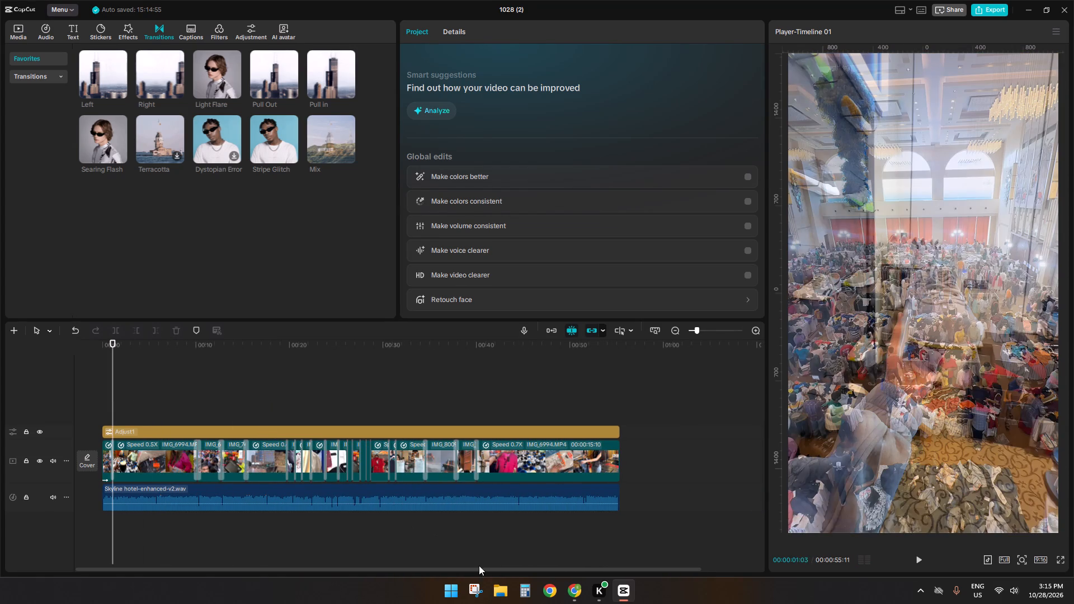